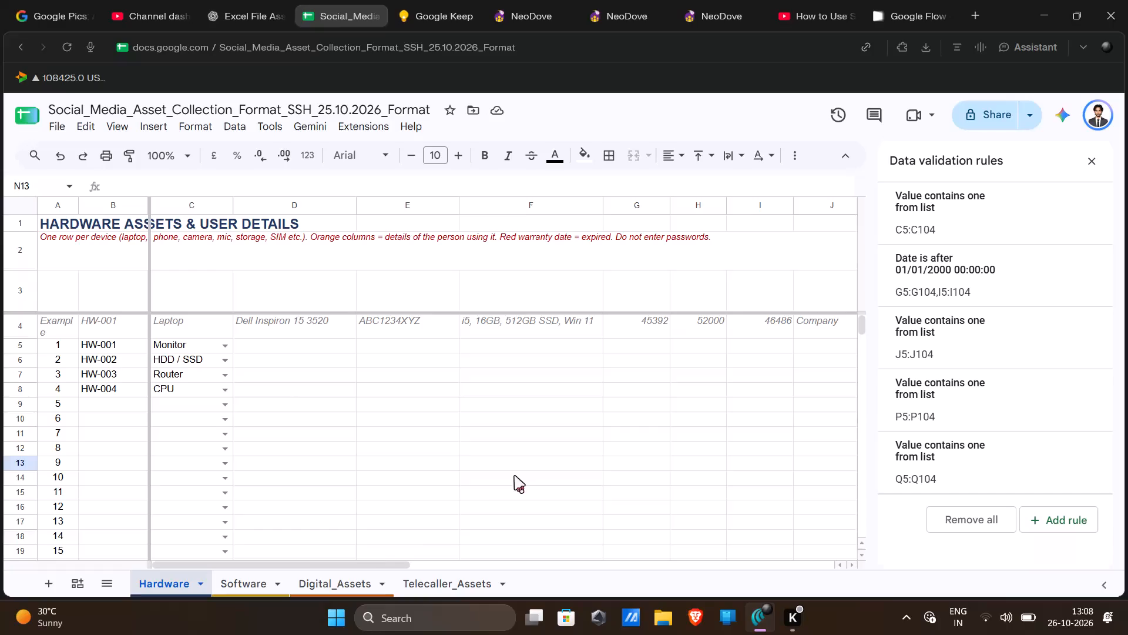
Look over the Software sheet, go to the Digital_Assets sheet and examine the asset type options offered in cell B5.
click(253, 581)
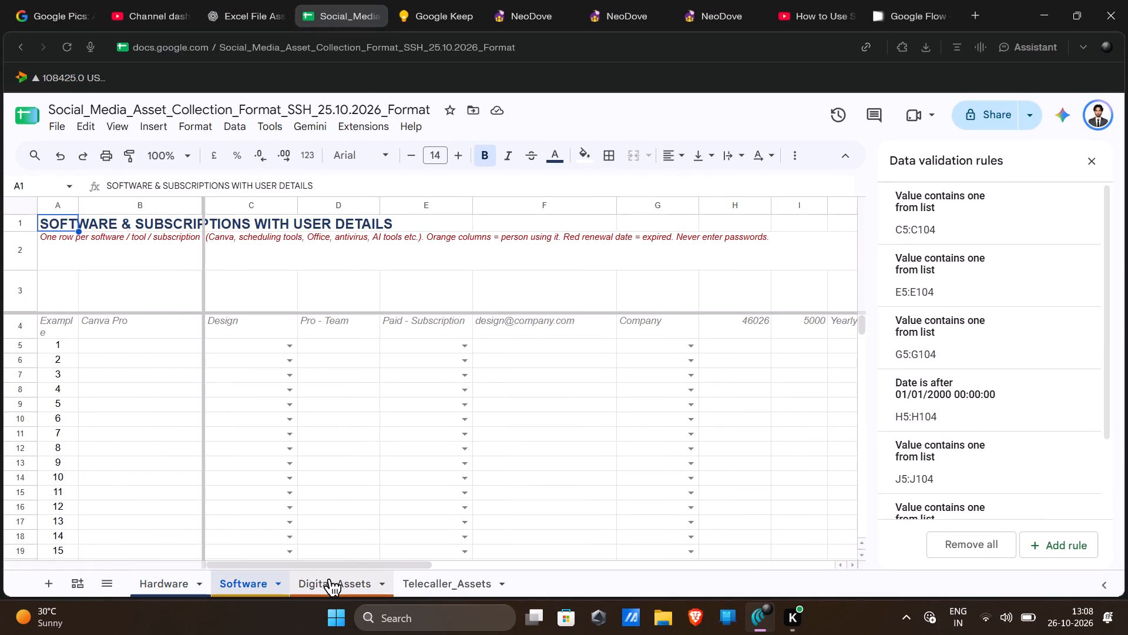
click(329, 580)
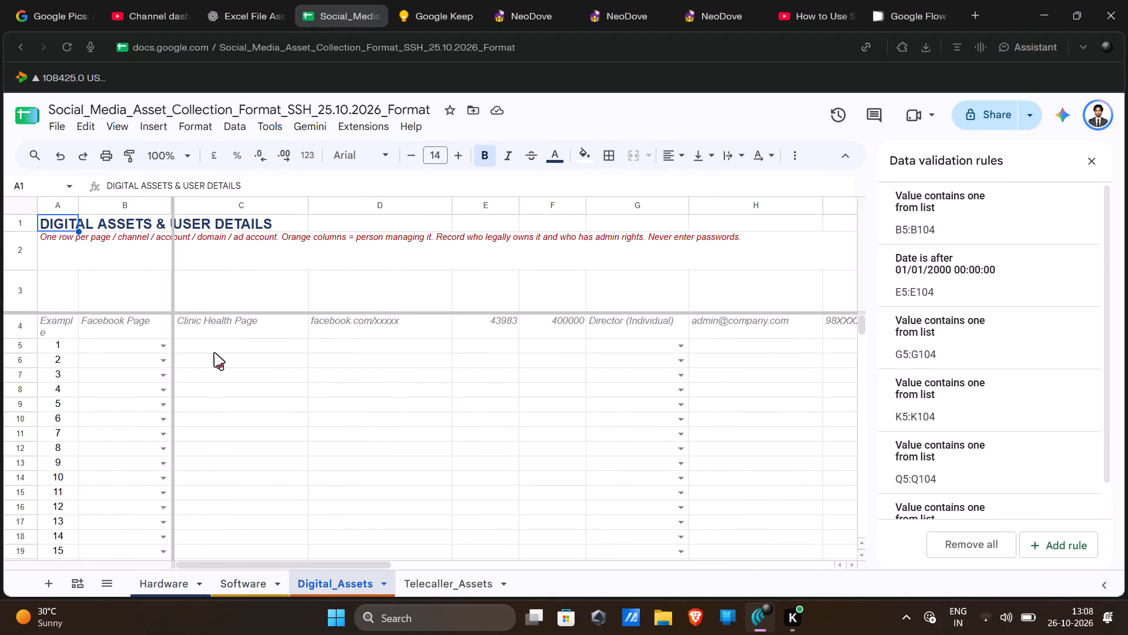
click(143, 350)
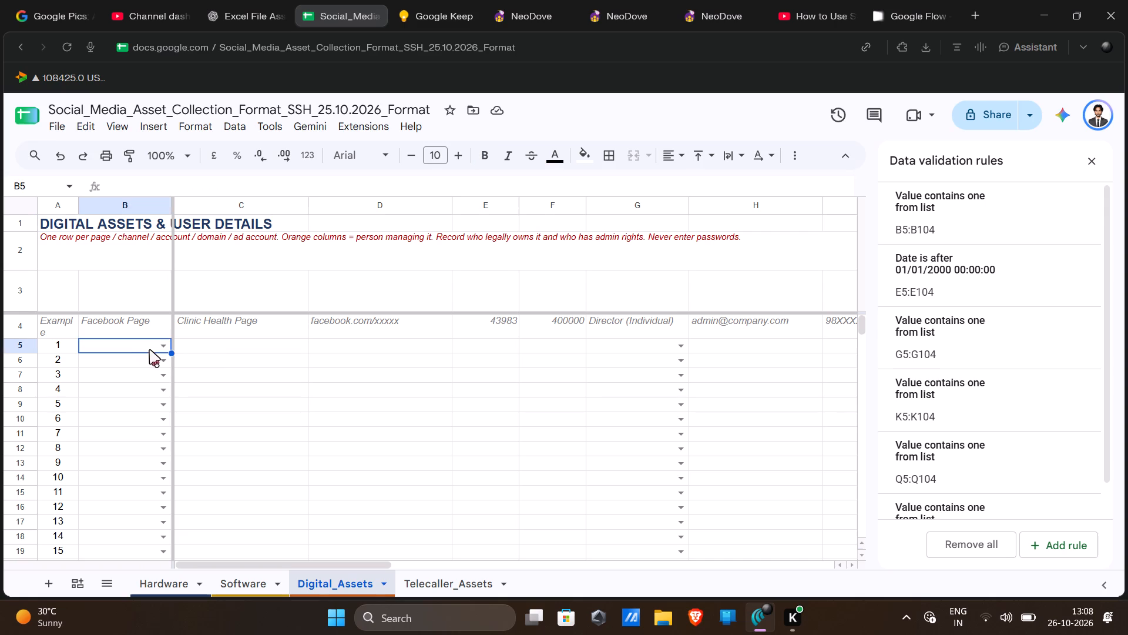
click(167, 347)
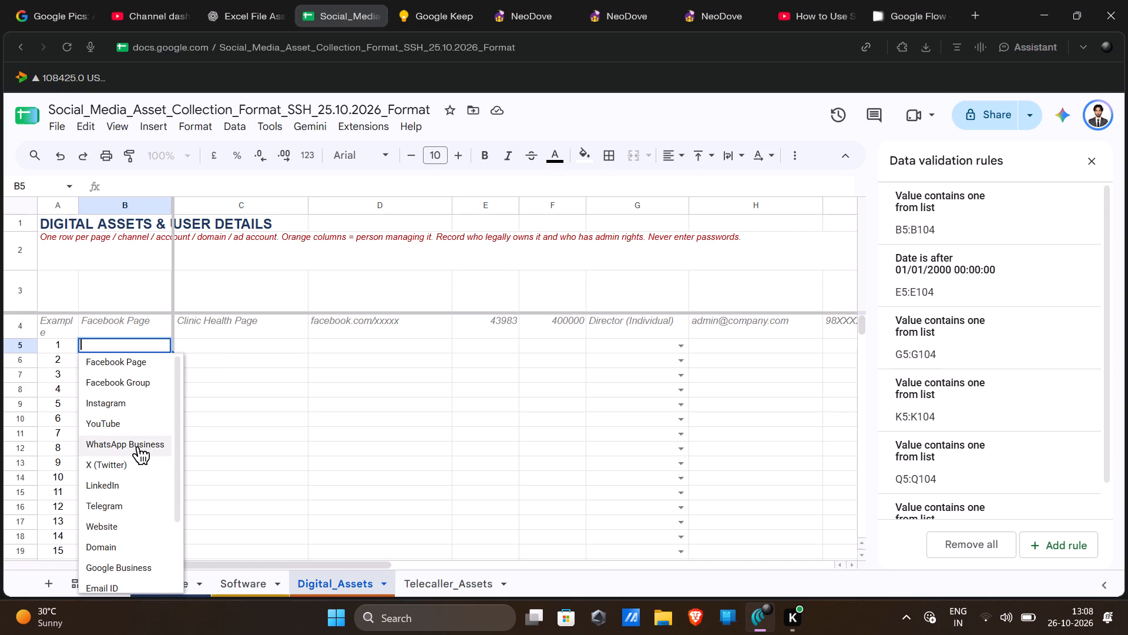
scroll(135, 459, down, 1)
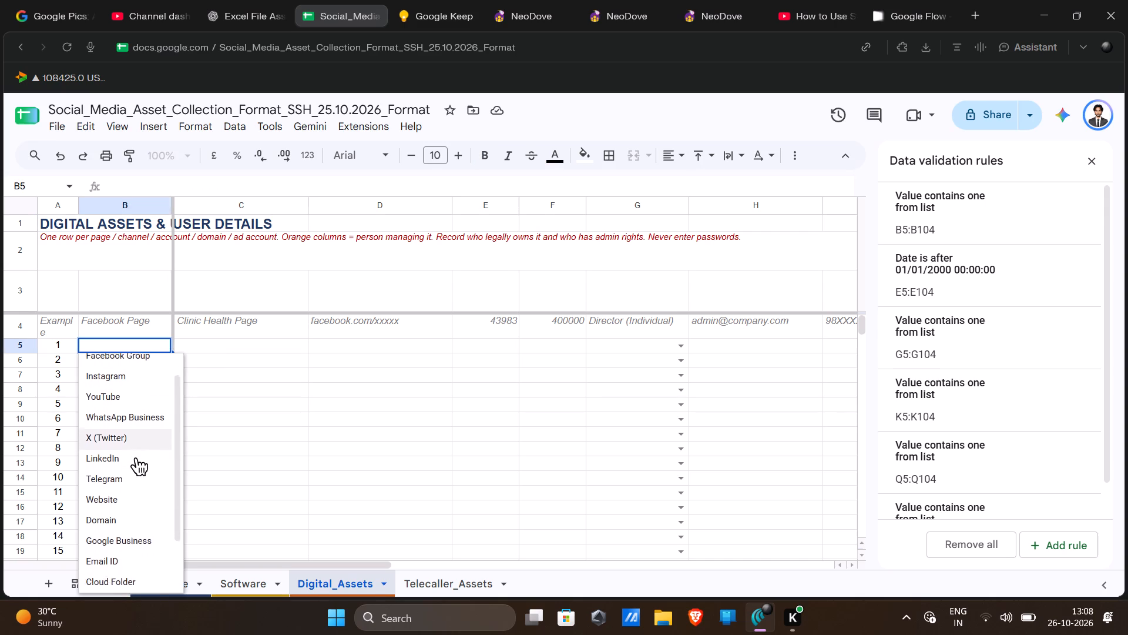
scroll(135, 459, down, 2)
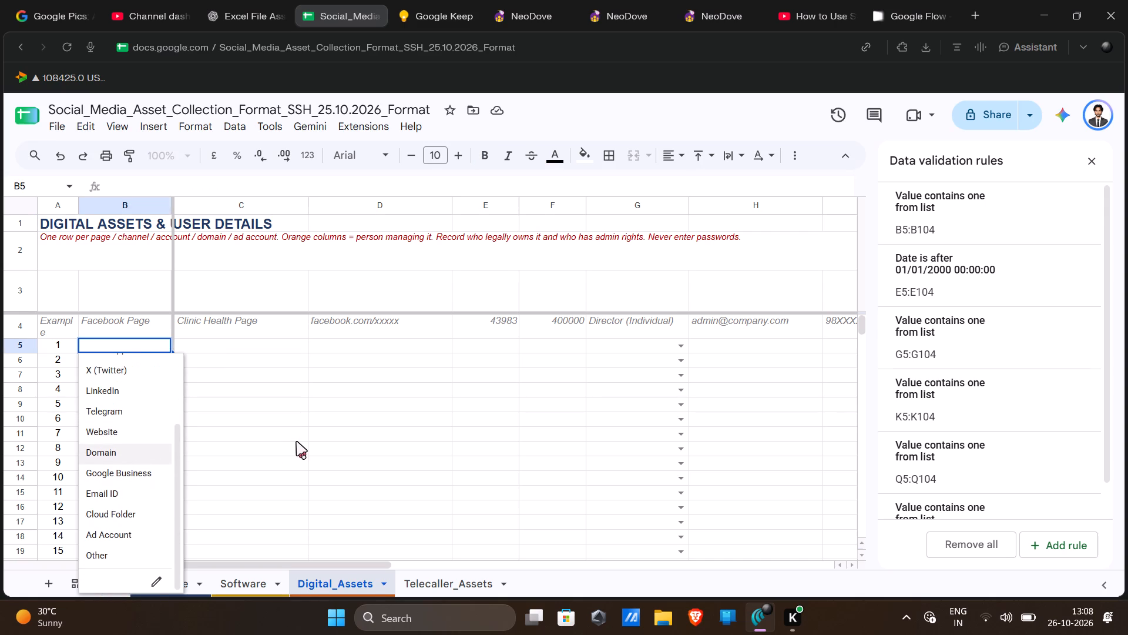
click(272, 439)
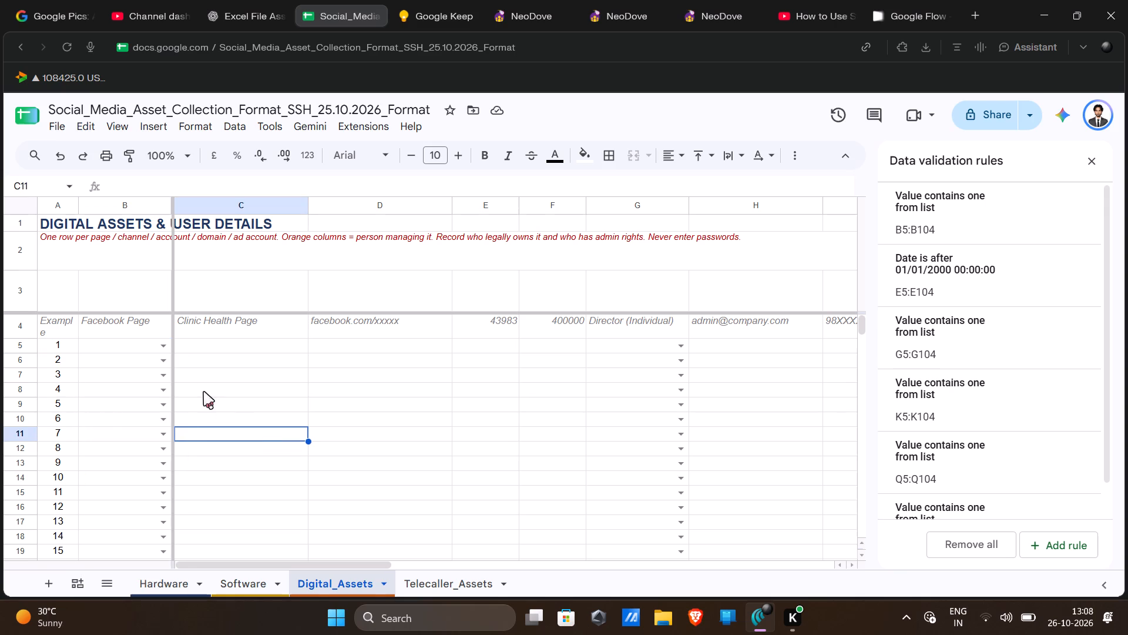
Set the asset type of the first Digital_Assets entry, cell B5, to Facebook Page.
click(163, 346)
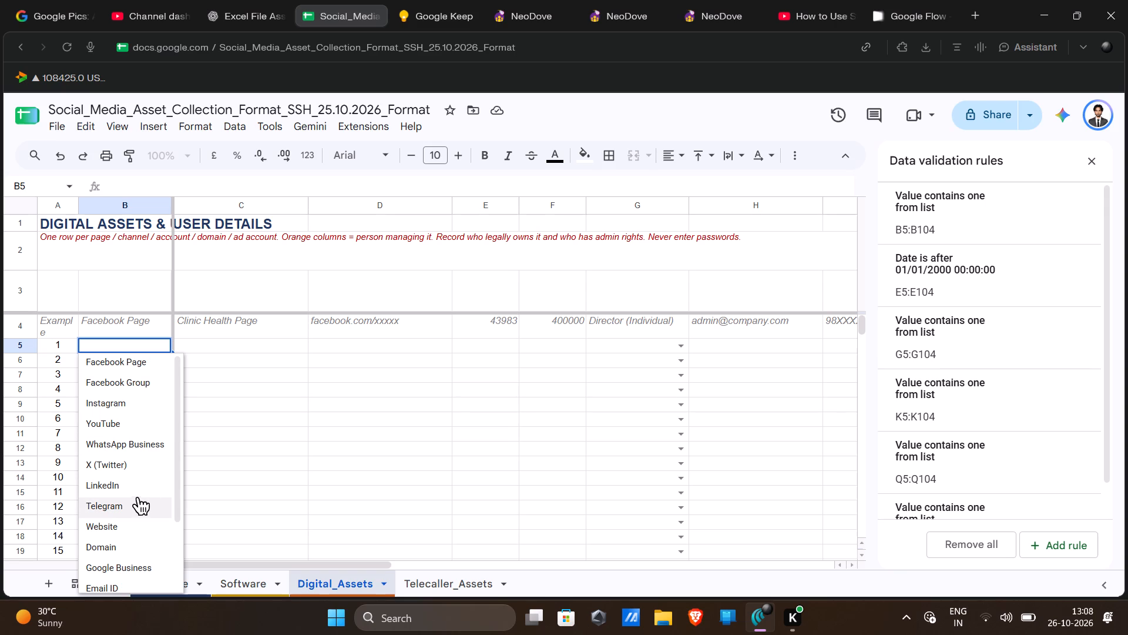
click(147, 369)
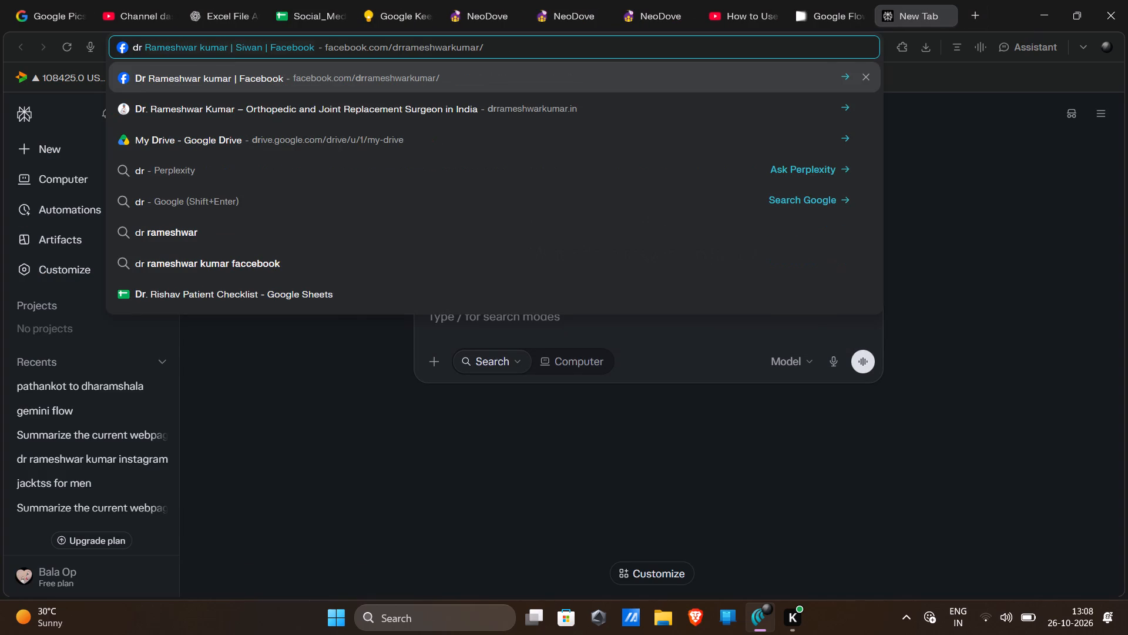
Open the doctor's Facebook page in the new browser tab from the suggested facebook.com address.
click(815, 77)
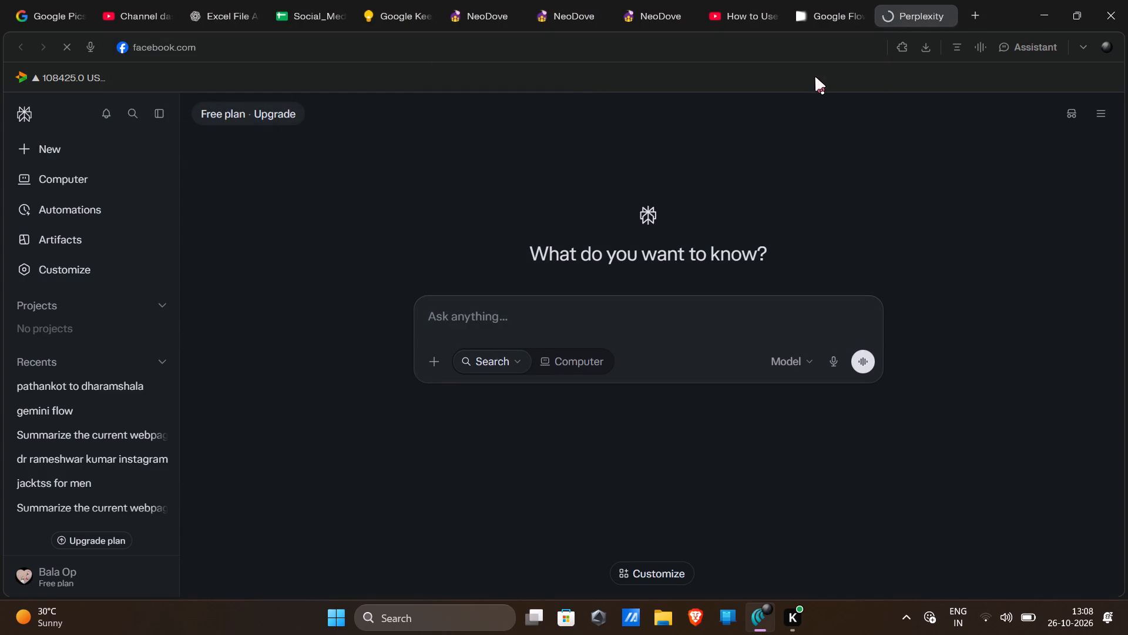
drag(815, 77, 810, 84)
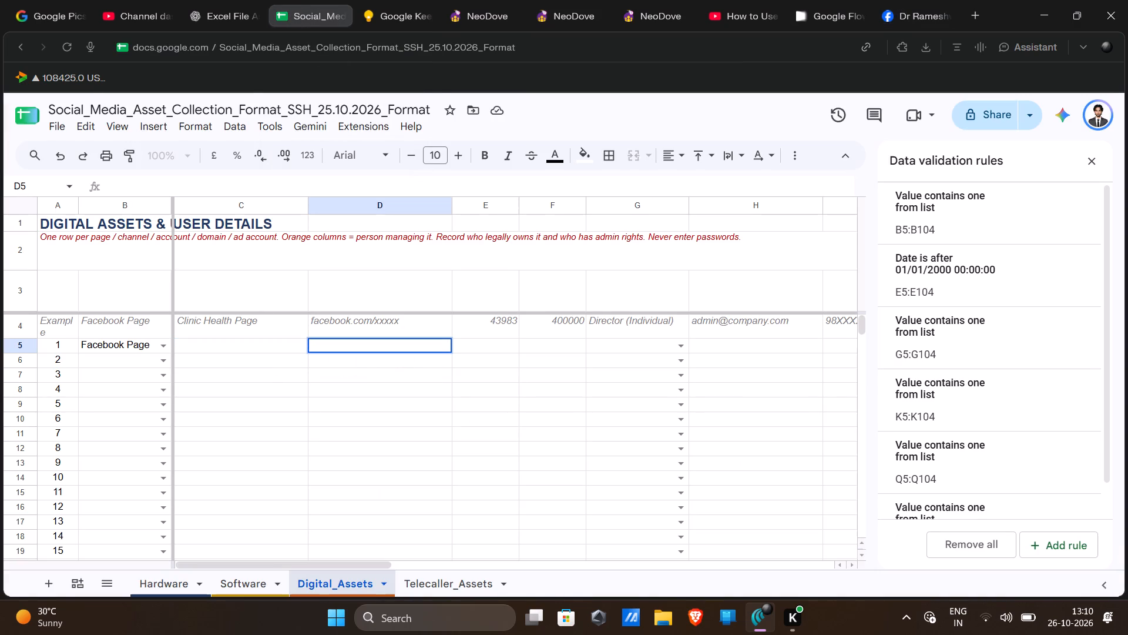
Enter the doctor's facebook.com page address as the link in cell D5 of the first Digital_Assets entry.
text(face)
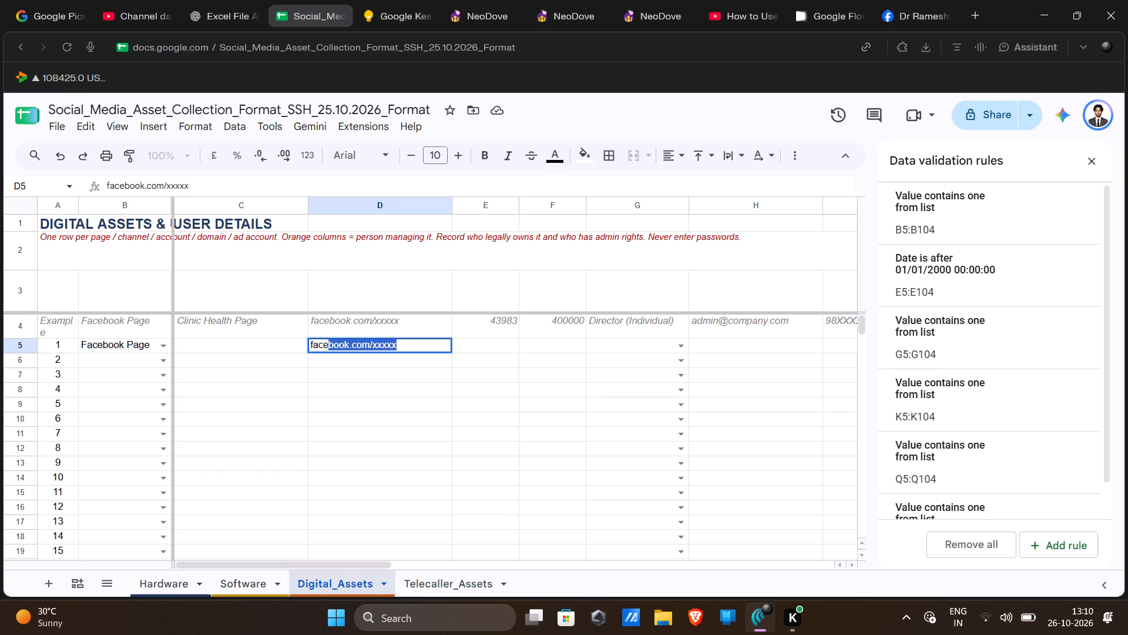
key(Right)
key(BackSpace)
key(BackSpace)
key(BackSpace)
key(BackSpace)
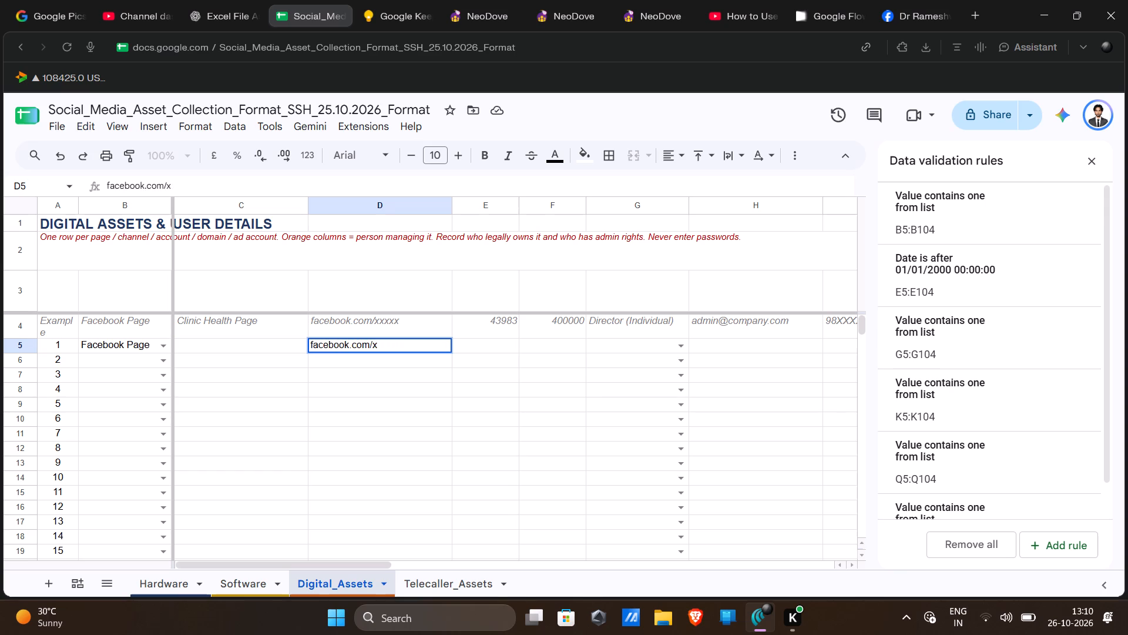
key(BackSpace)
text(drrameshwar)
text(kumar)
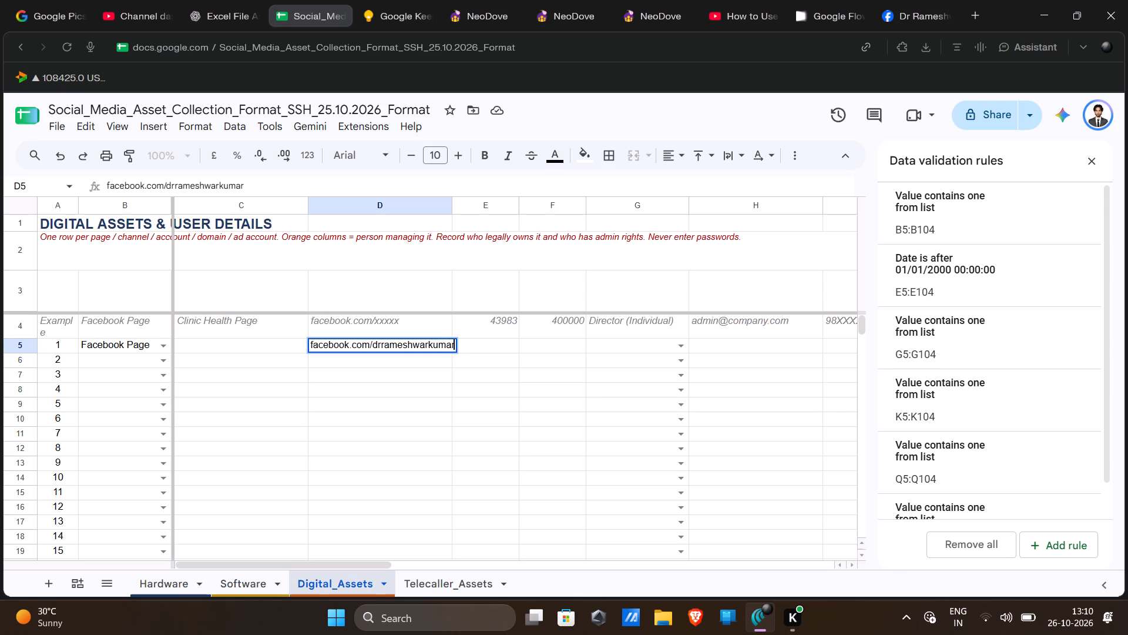
click(337, 434)
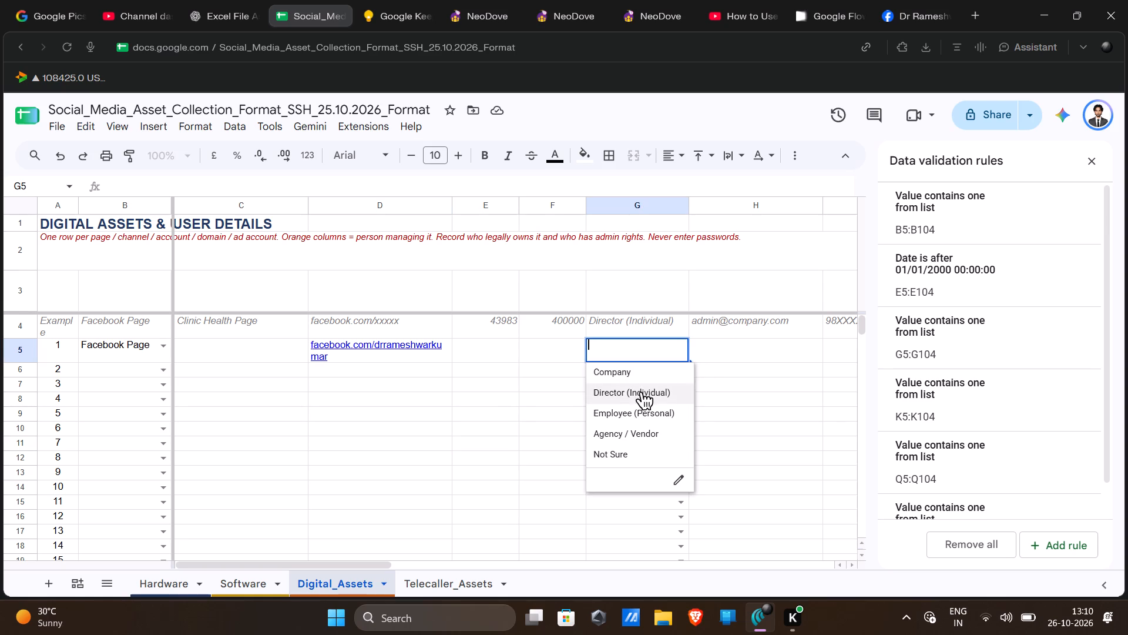
Set cell G5 in the first Facebook Page row to Director (Individual).
click(670, 392)
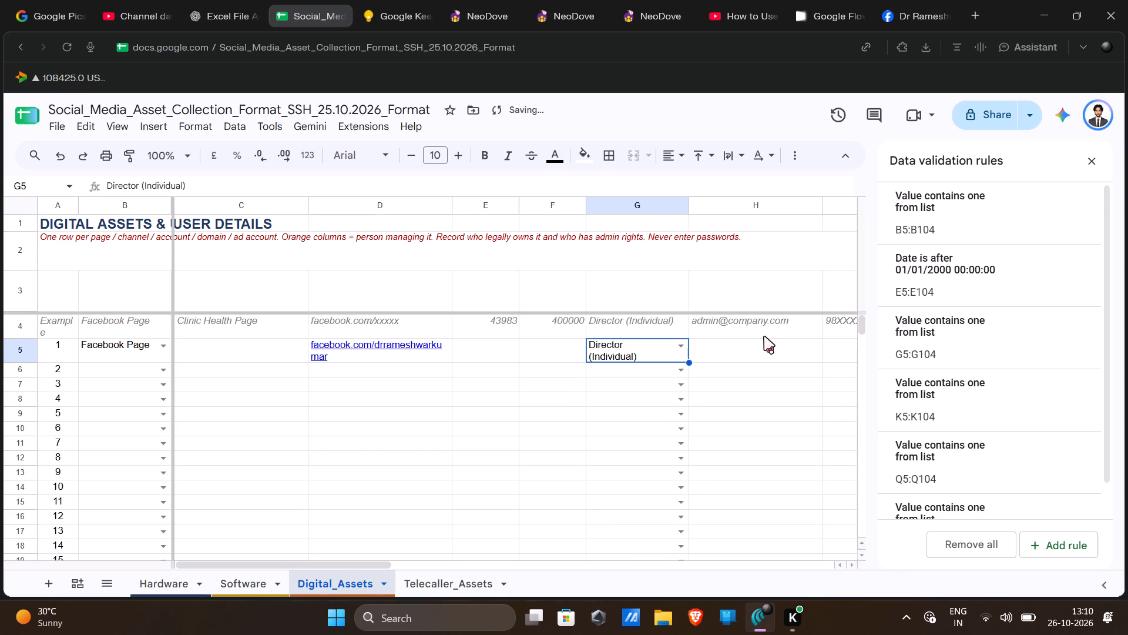
scroll(735, 358, left, 2)
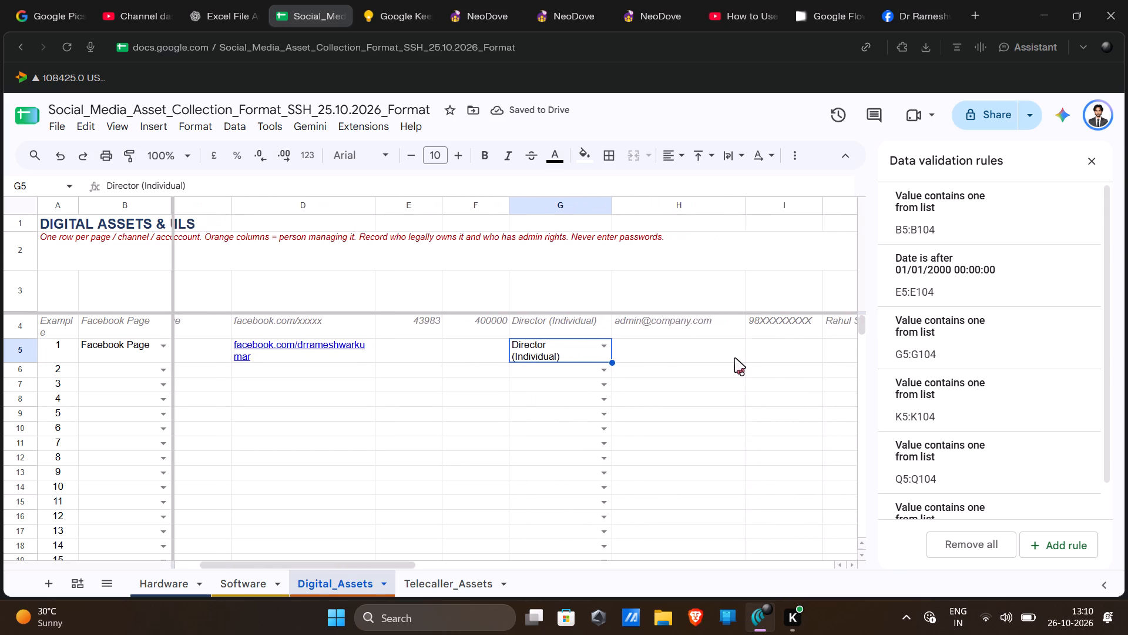
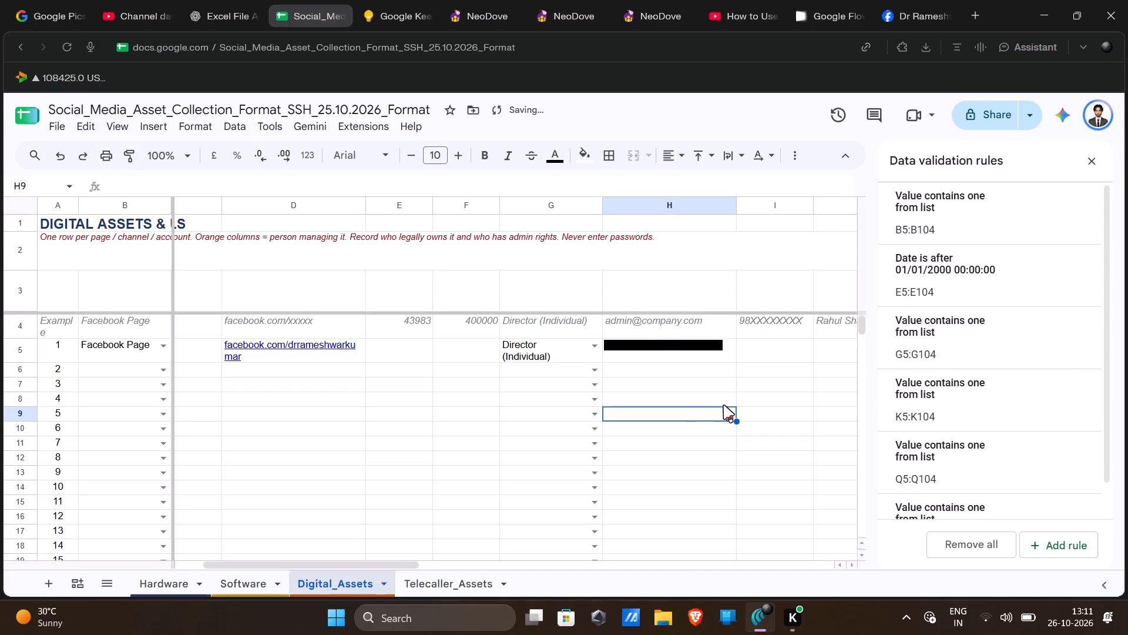
Examine the remaining columns of the Digital_Assets sheet, from the owner's contact details through to the notes in column S.
scroll(773, 362, left, 4)
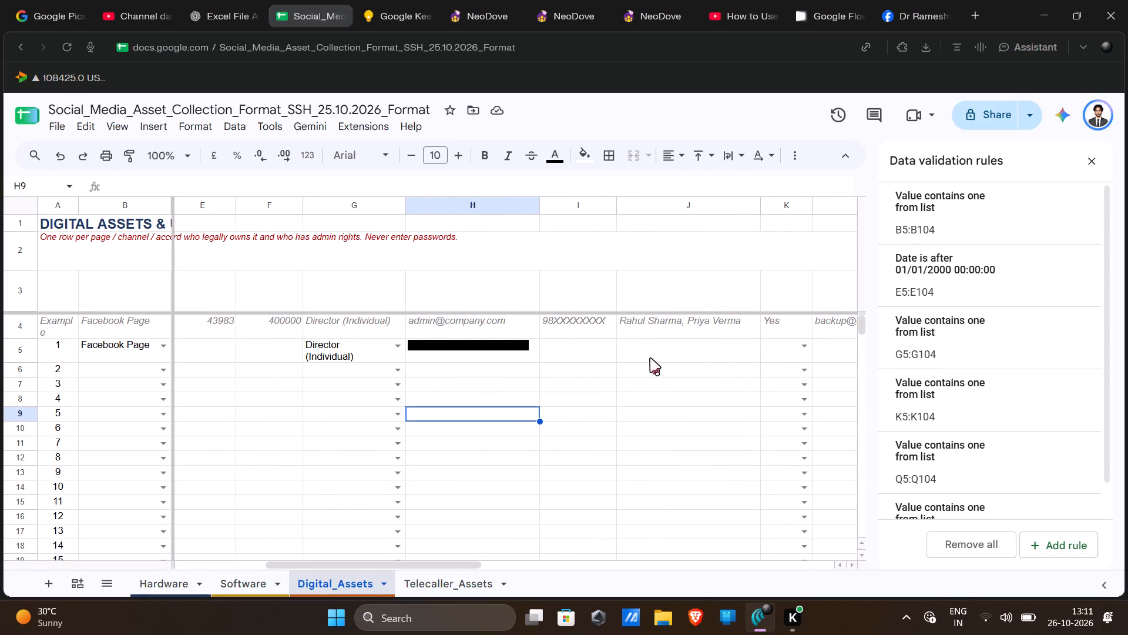
scroll(636, 363, left, 4)
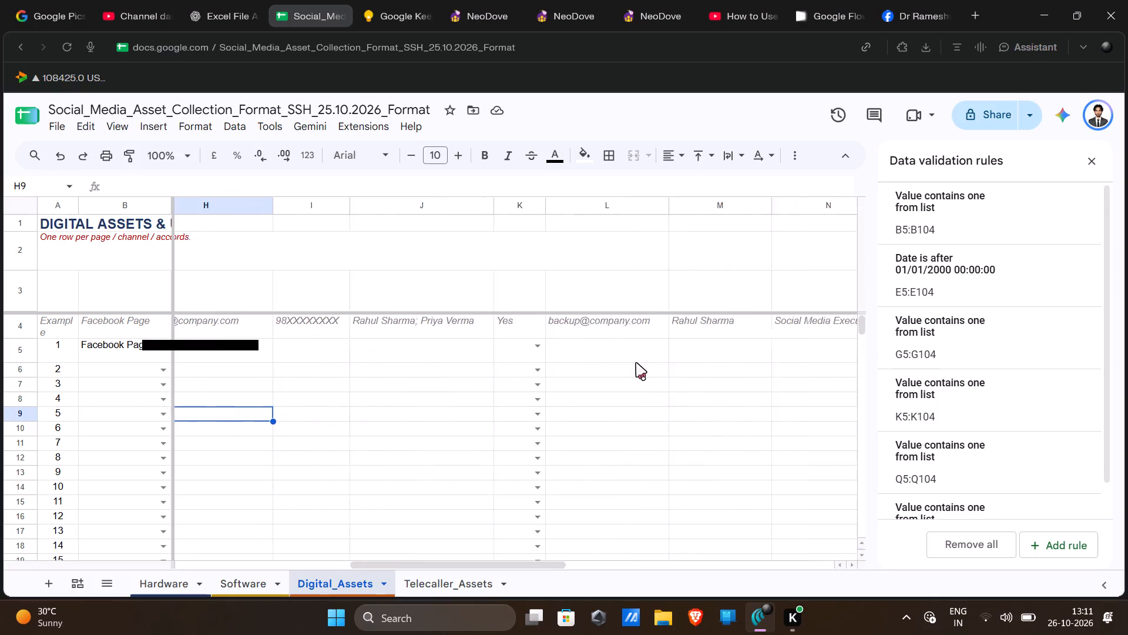
scroll(636, 363, left, 4)
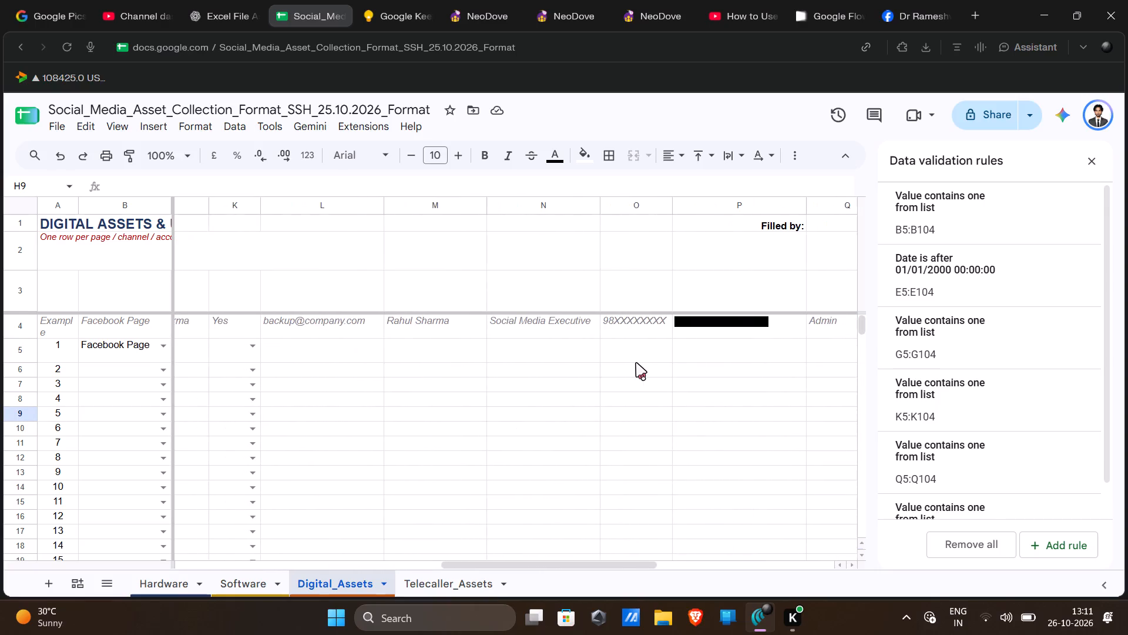
scroll(636, 363, left, 2)
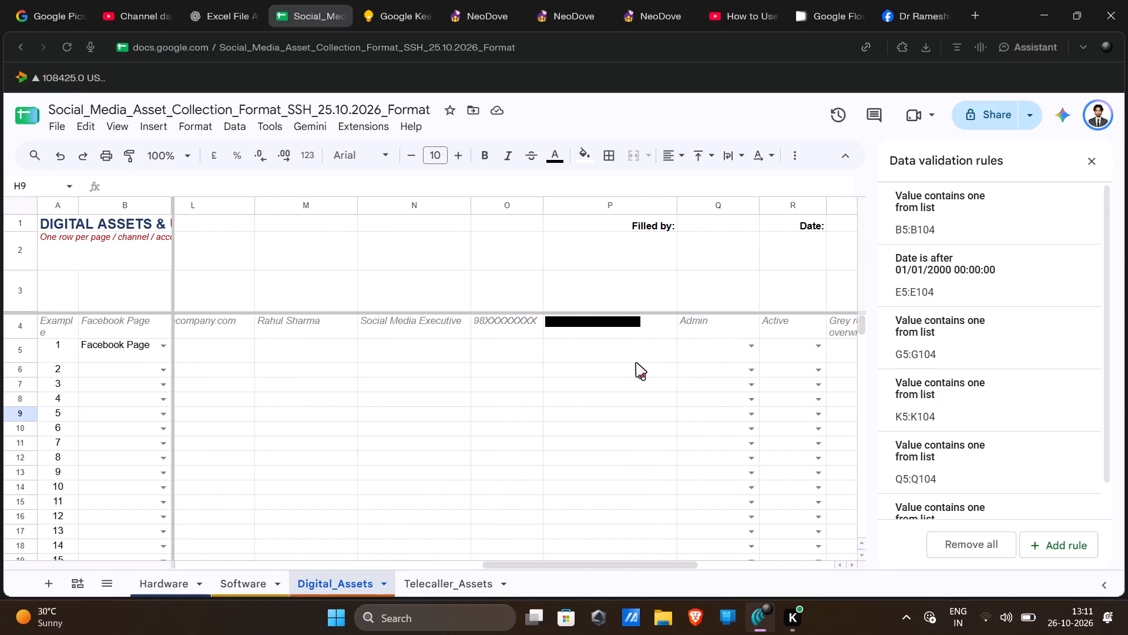
scroll(636, 363, left, 1)
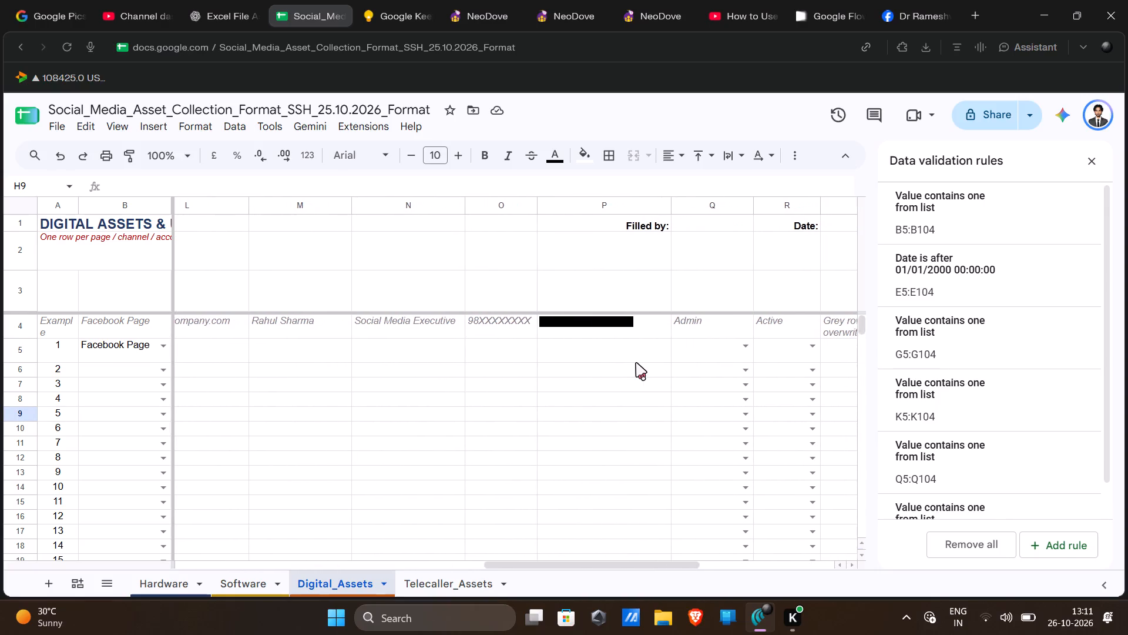
scroll(636, 363, left, 1)
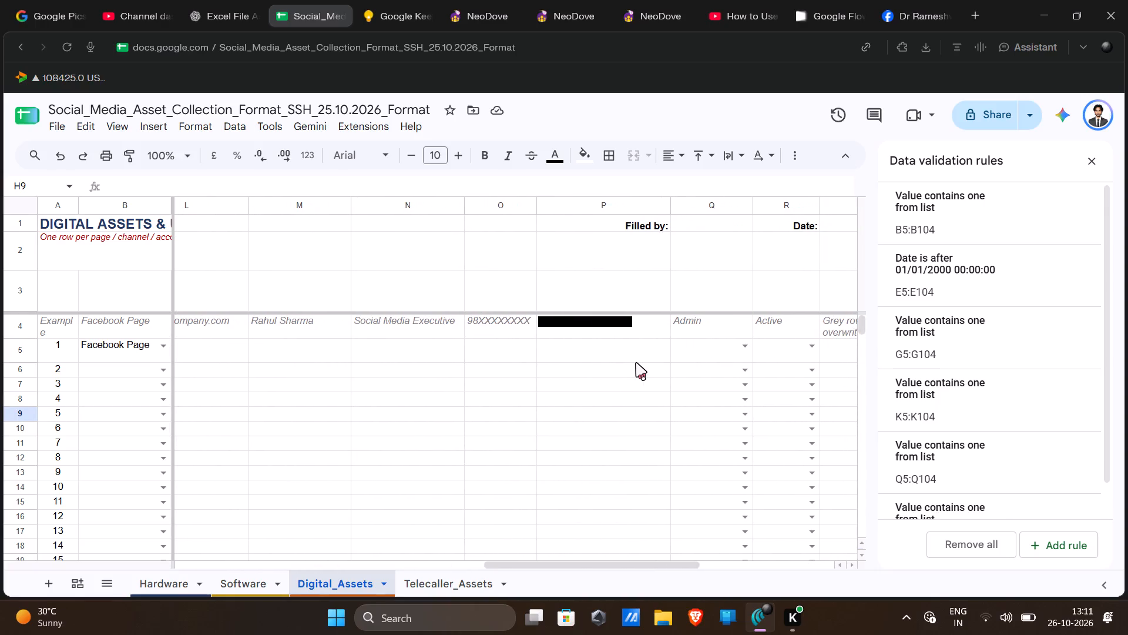
scroll(636, 363, left, 3)
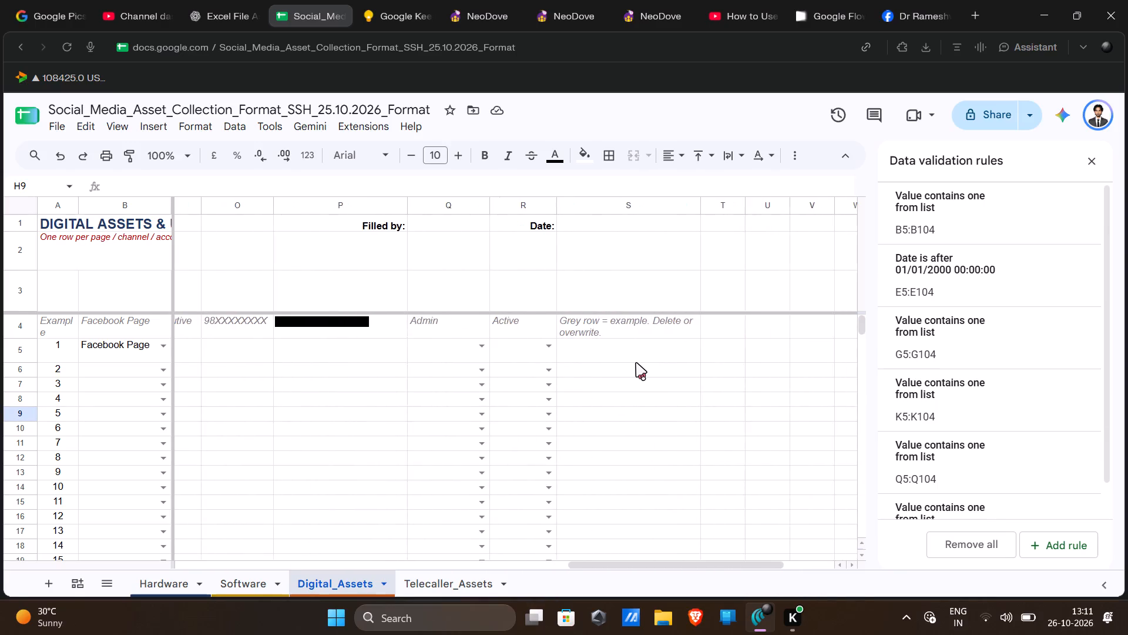
scroll(636, 363, left, 1)
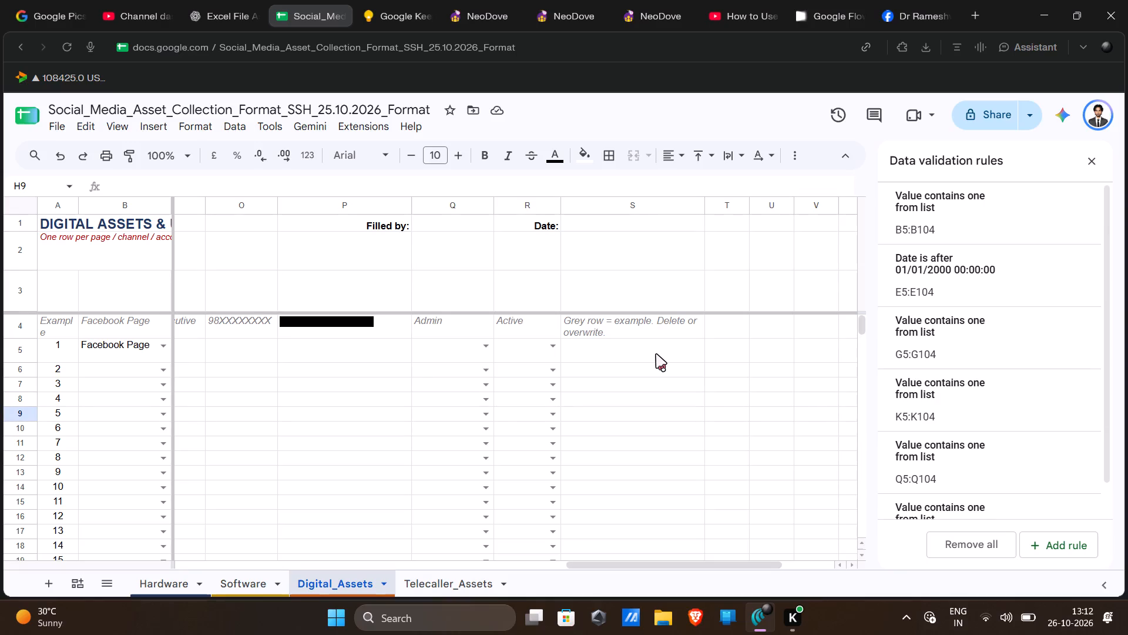
Set the status in cell R5 of the first Facebook Page row to Active.
scroll(656, 354, right, 1)
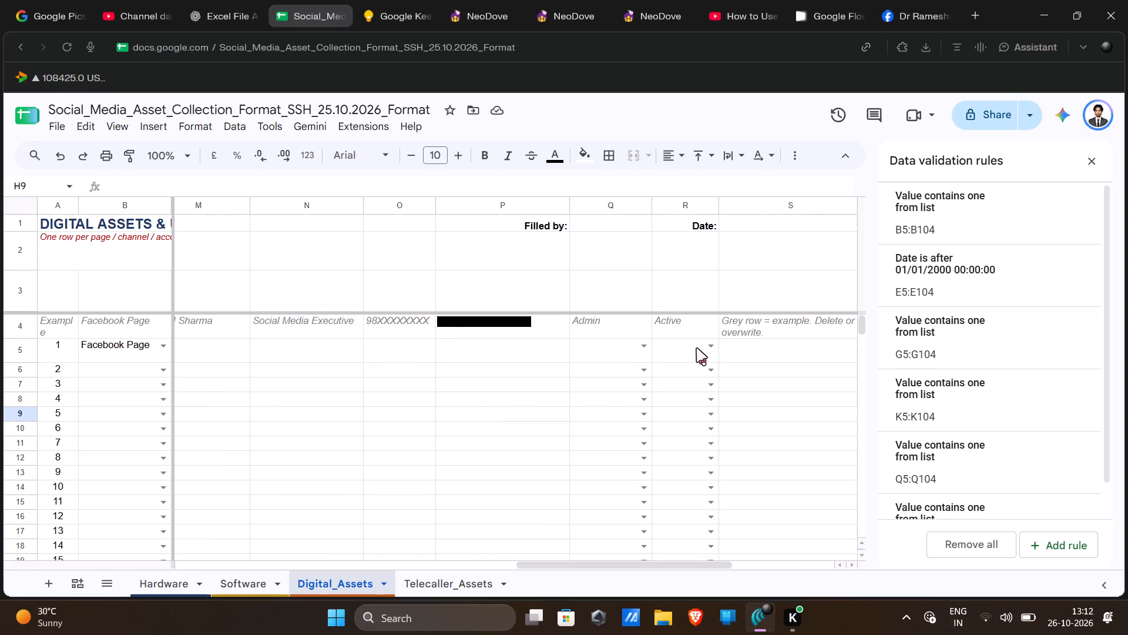
click(711, 345)
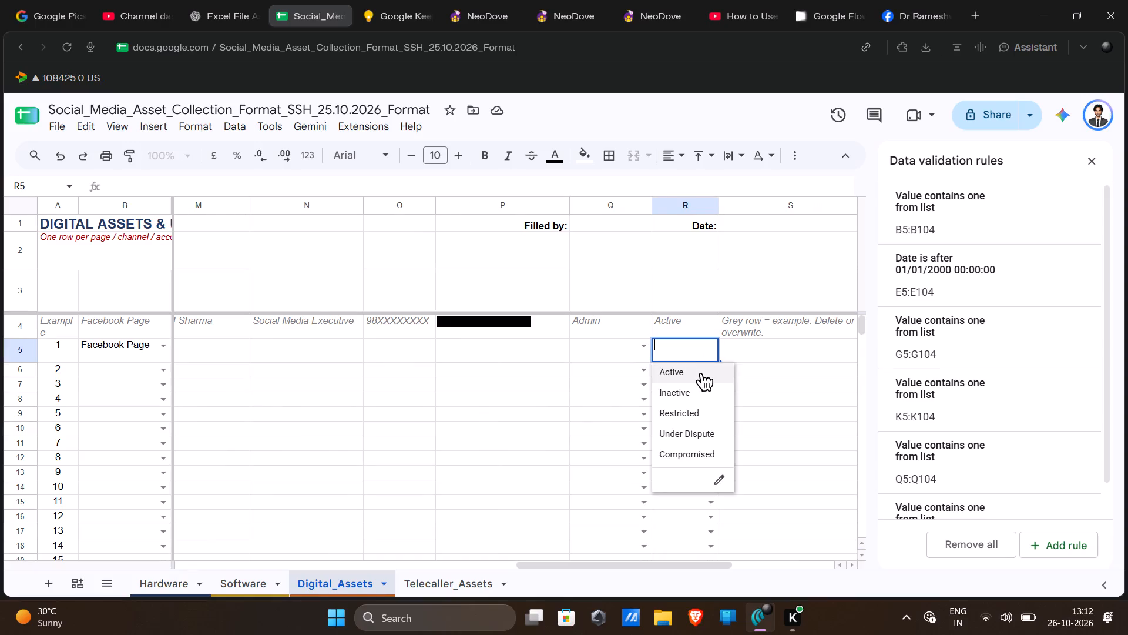
click(700, 374)
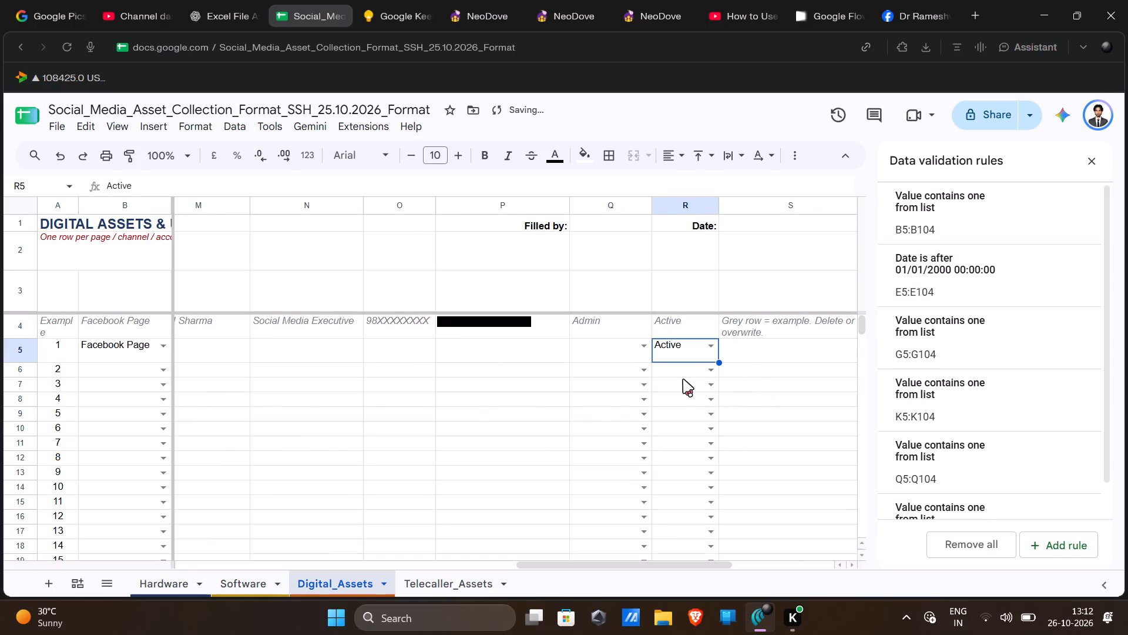
Open the access role choices for cell Q5 in the first Facebook Page row.
click(641, 351)
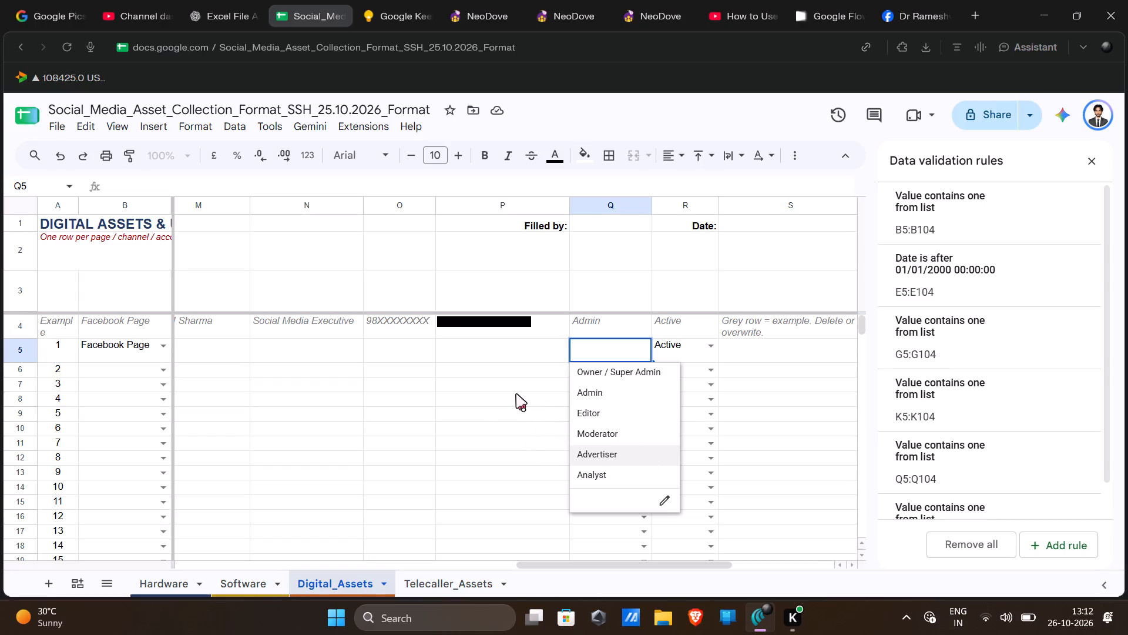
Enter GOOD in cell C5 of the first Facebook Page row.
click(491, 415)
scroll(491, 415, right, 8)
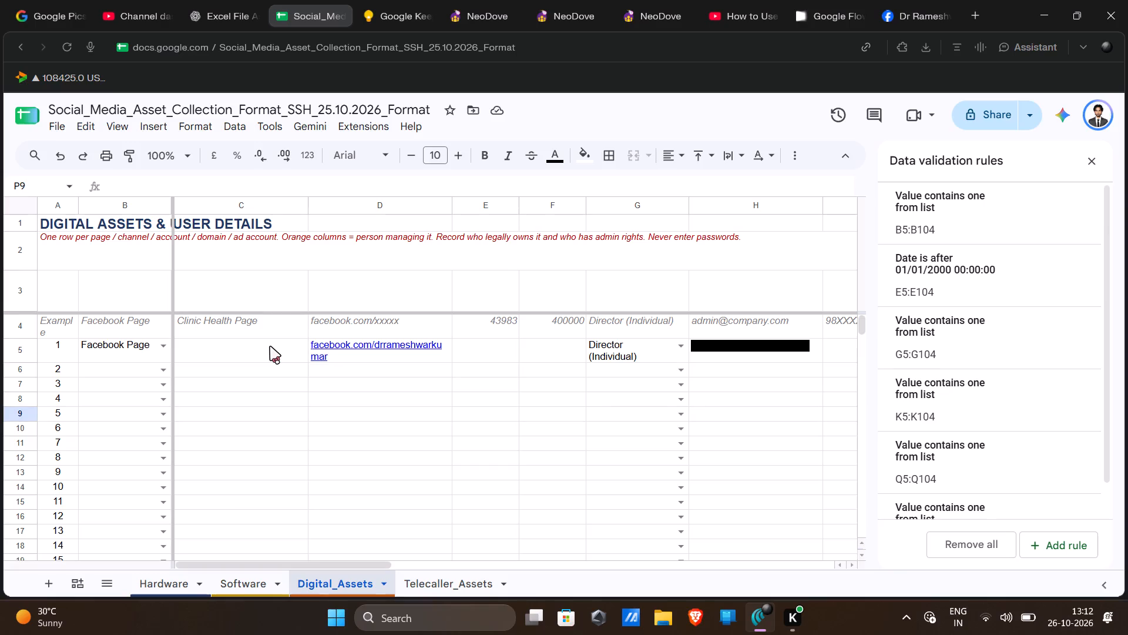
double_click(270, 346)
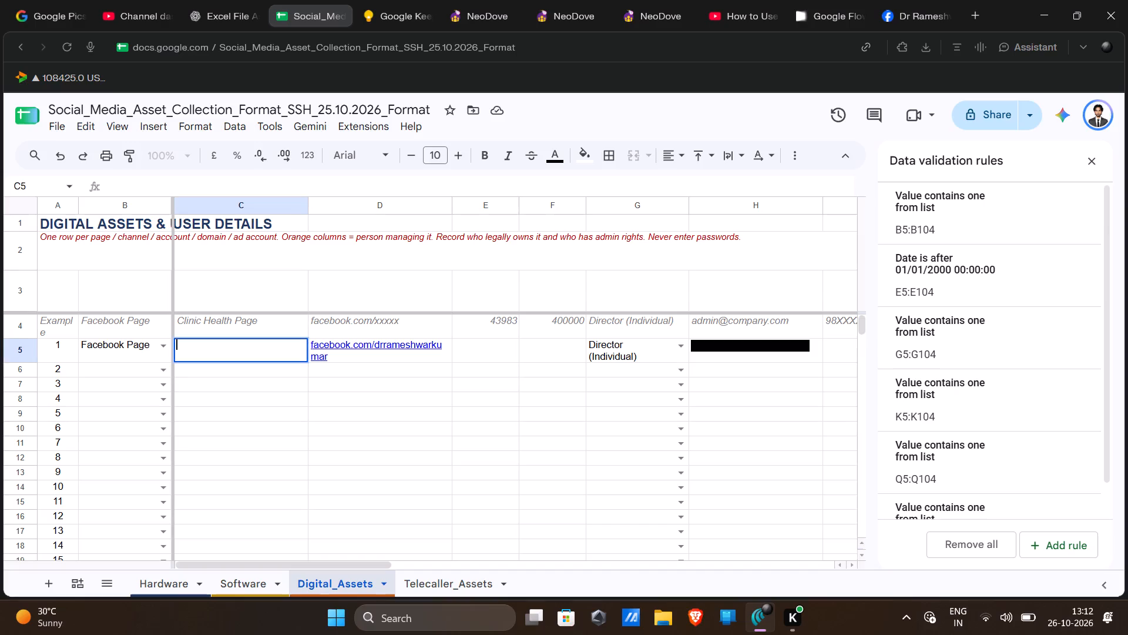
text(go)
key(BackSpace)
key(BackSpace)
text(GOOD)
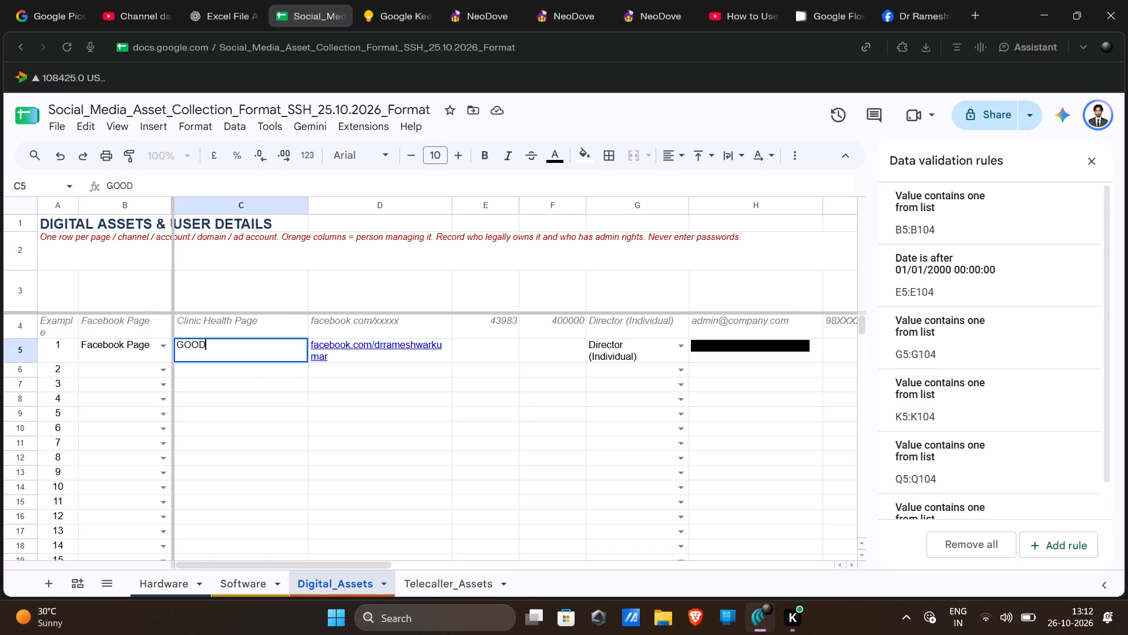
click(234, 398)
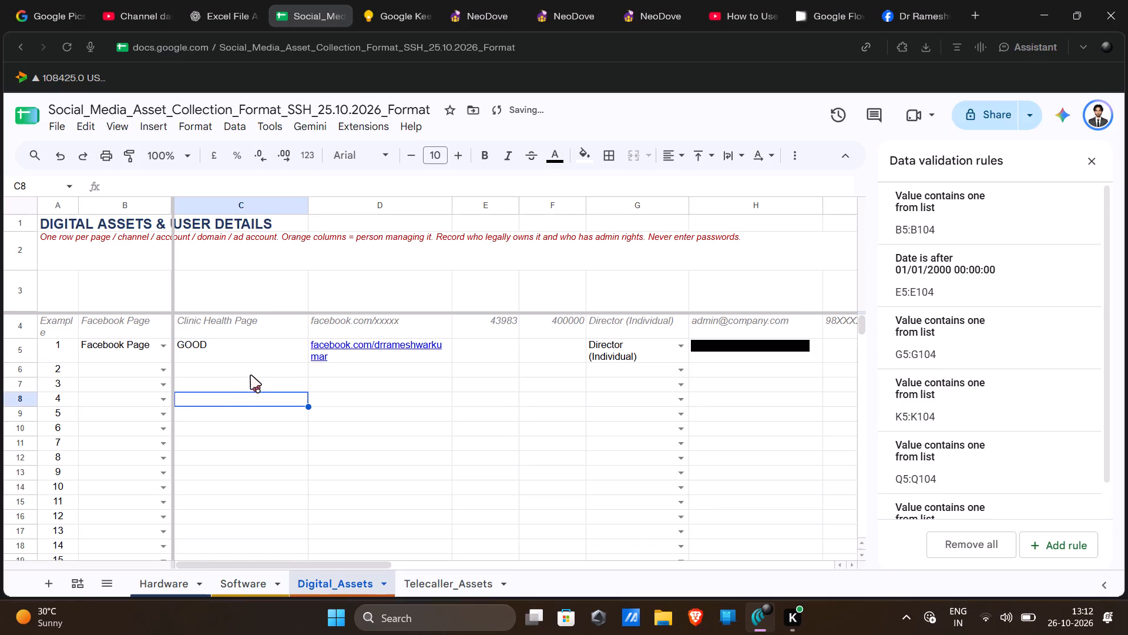
Set the asset type in cell B6 of the second row to Facebook Page.
click(166, 372)
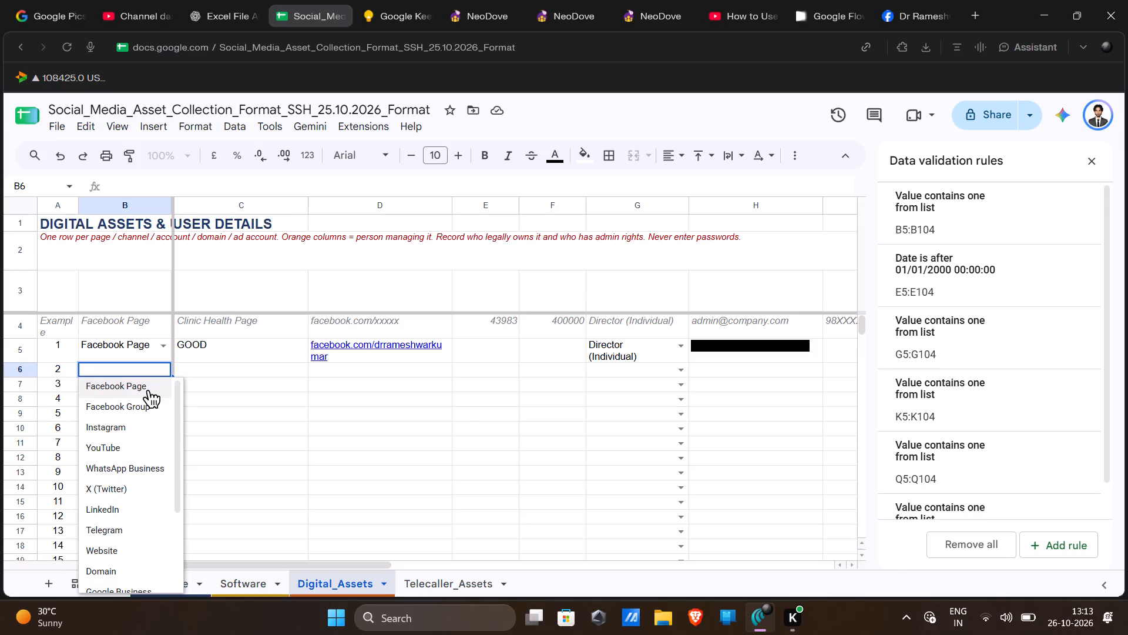
click(147, 391)
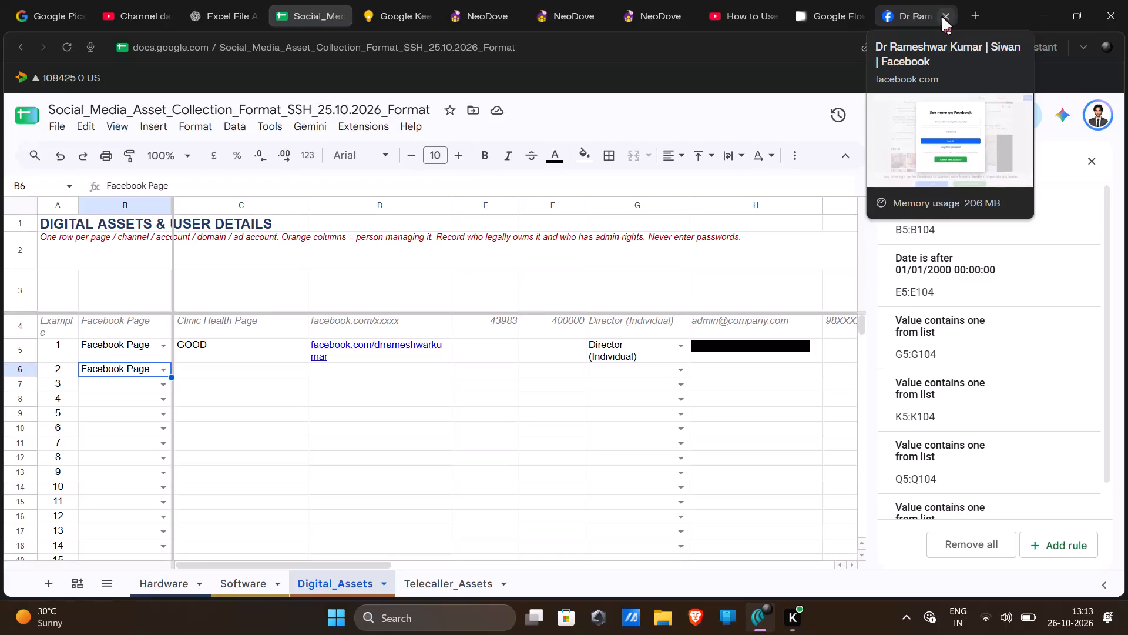
Close the browser page showing the doctor's Facebook profile.
click(942, 17)
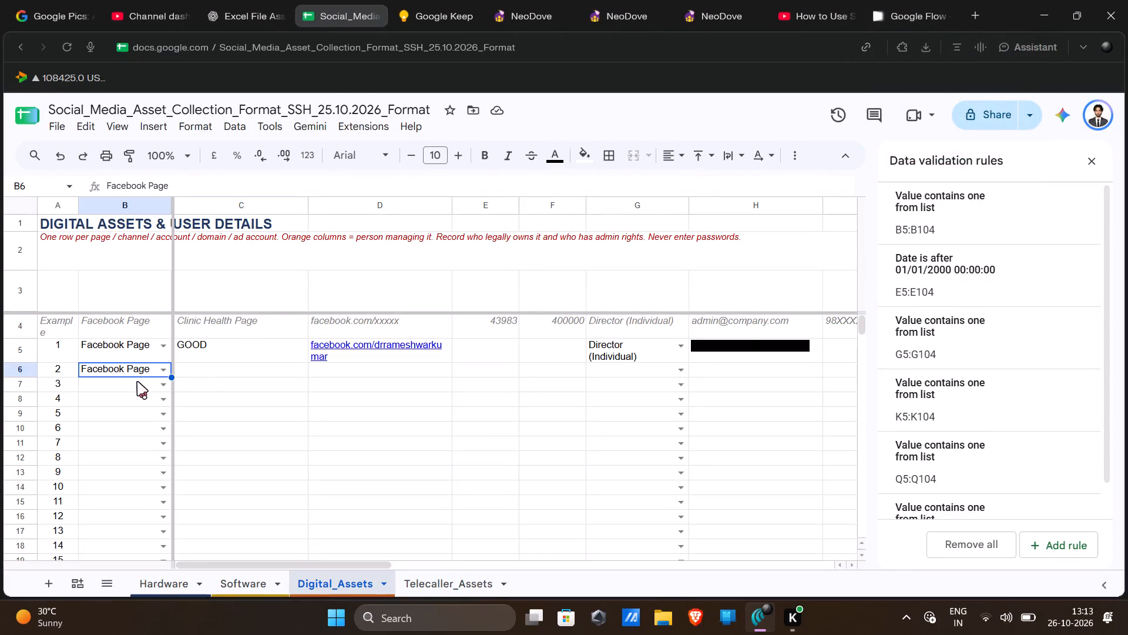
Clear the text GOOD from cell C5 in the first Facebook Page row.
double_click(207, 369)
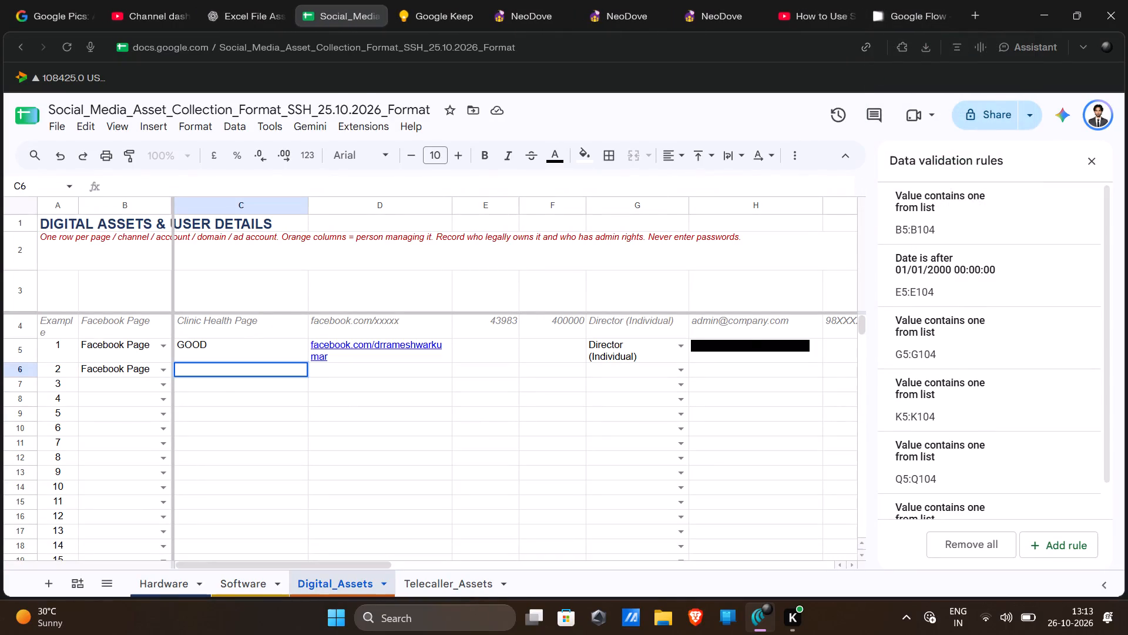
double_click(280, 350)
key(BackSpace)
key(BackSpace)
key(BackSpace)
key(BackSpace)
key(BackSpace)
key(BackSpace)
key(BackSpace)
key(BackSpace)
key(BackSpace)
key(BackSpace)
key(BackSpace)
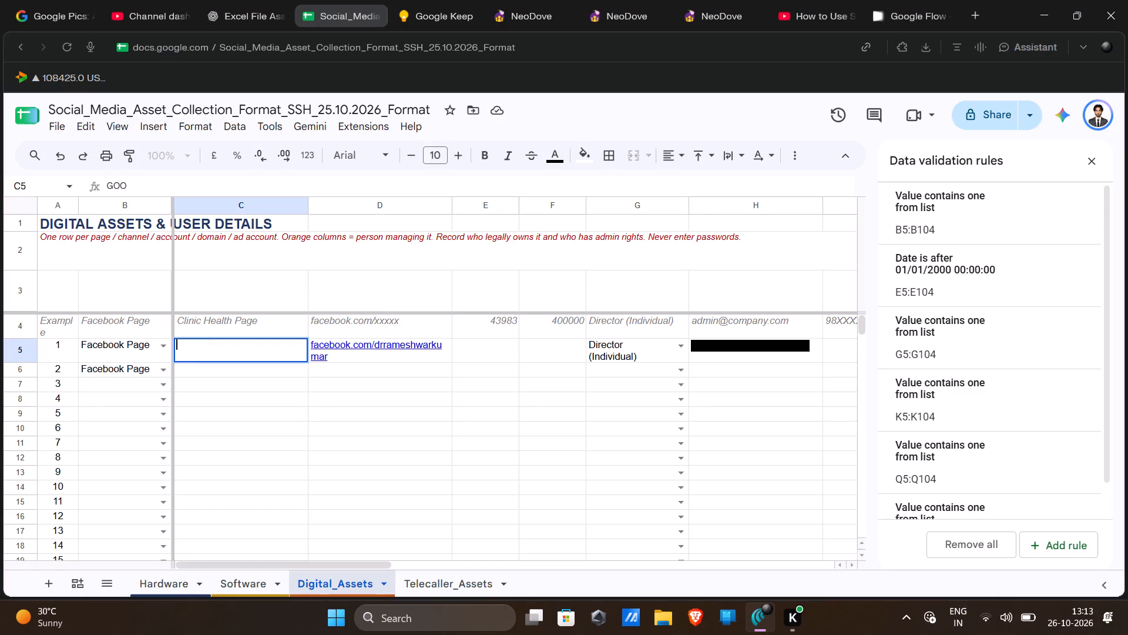
Enter the page link starting with facebook.com/ in cell D6 of the second Facebook Page row.
double_click(343, 373)
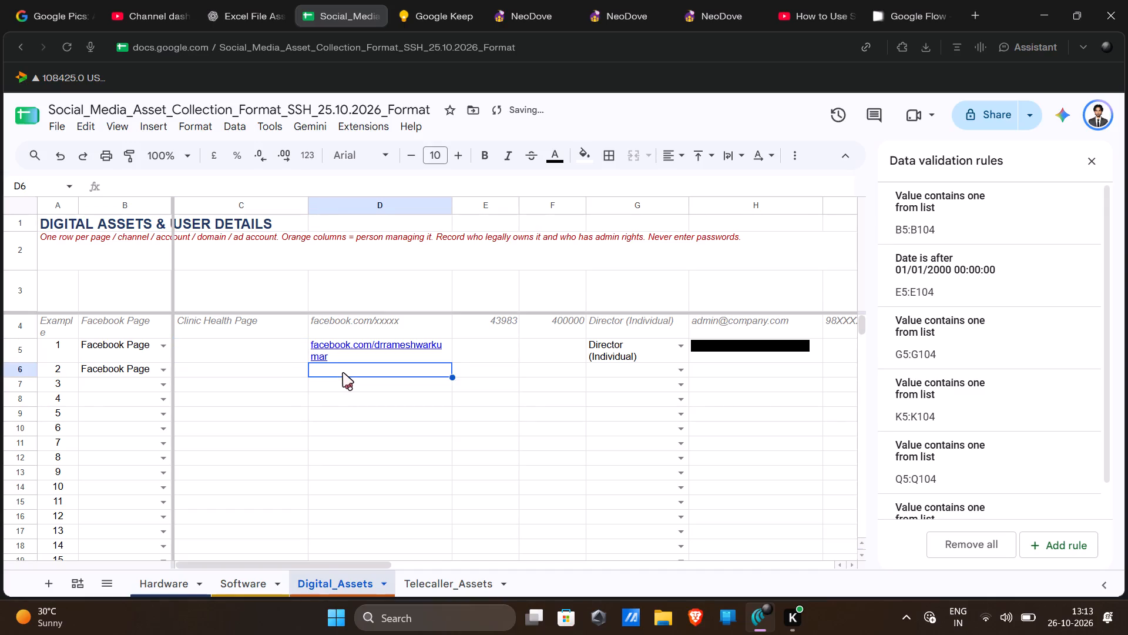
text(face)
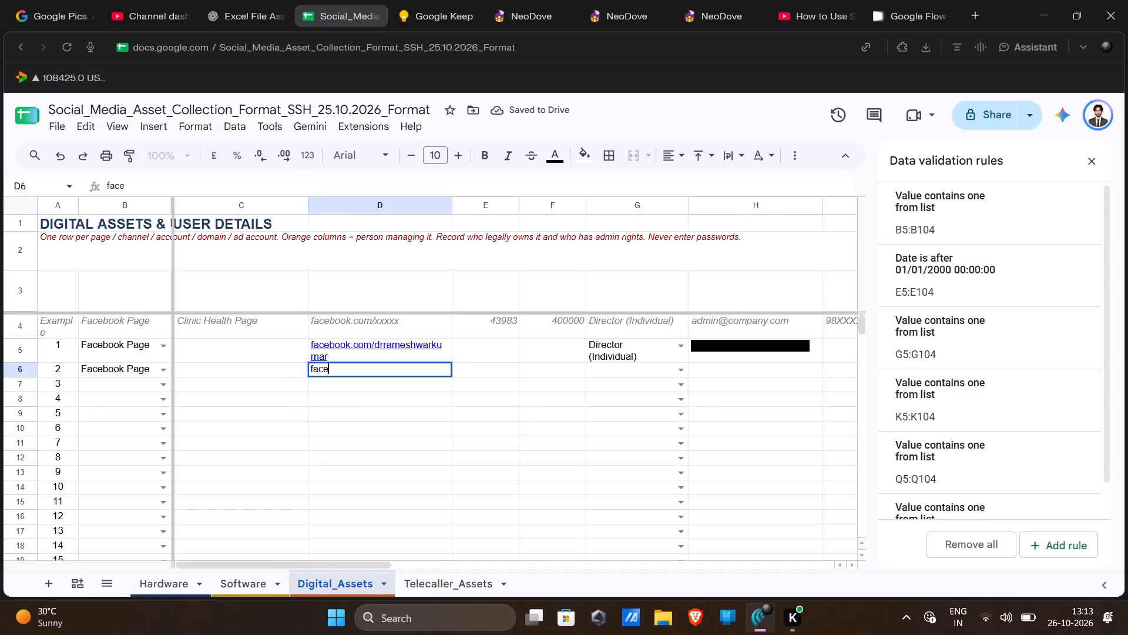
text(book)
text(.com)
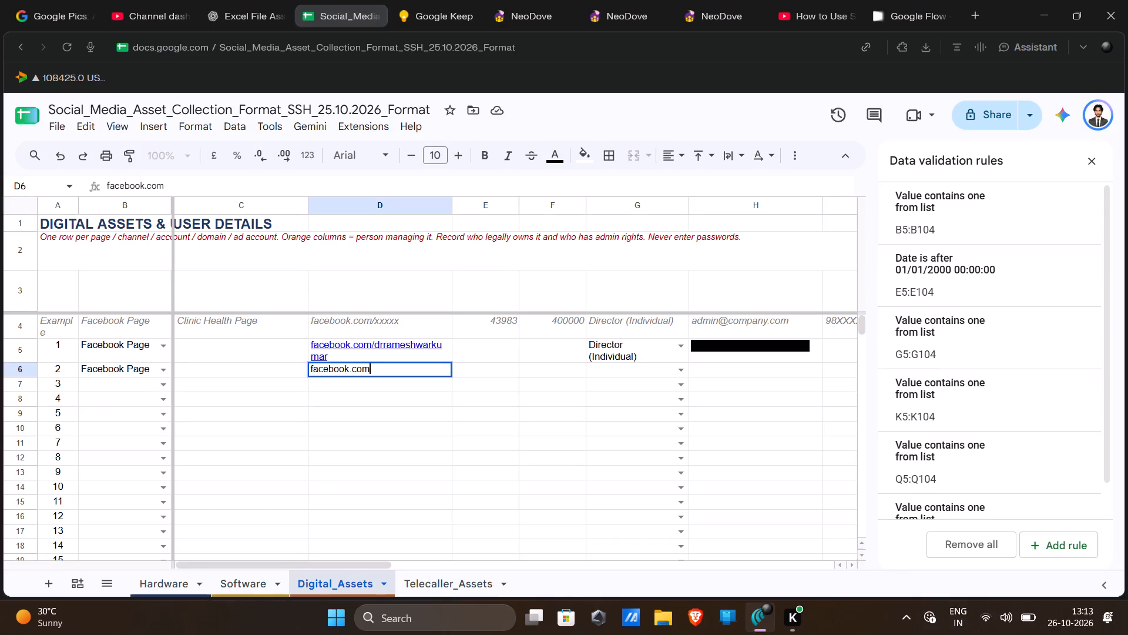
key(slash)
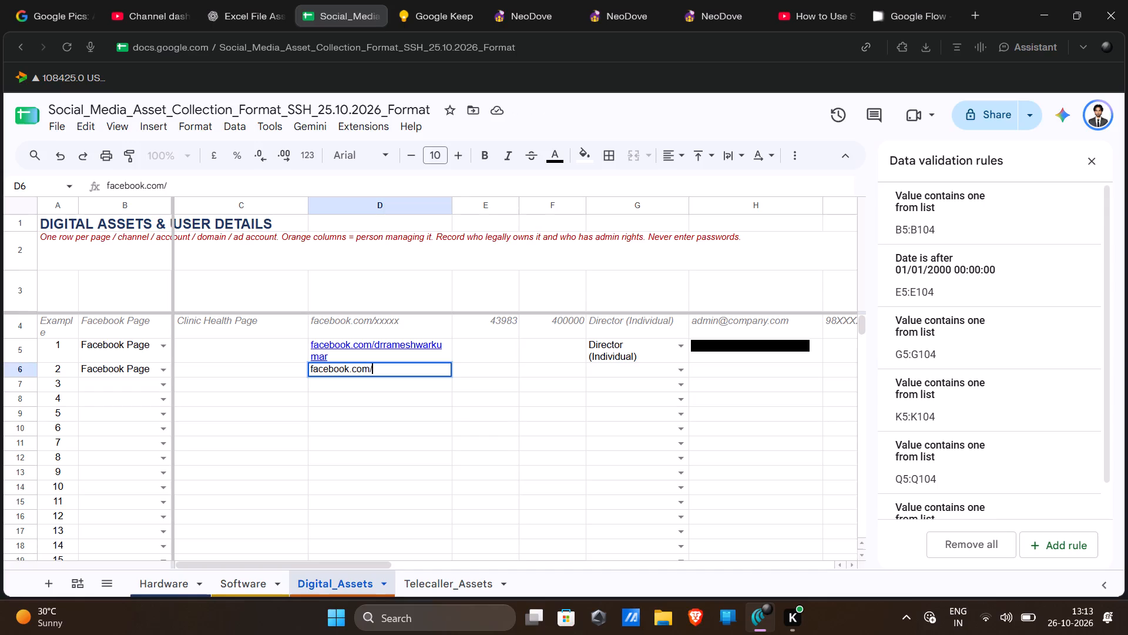
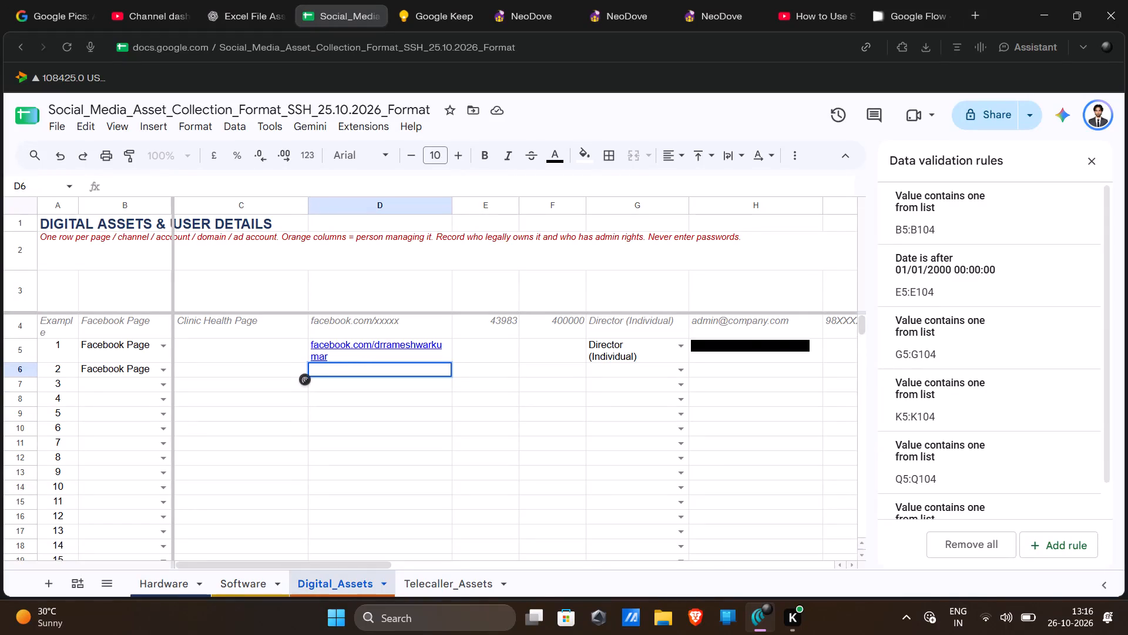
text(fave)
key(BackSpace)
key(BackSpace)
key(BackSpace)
Copy the Facebook link from D5 into cell D6 of the second Facebook Page row and append 2.0 to it.
double_click(388, 352)
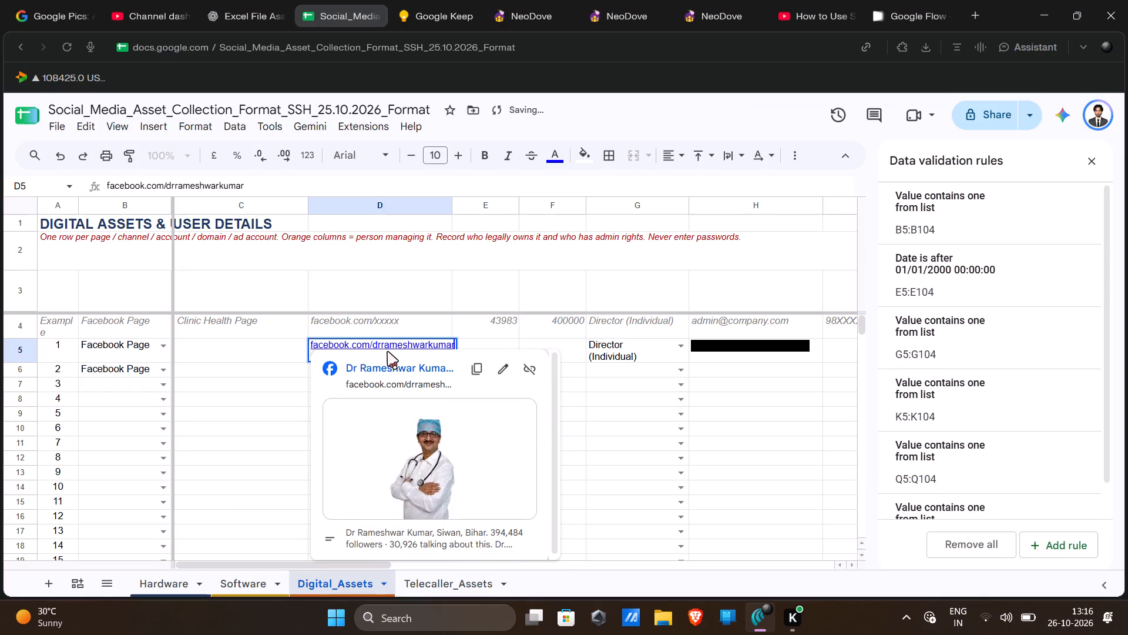
key(ctrl+a)
key(ctrl+c)
click(236, 425)
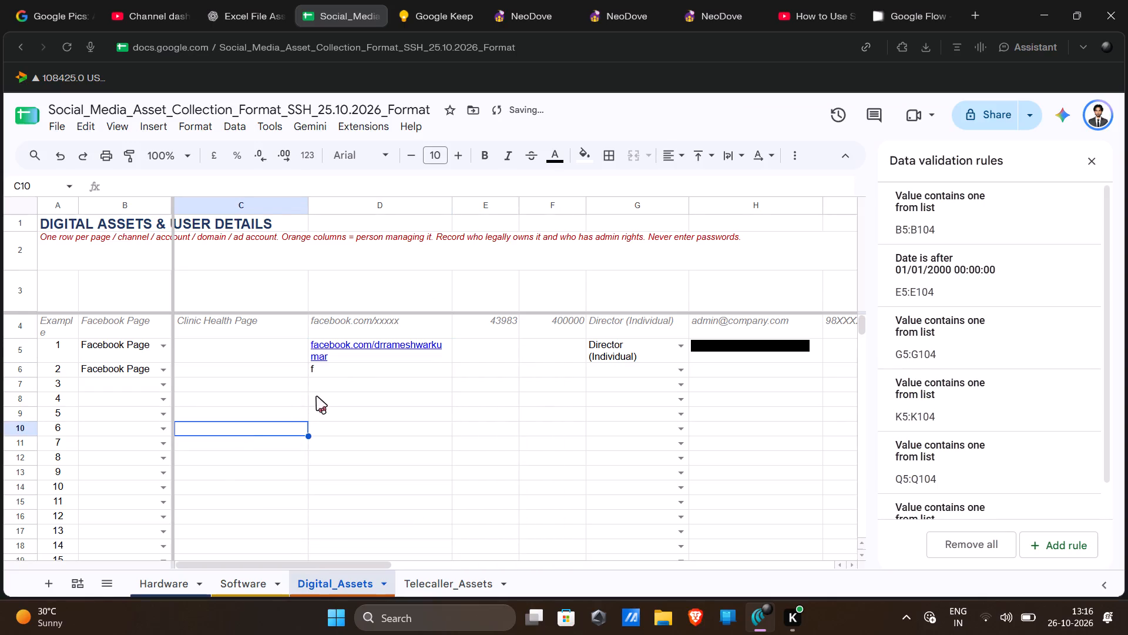
double_click(360, 374)
key(BackSpace)
key(ctrl+v)
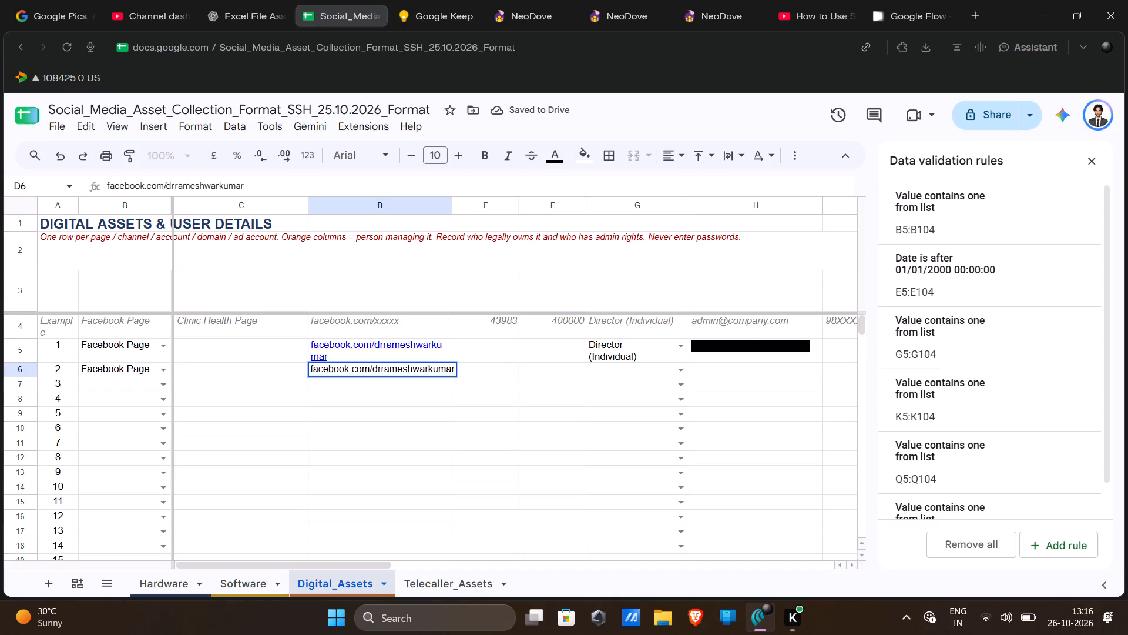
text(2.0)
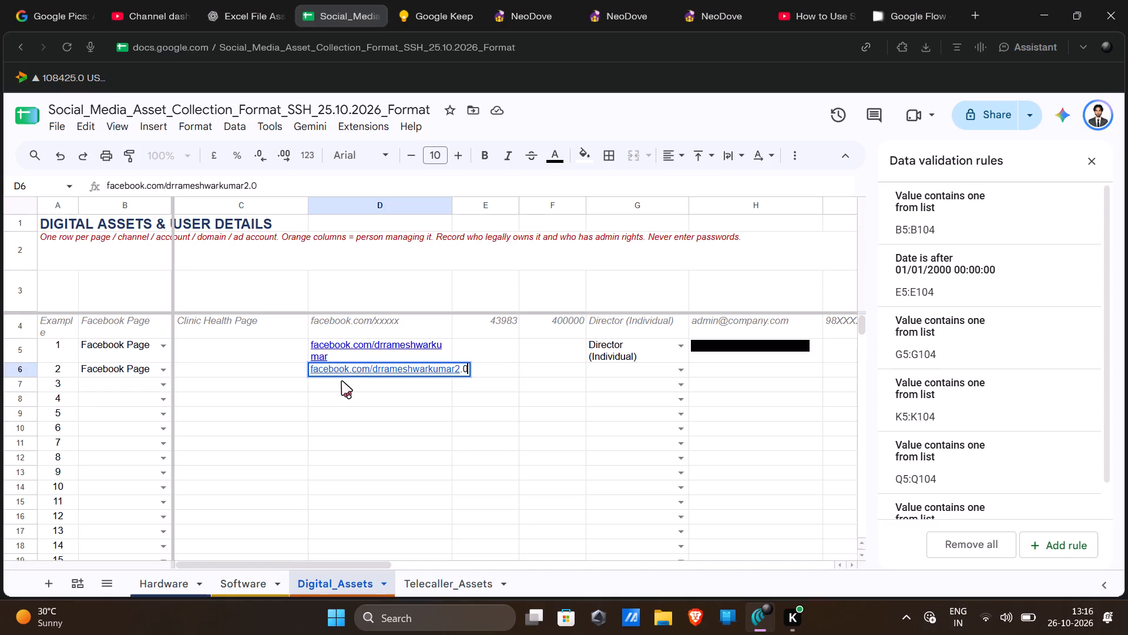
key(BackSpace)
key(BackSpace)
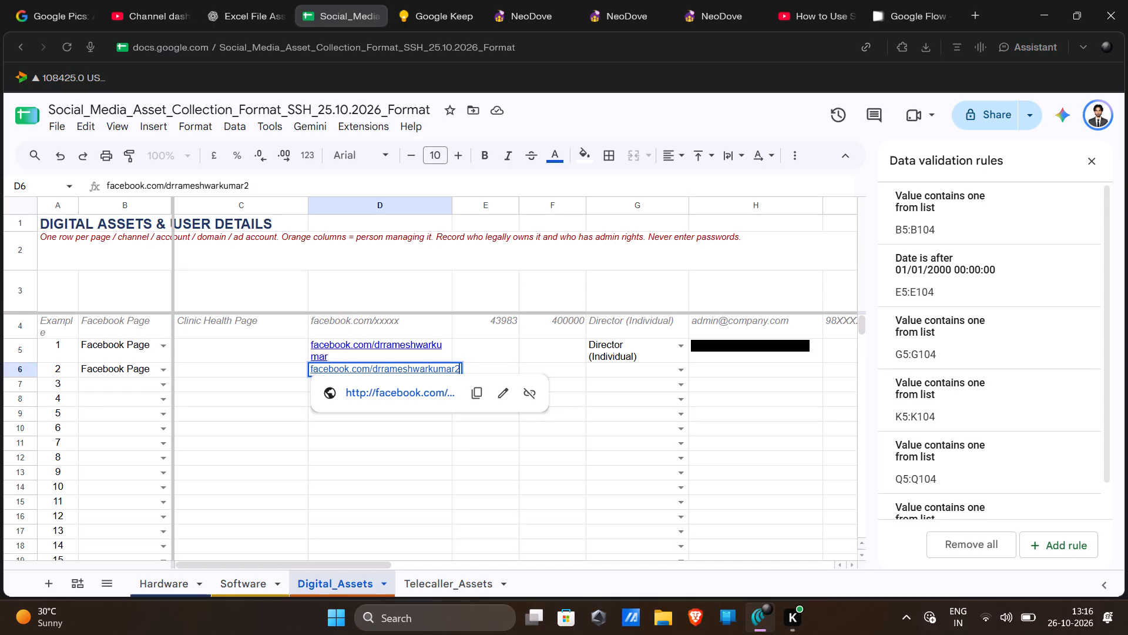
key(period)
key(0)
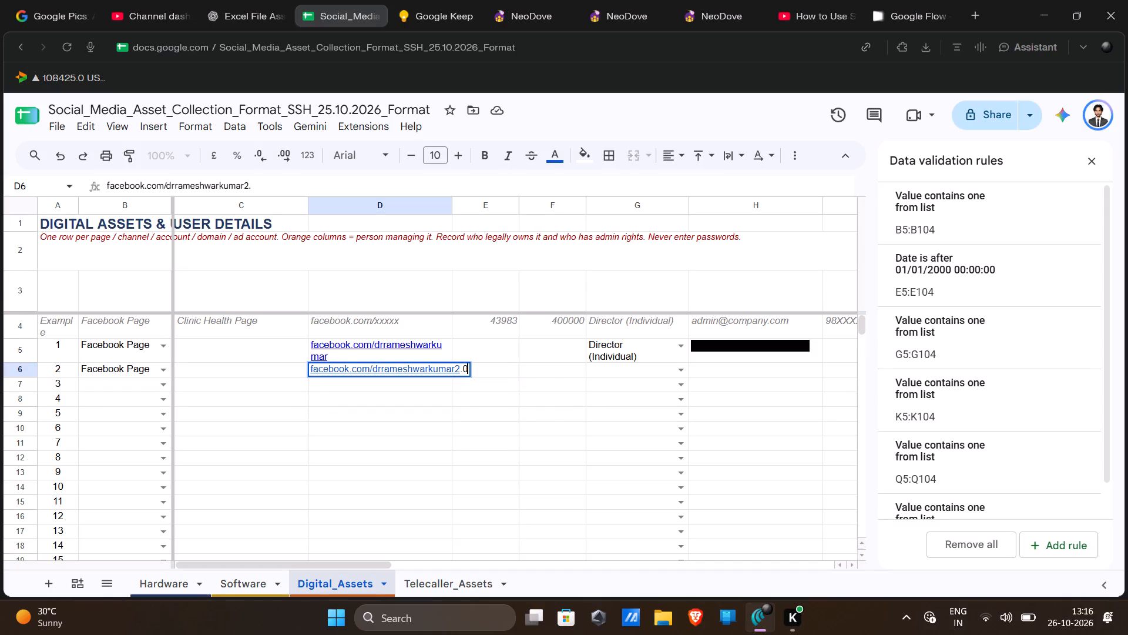
click(337, 390)
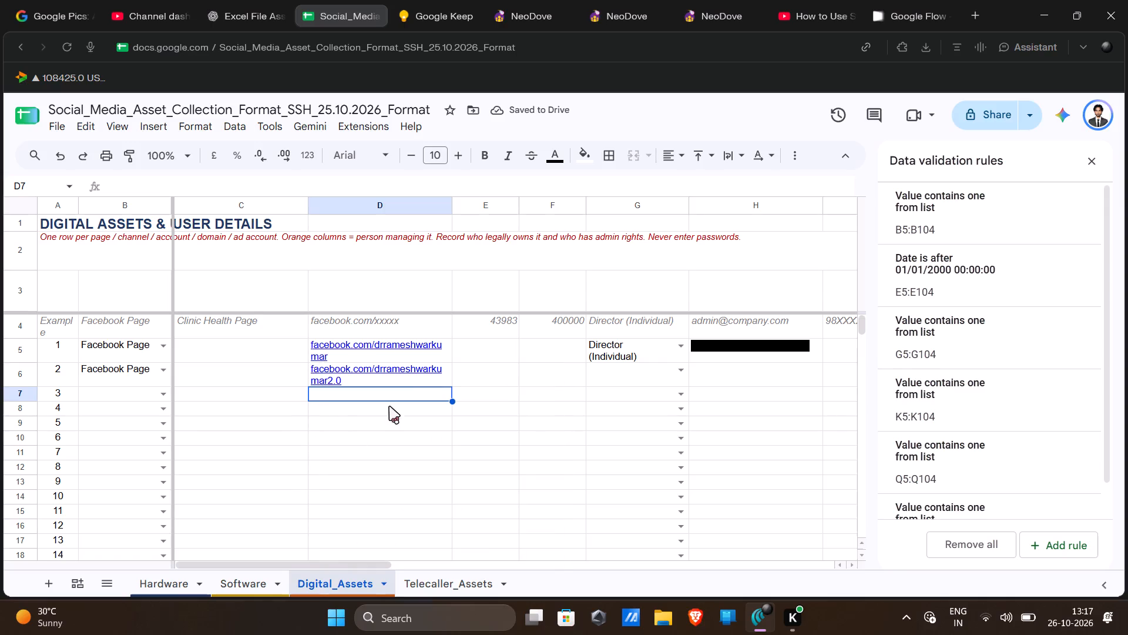
click(427, 370)
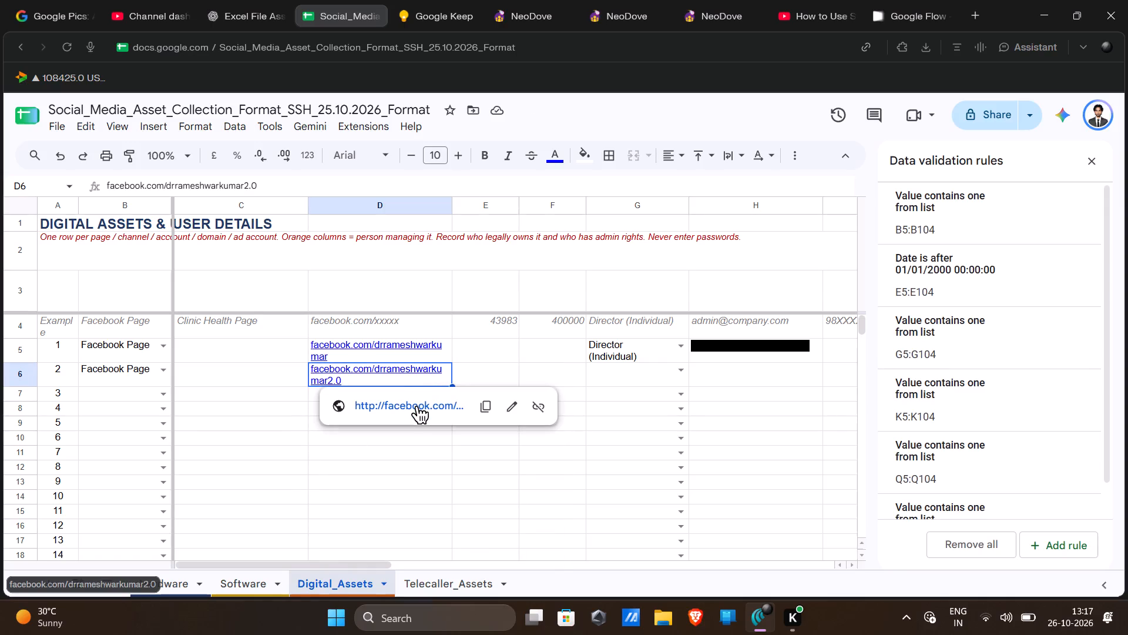
click(412, 476)
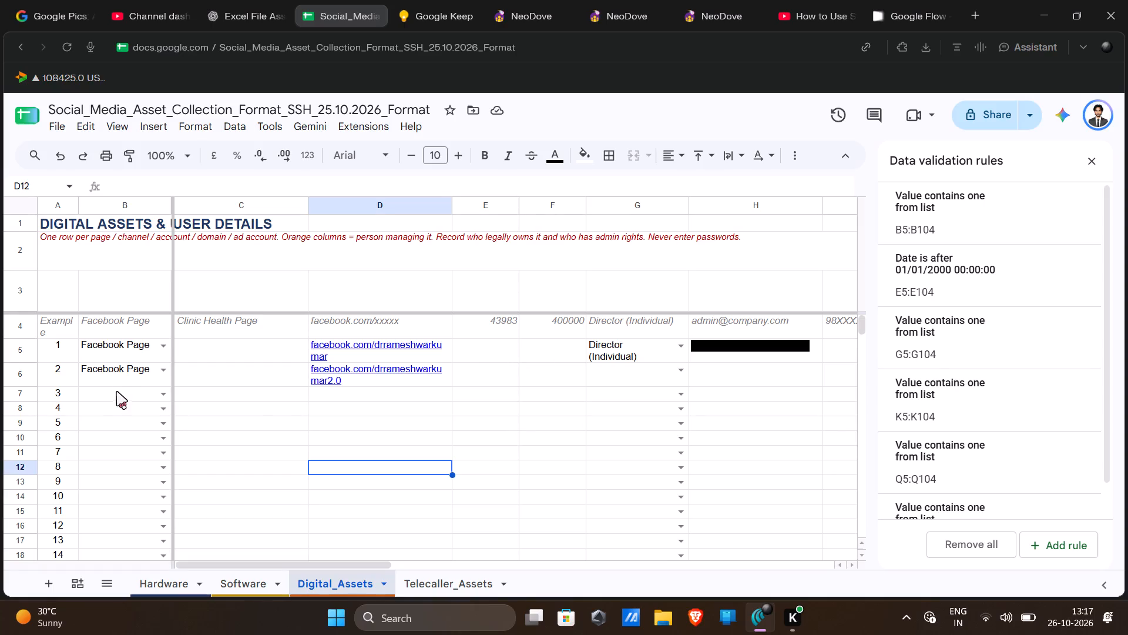
Set the asset type in cell B7 of the third row to Instagram.
click(162, 397)
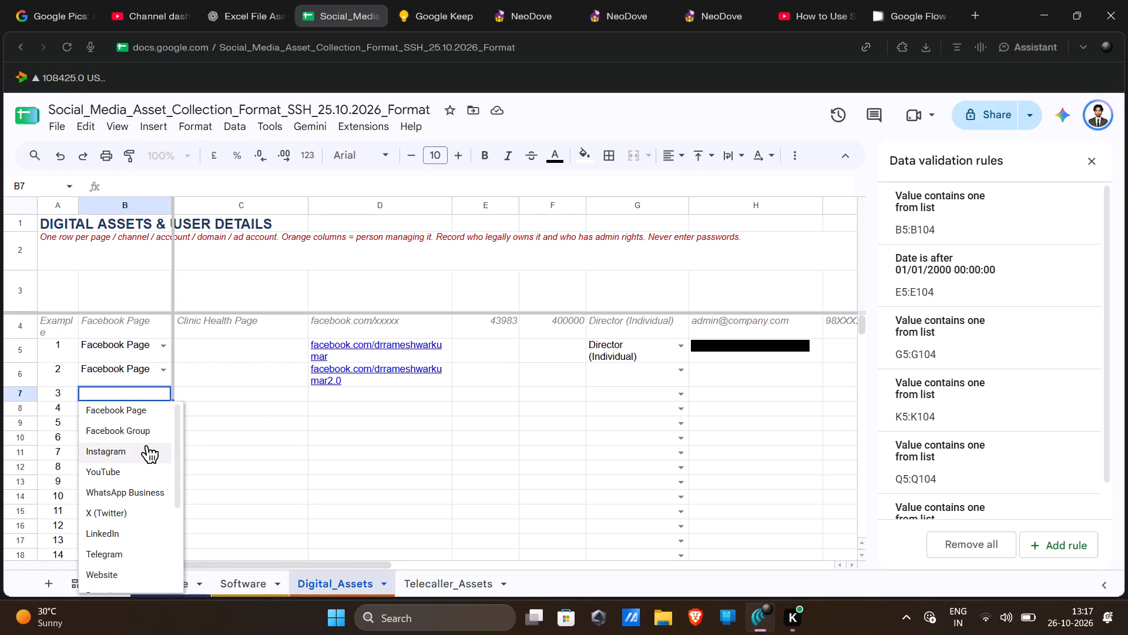
click(145, 448)
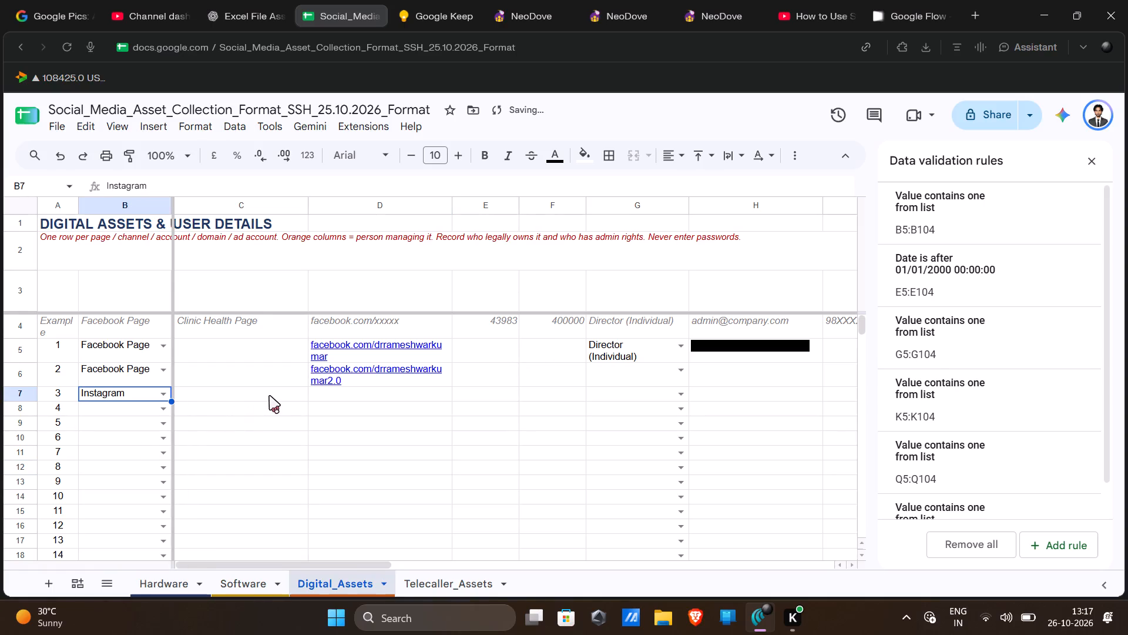
With D7 ready for its link, search Google in a new tab for the doctor's Instagram and open the main profile.
click(332, 397)
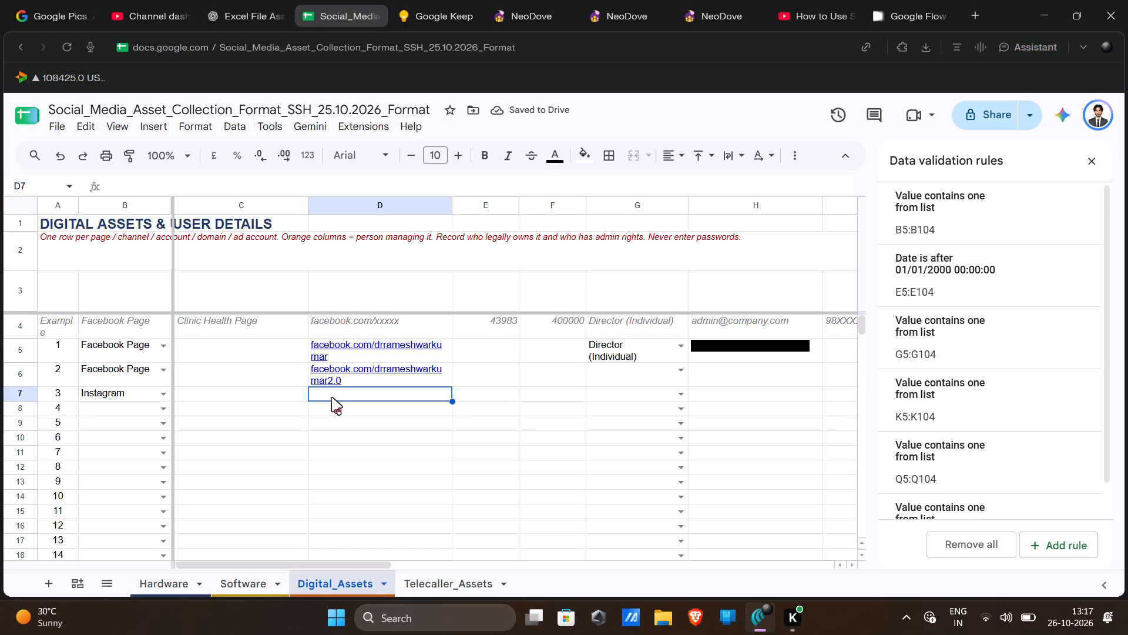
double_click(332, 397)
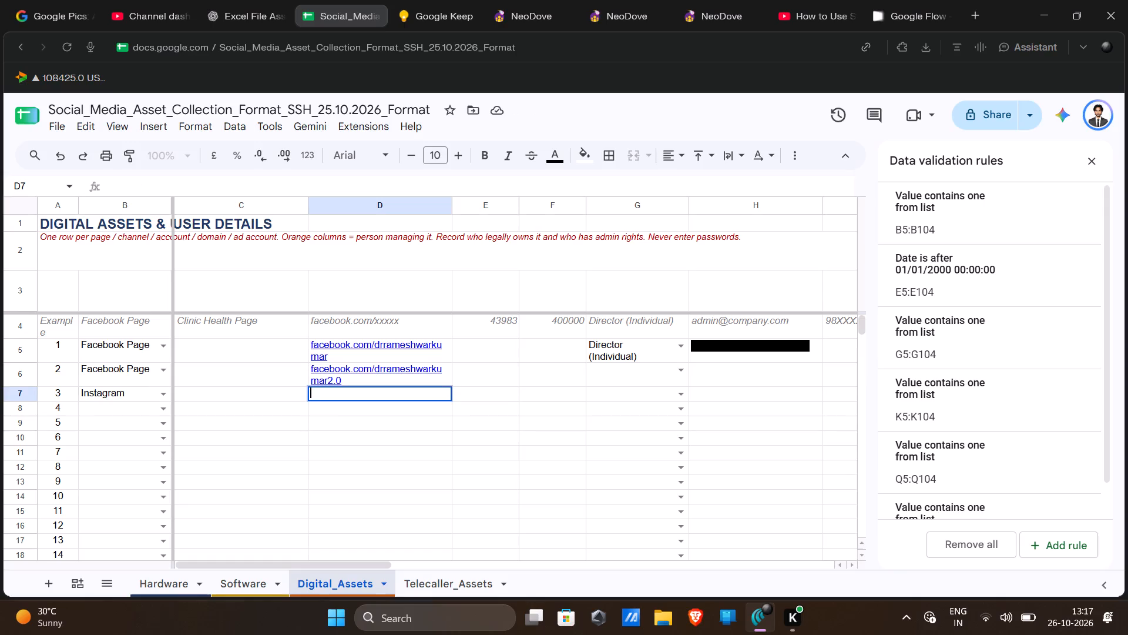
click(975, 8)
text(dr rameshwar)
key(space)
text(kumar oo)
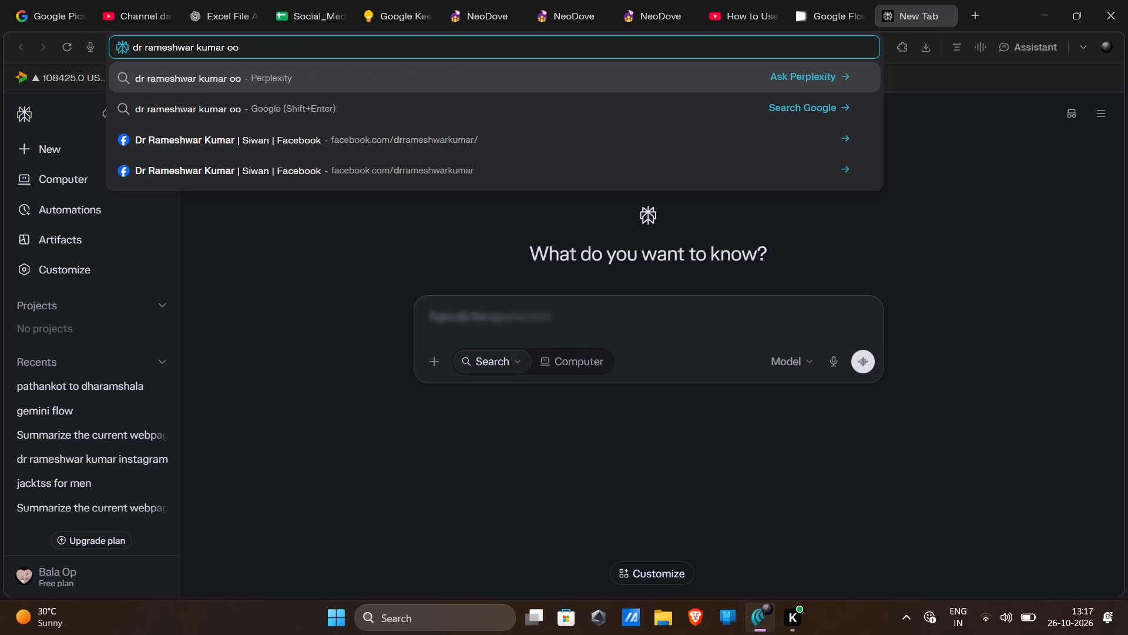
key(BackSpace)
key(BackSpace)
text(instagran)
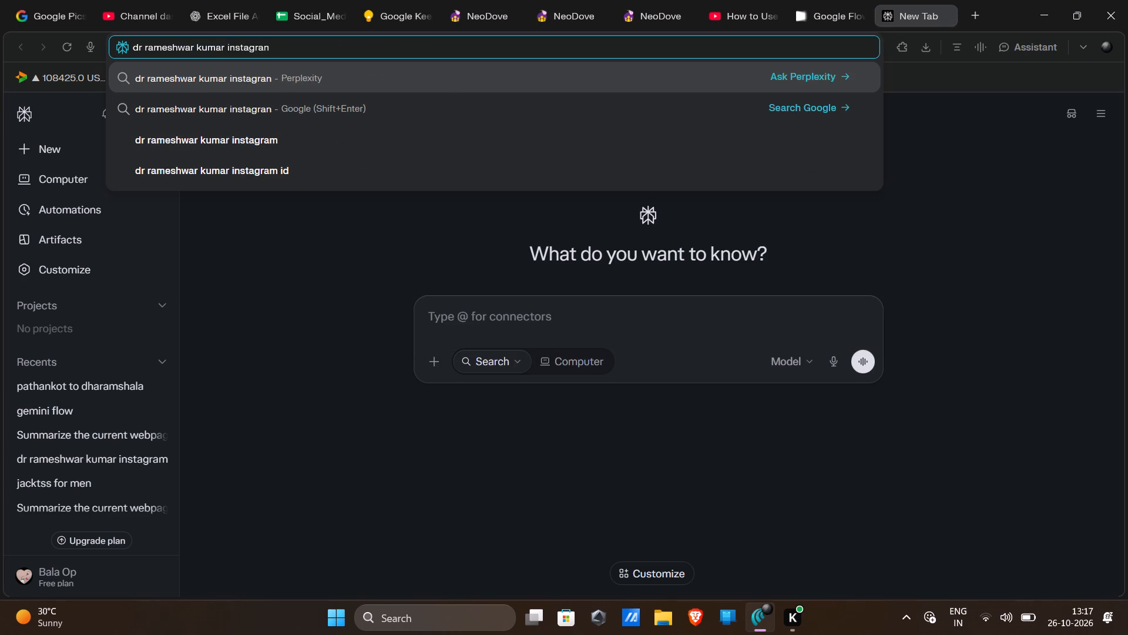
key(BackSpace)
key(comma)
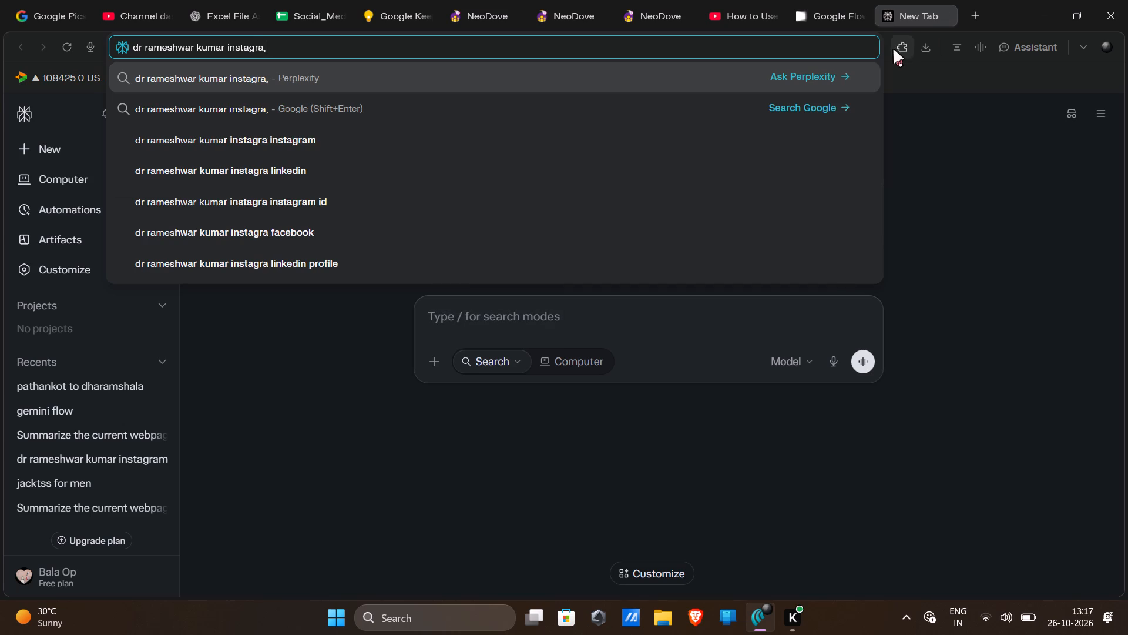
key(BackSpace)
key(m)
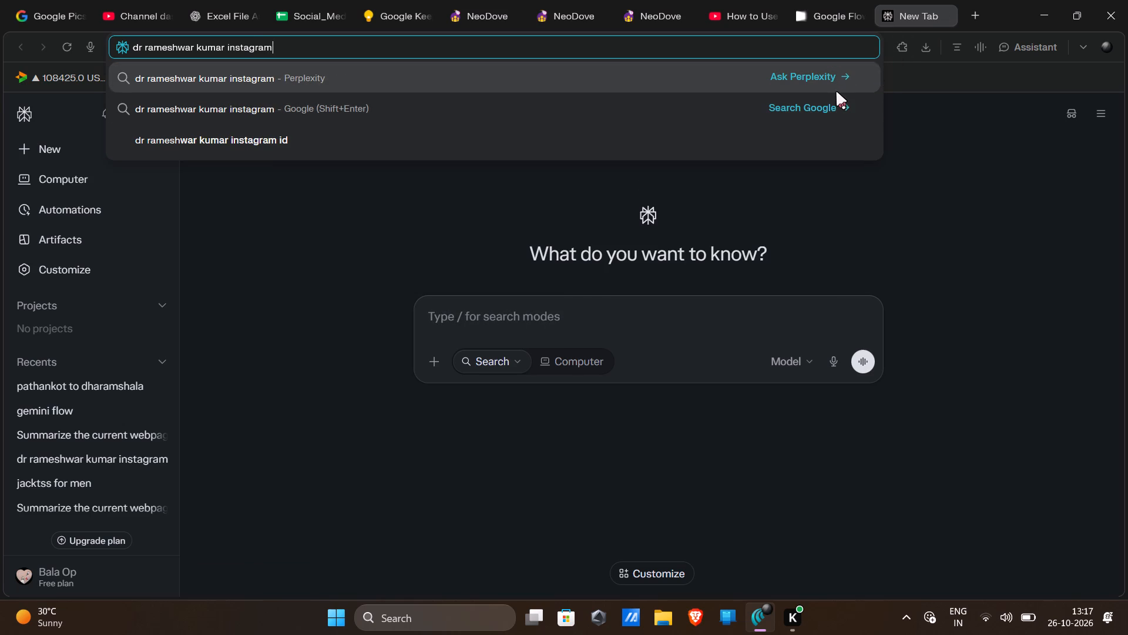
click(837, 99)
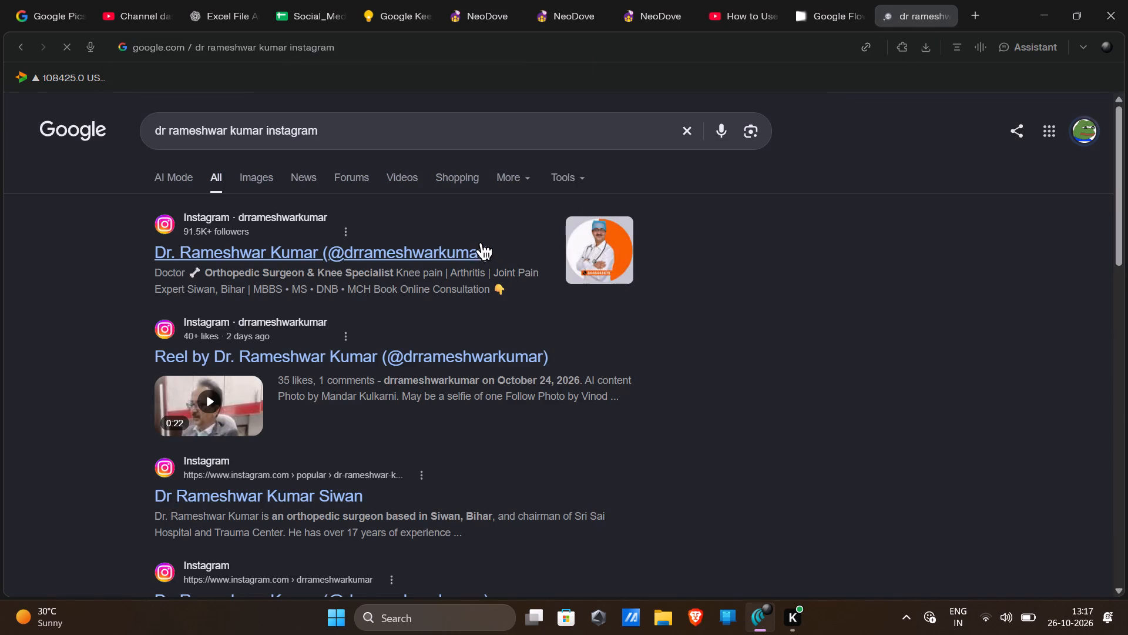
click(462, 250)
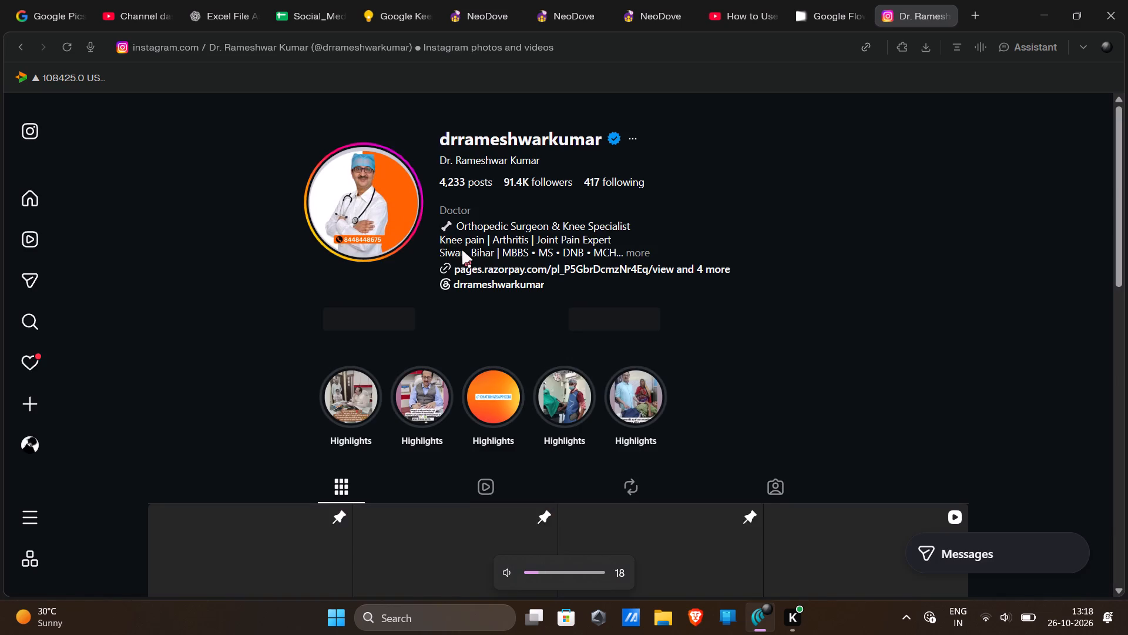
Copy the Instagram profile's share link and enter it in cell D7 of the Digital_Assets sheet.
click(635, 137)
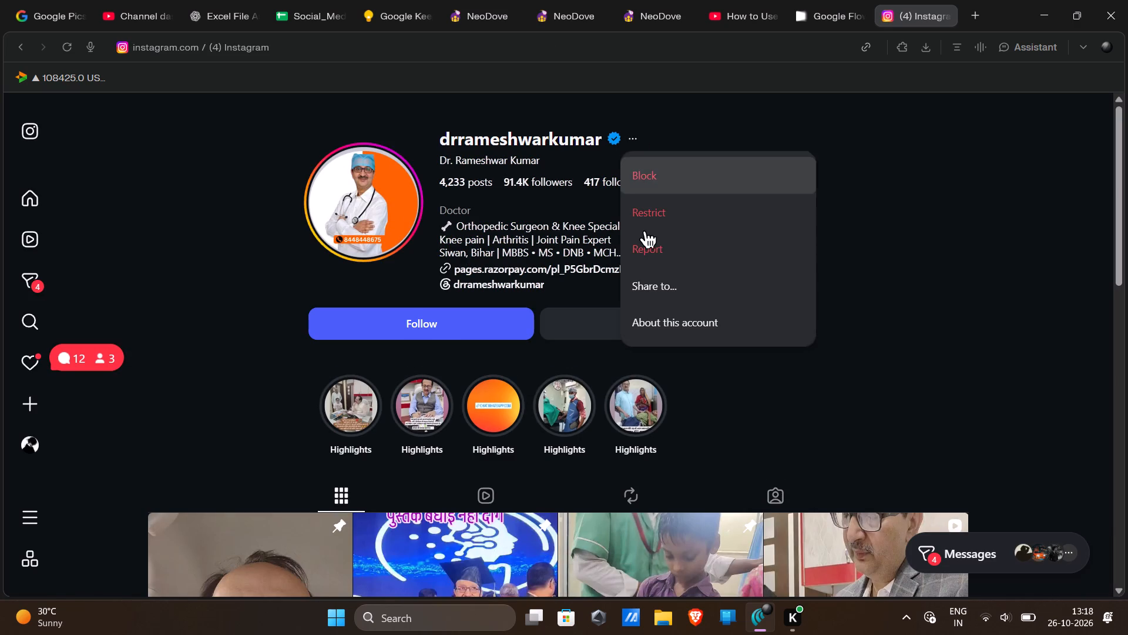
click(666, 286)
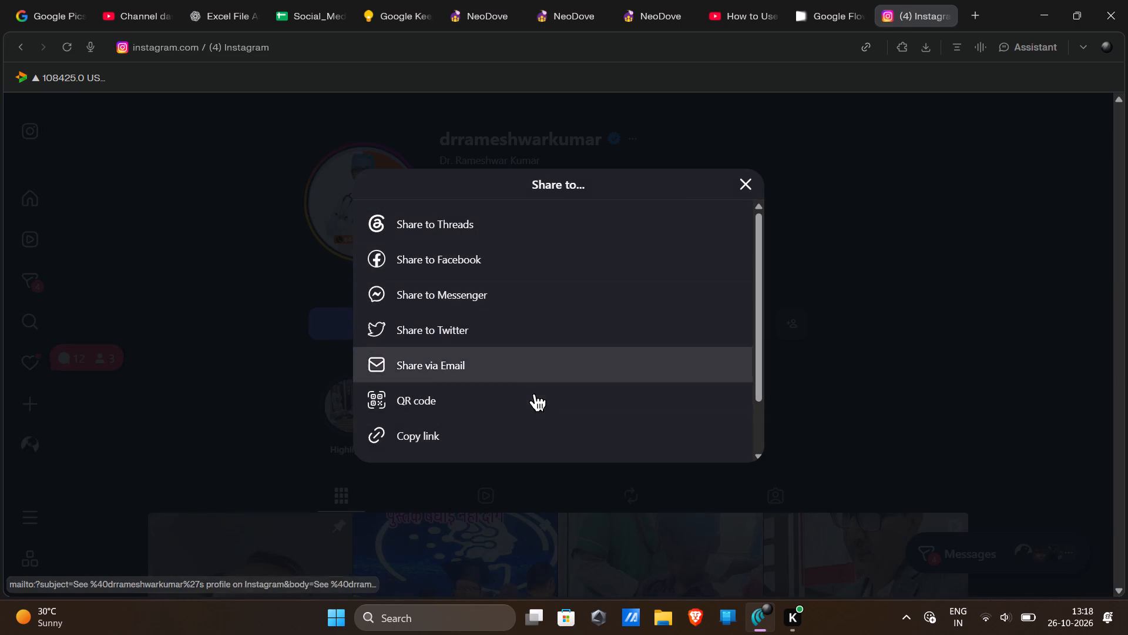
click(531, 428)
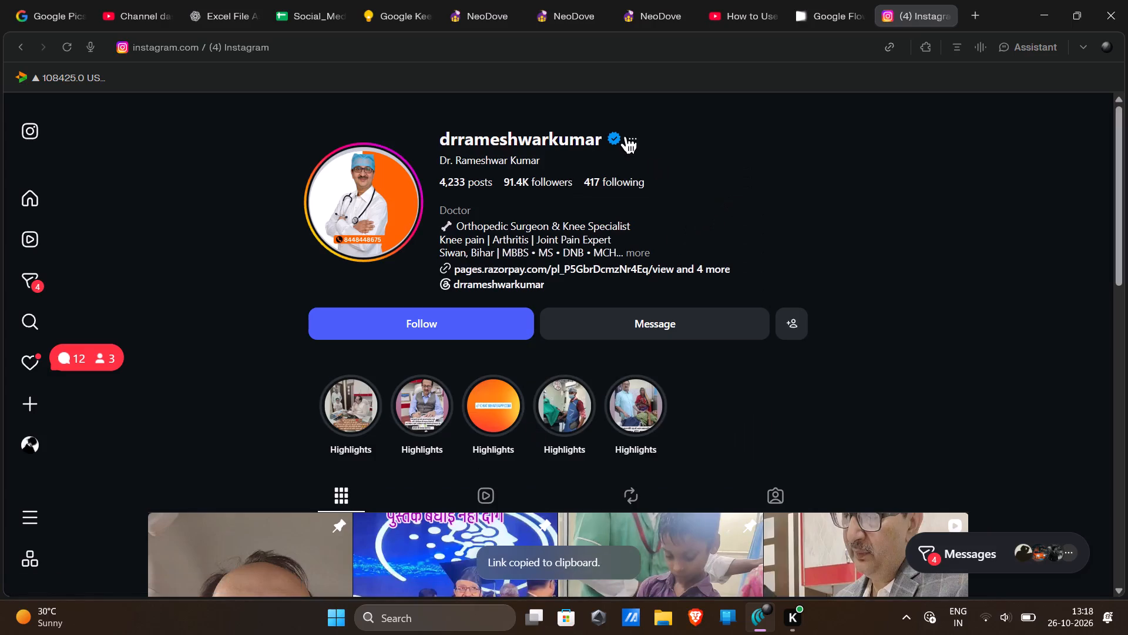
click(289, 0)
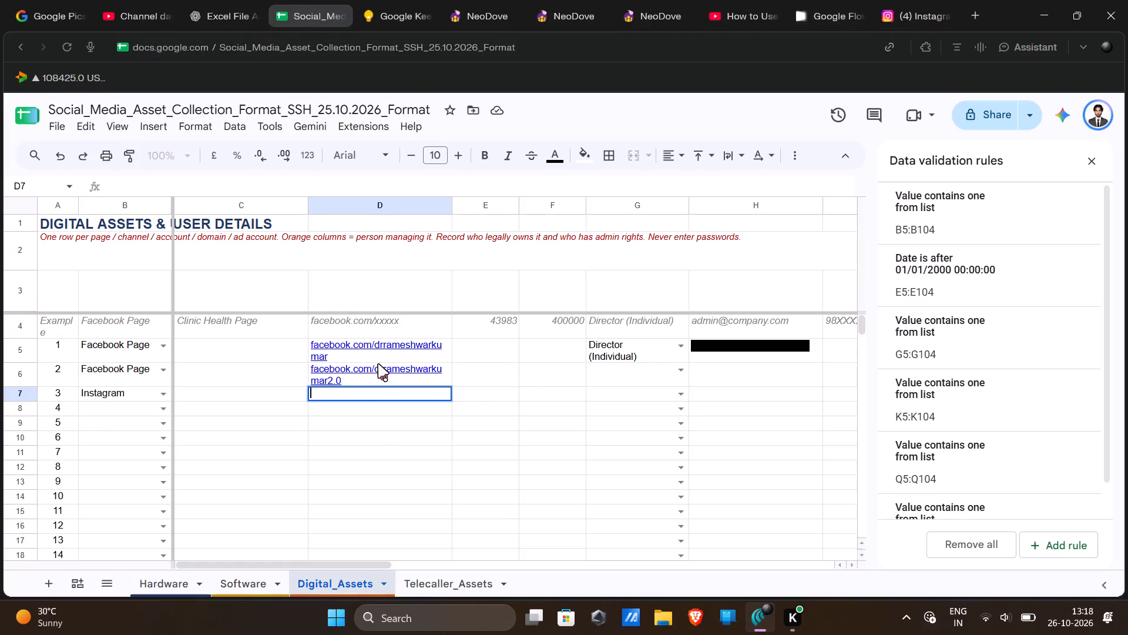
key(ctrl+v)
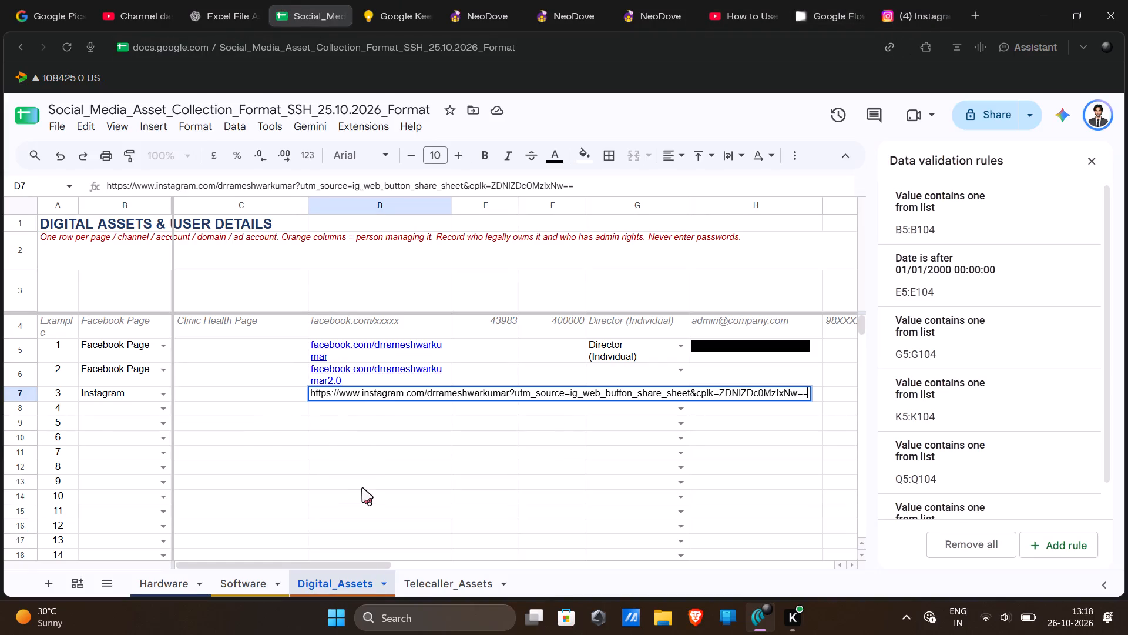
click(409, 474)
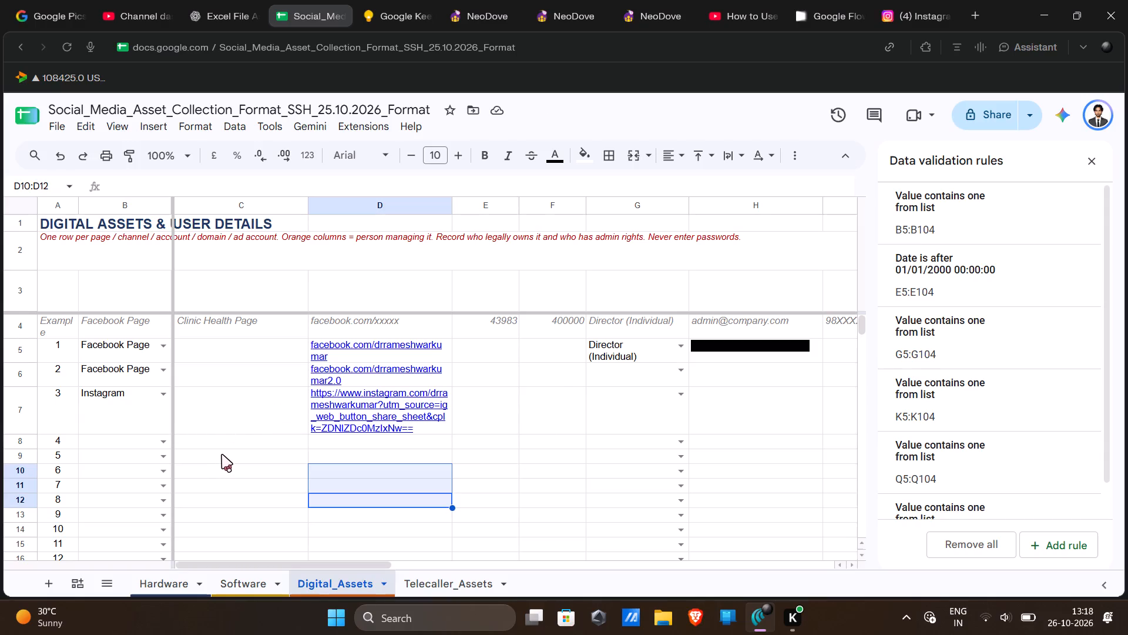
Set the asset type in cell B8 of the fourth row to Facebook Page.
click(164, 440)
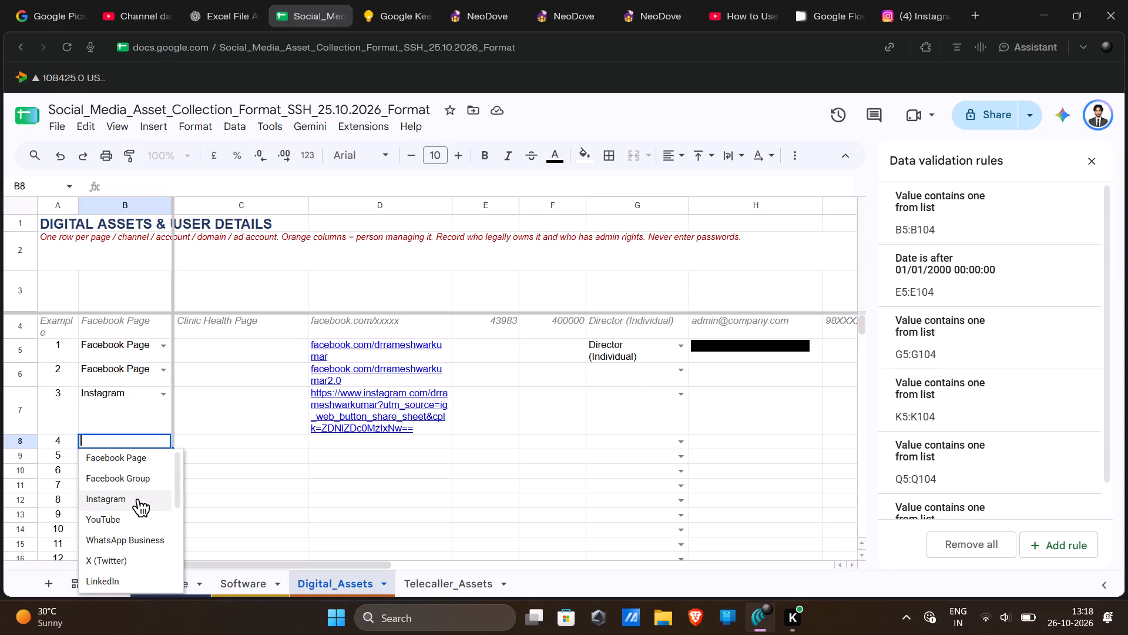
click(141, 461)
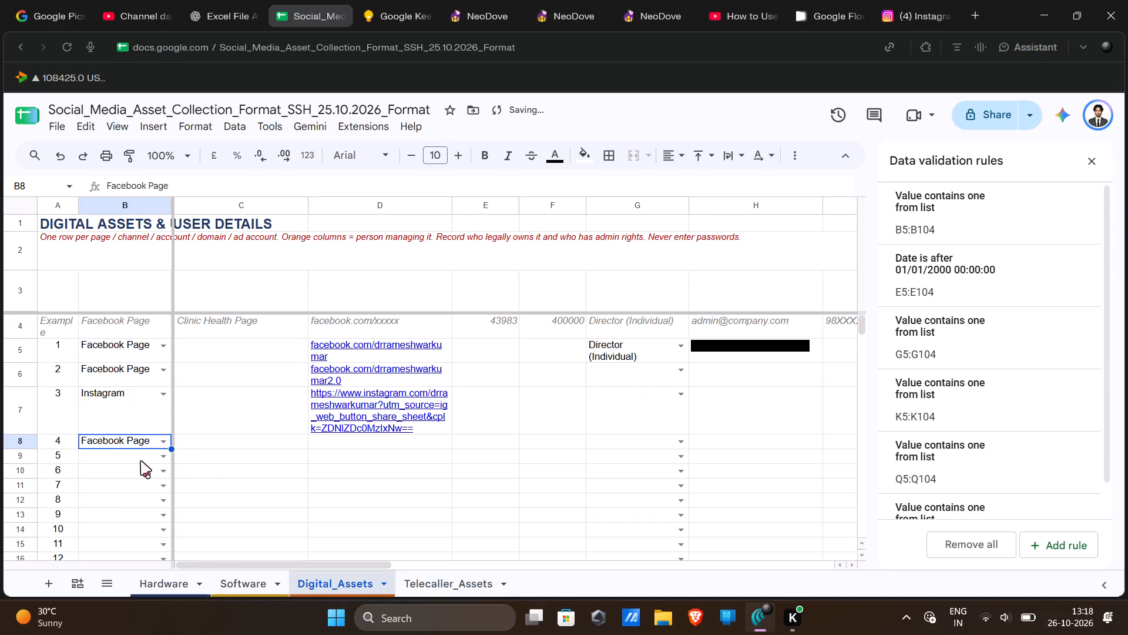
Open the link cell D8 in the new Facebook Page row for editing.
click(354, 446)
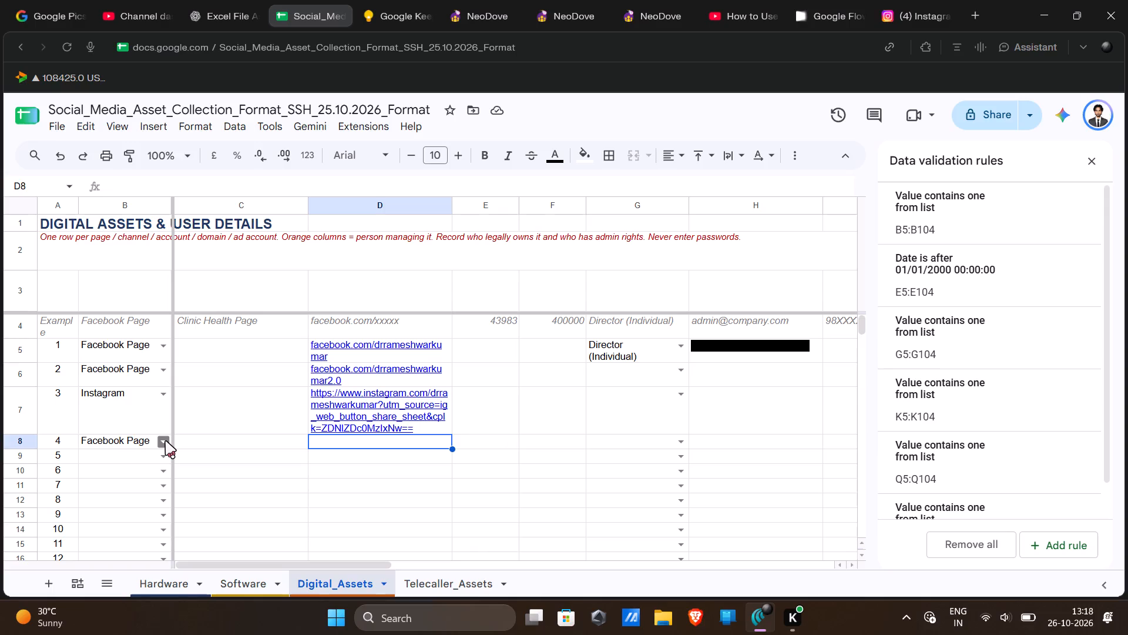
double_click(324, 442)
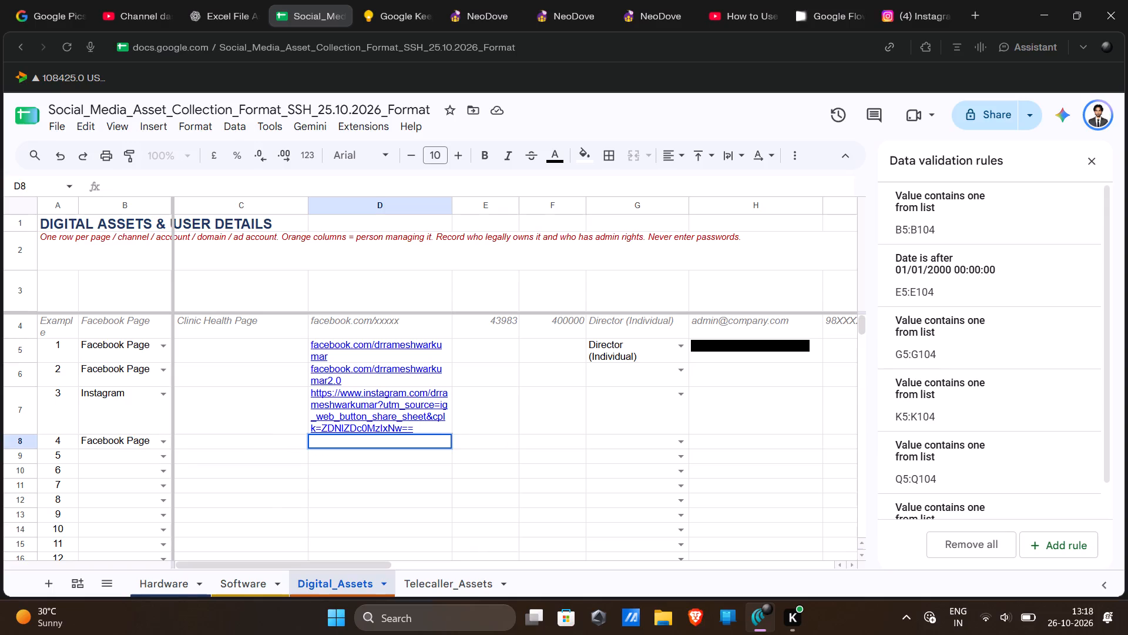
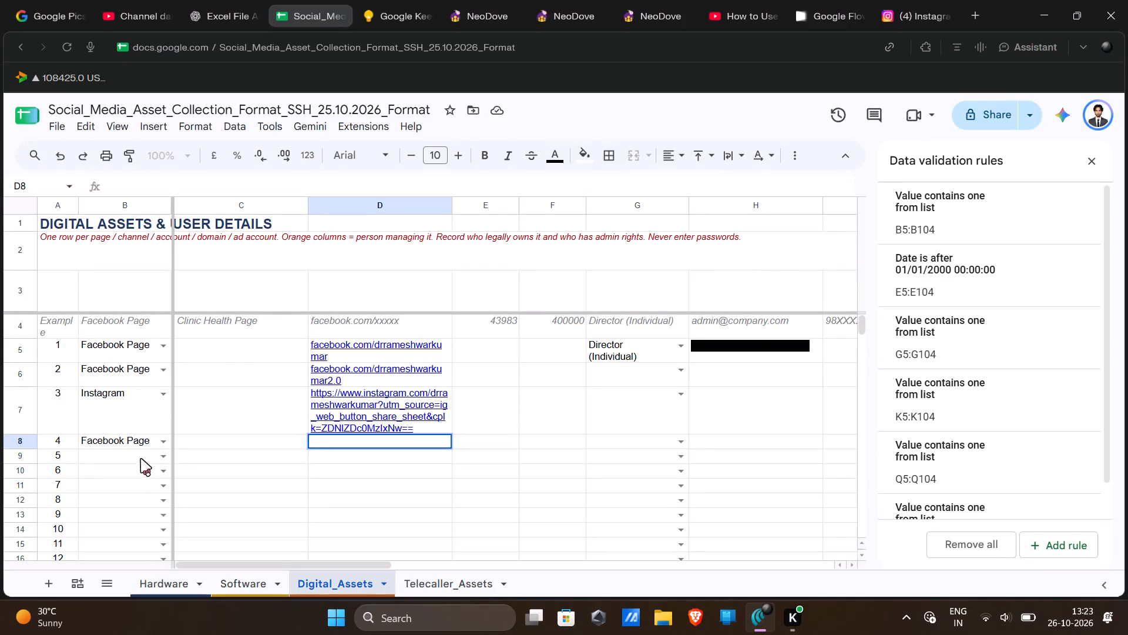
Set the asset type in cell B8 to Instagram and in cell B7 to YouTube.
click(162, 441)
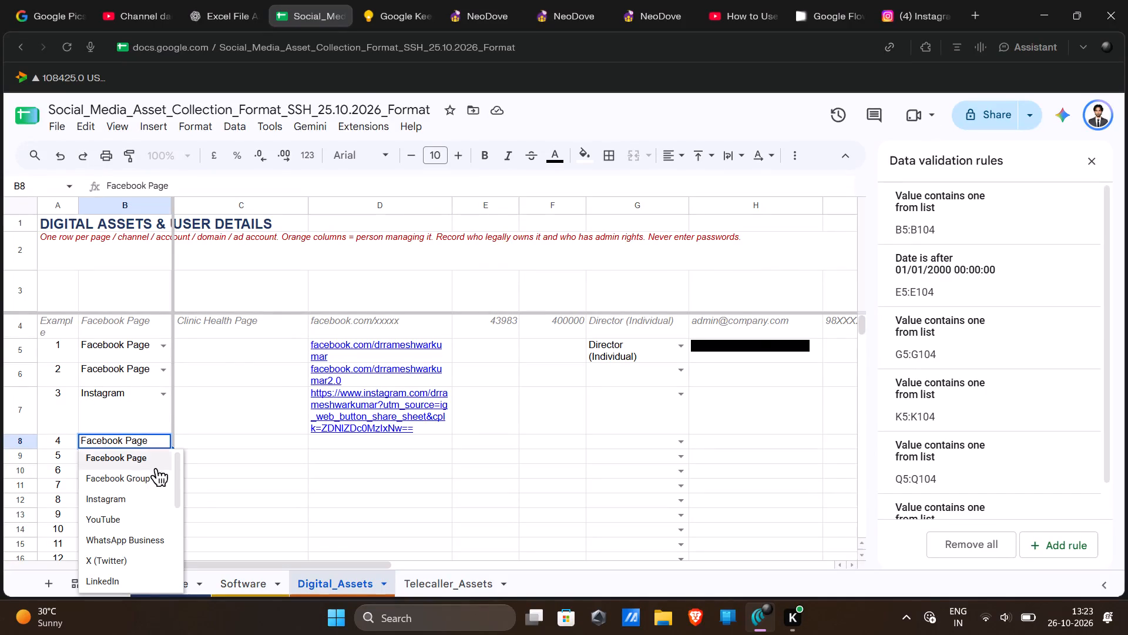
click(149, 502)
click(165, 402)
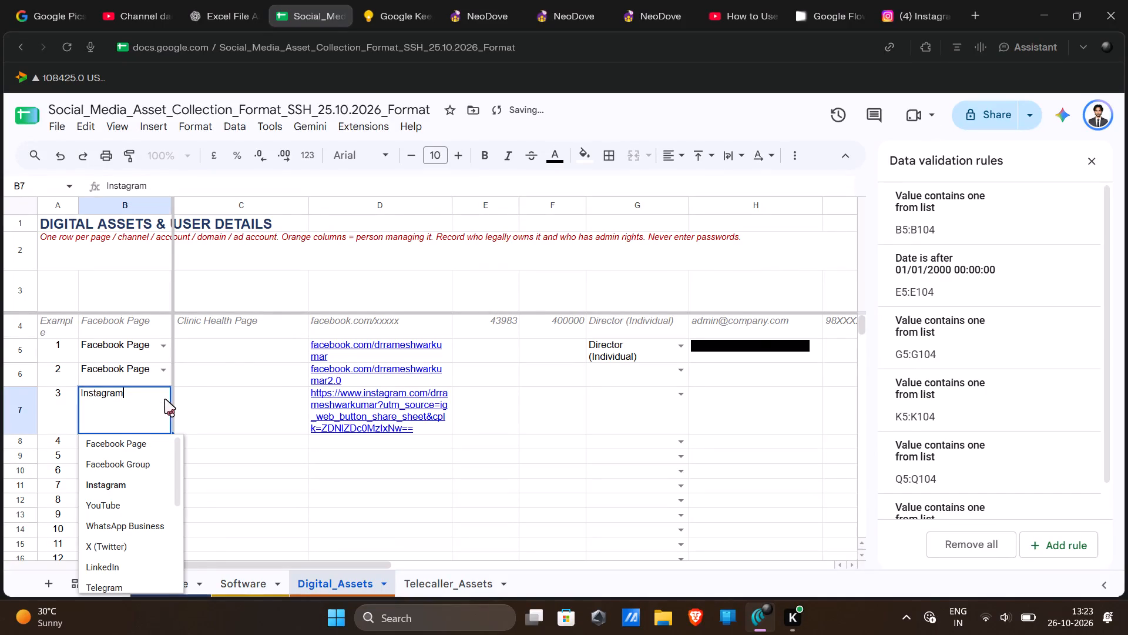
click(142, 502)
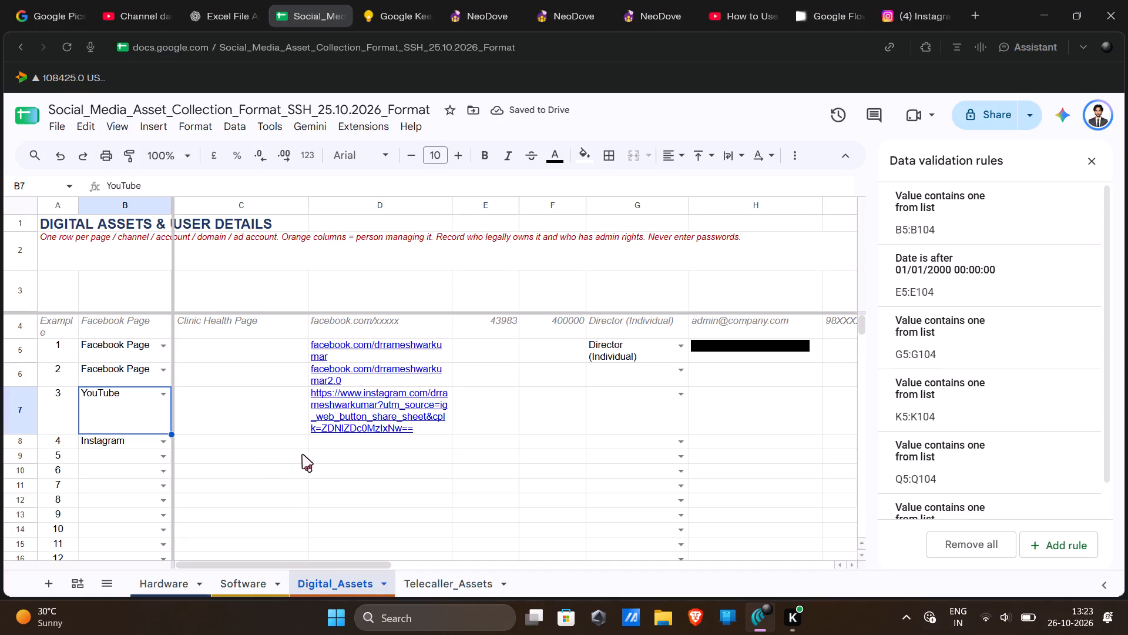
Set the asset type in cells B7 and B8 to Facebook Page.
click(164, 400)
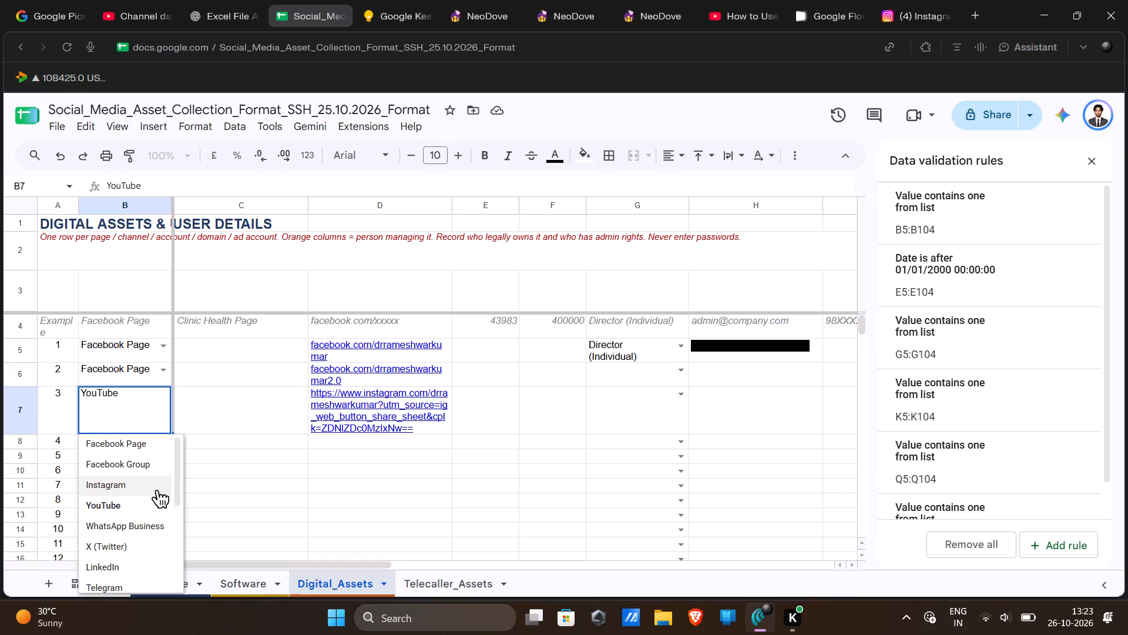
click(155, 452)
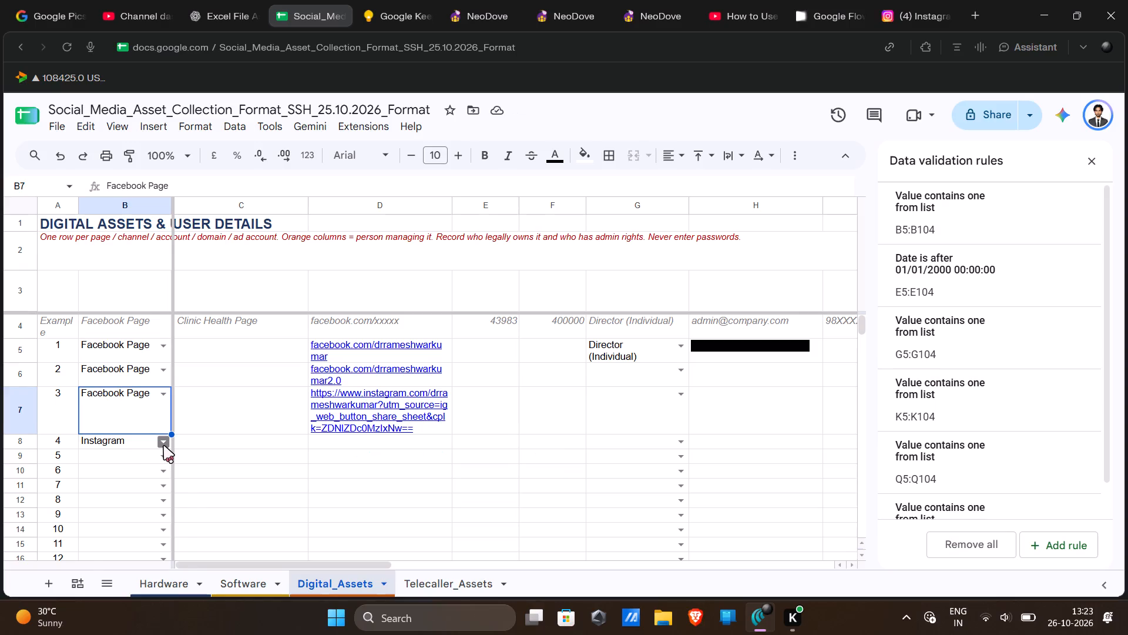
click(164, 446)
click(157, 464)
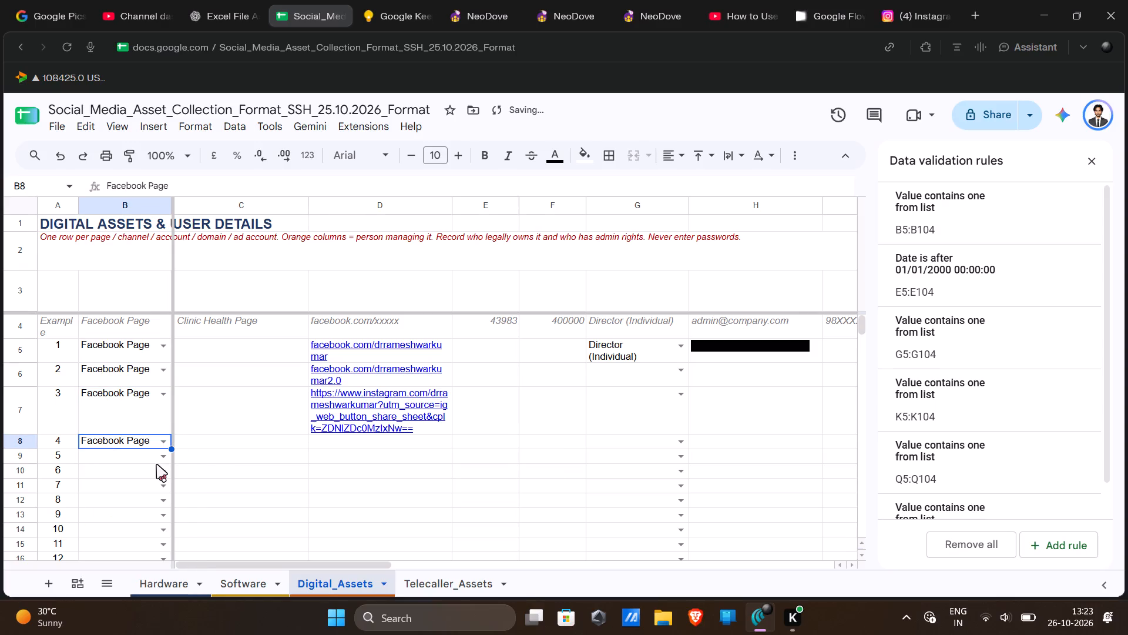
Copy the Instagram profile link from cell D7 into the empty cell D14.
double_click(324, 410)
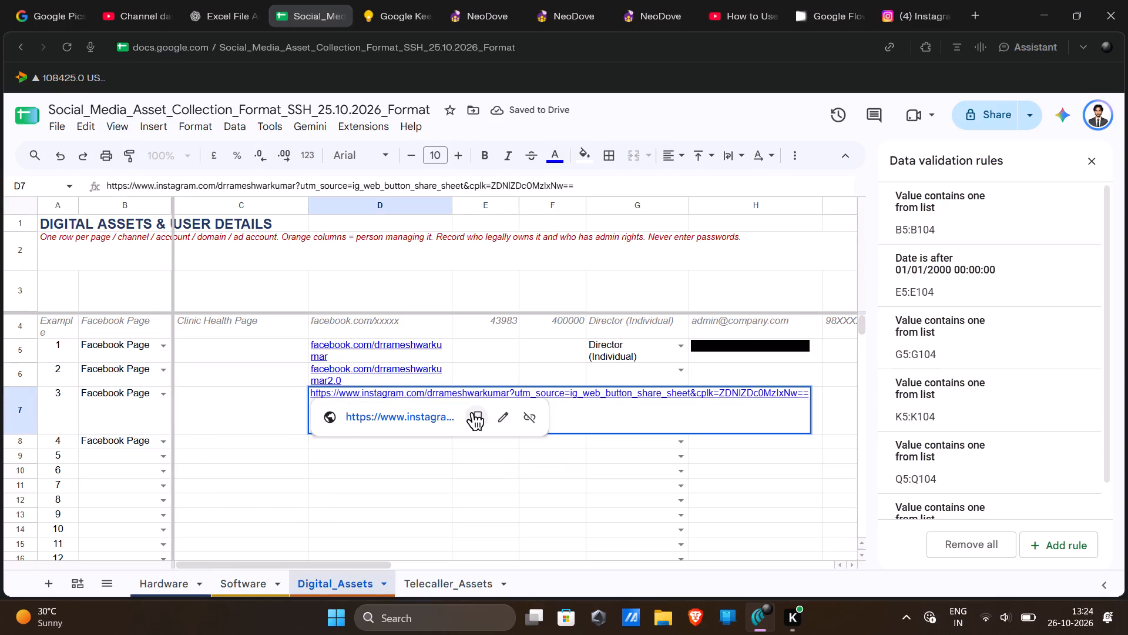
click(471, 413)
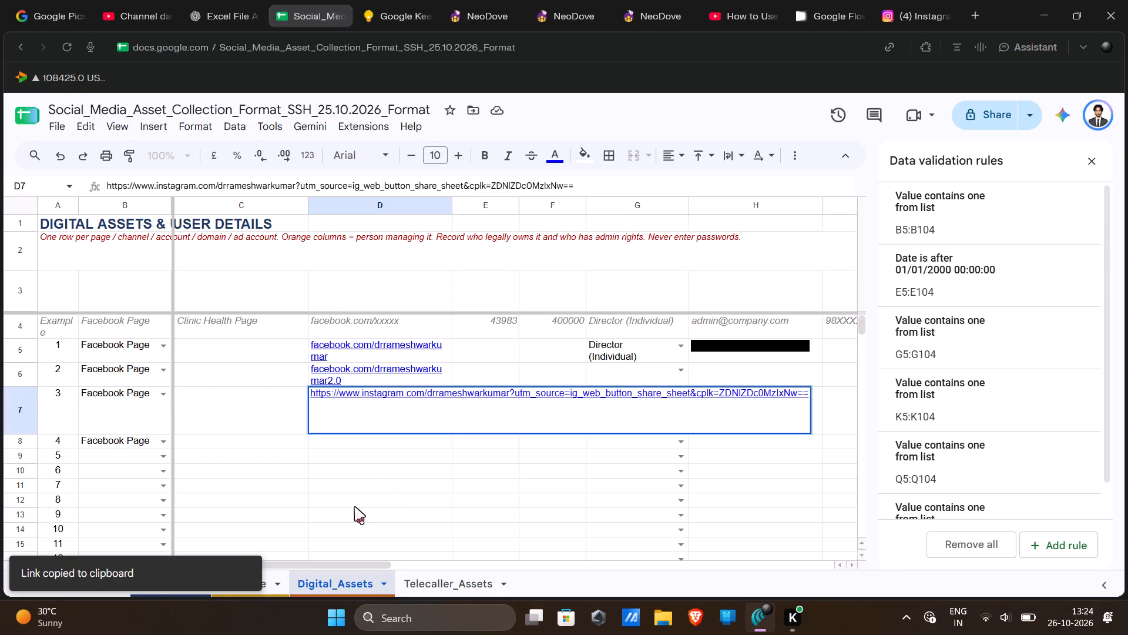
double_click(358, 533)
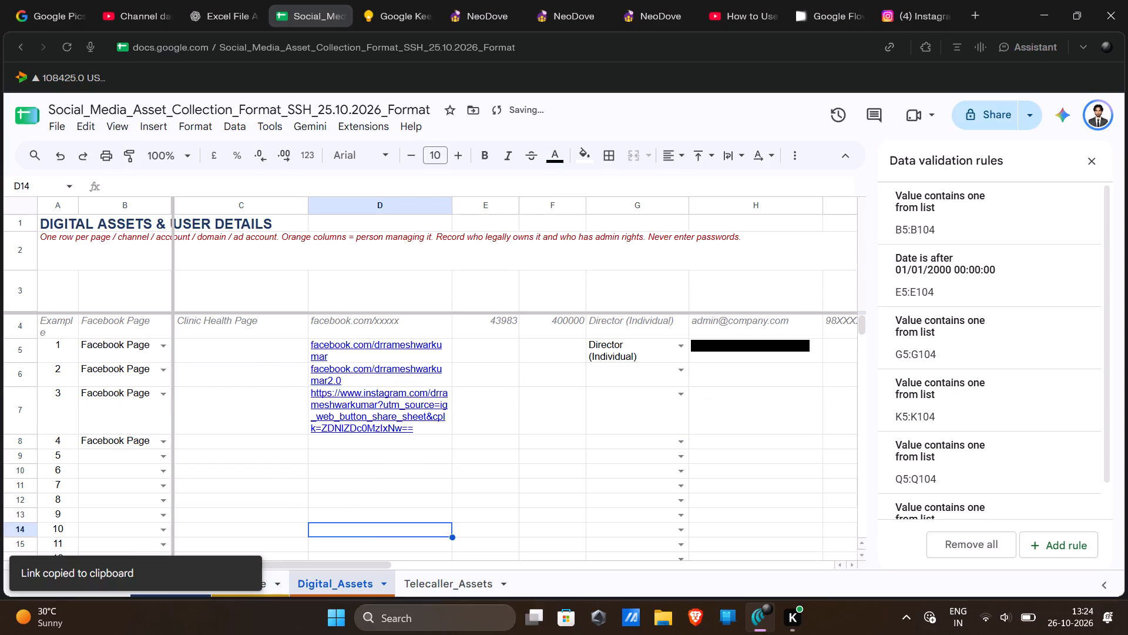
key(ctrl+v)
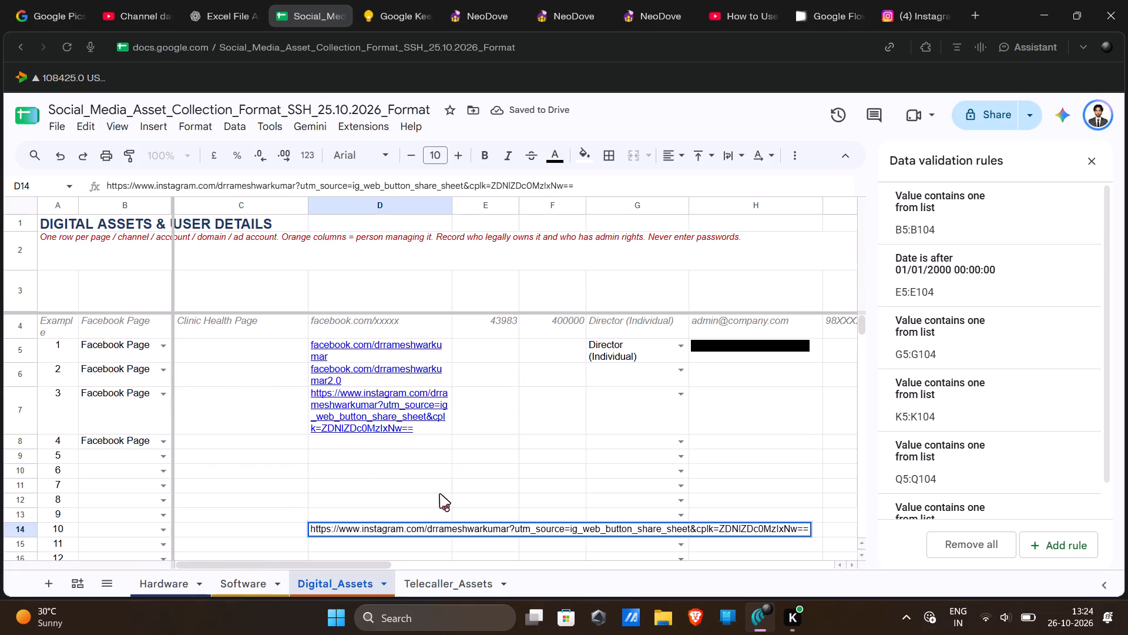
click(491, 476)
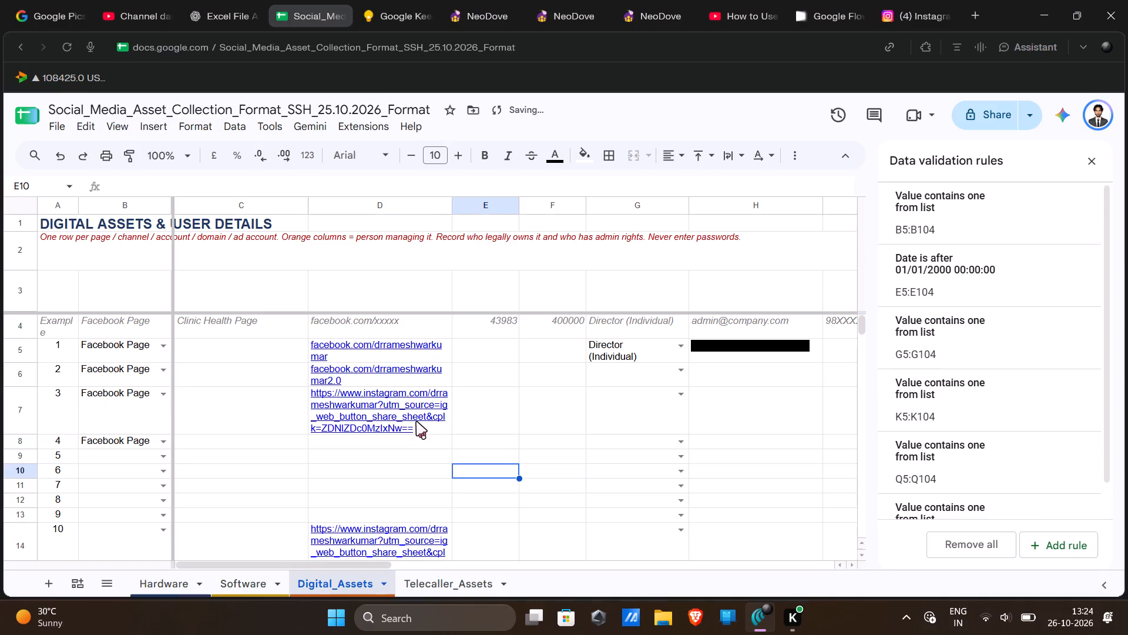
click(396, 1)
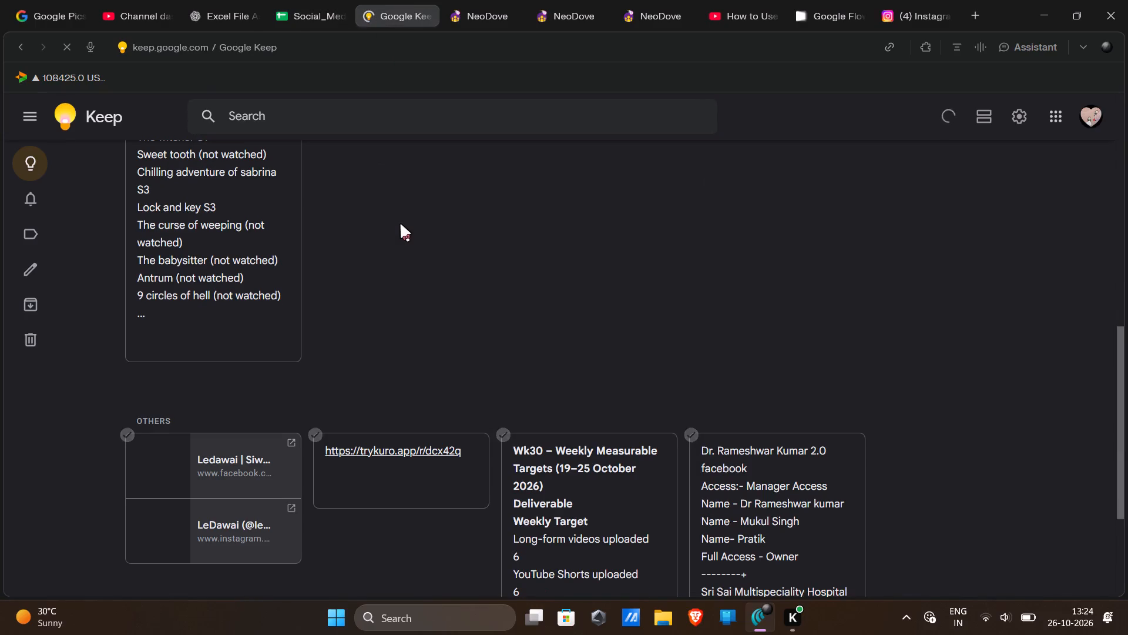
click(254, 455)
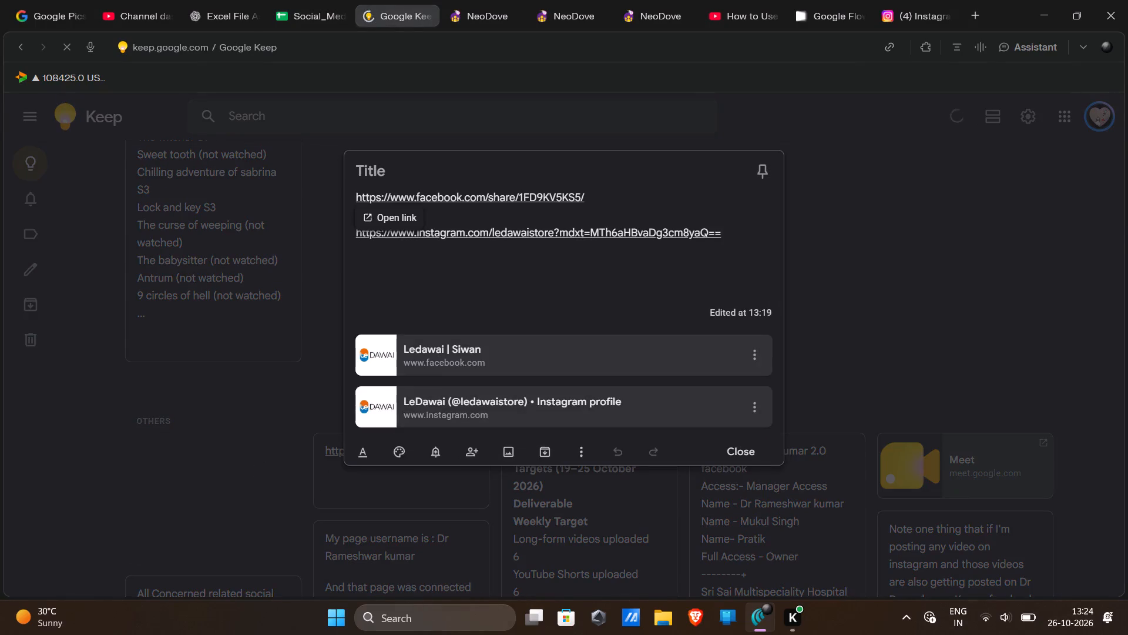
drag(592, 203, 351, 195)
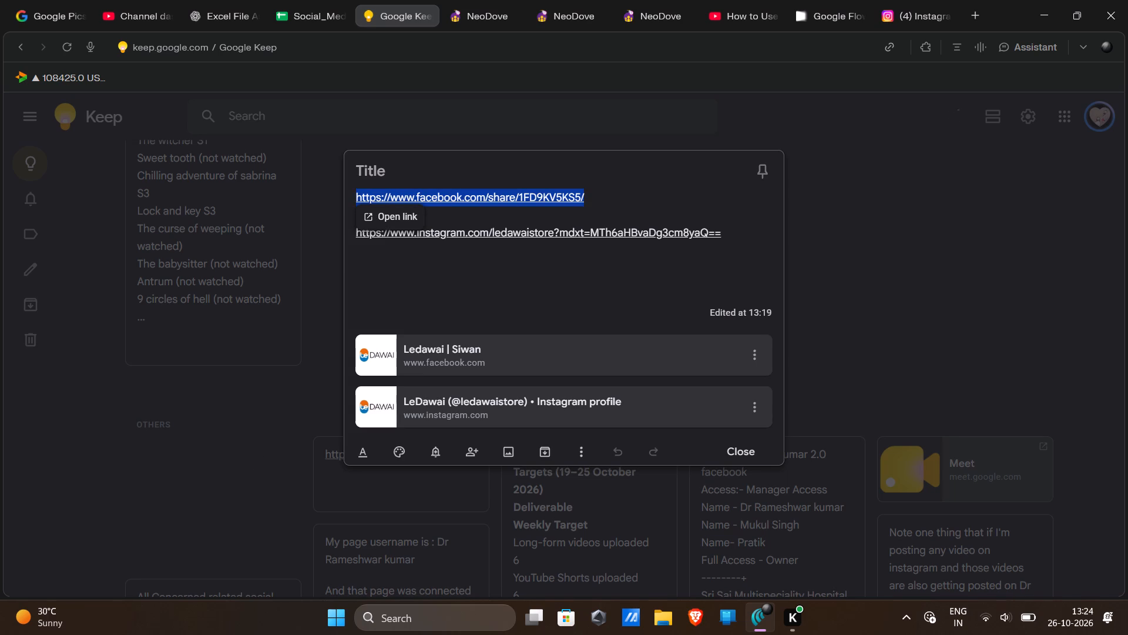
drag(351, 195, 345, 196)
key(ctrl+c)
click(325, 0)
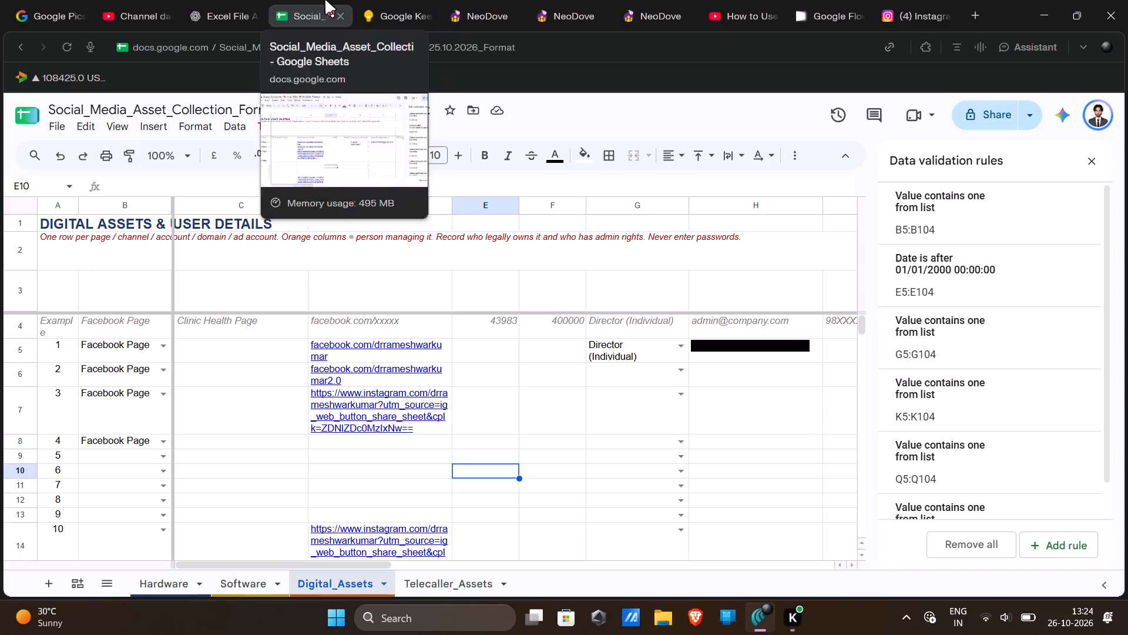
double_click(357, 419)
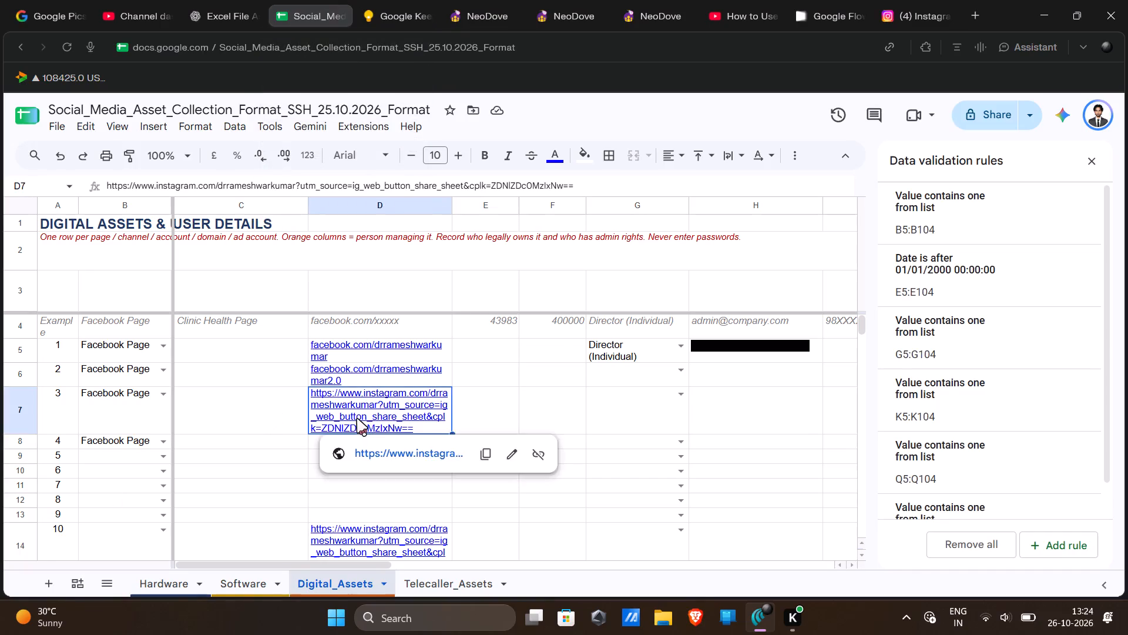
key(ctrl+a)
key(BackSpace)
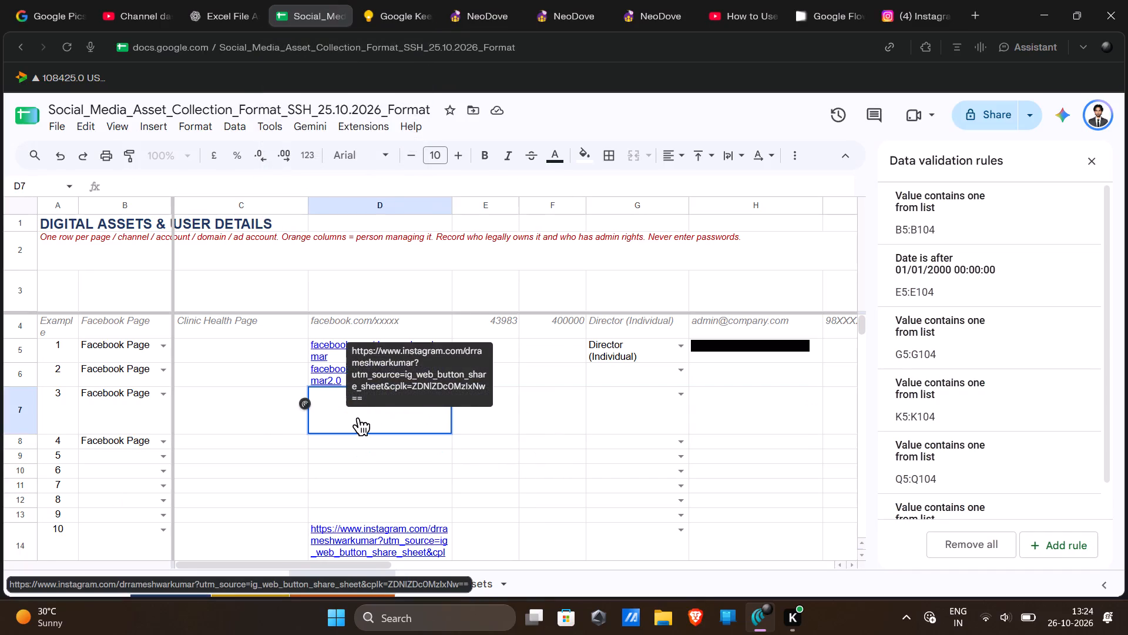
key(ctrl+v)
click(652, 455)
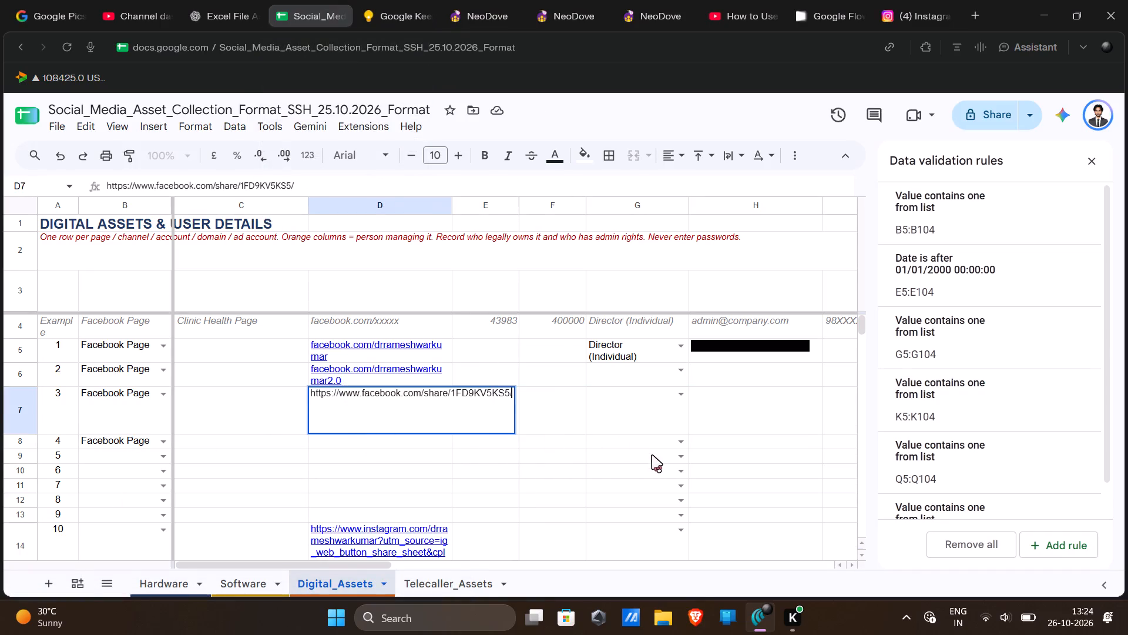
Open the ownership choices for cell G7 and start editing that dropdown's list of options.
click(685, 396)
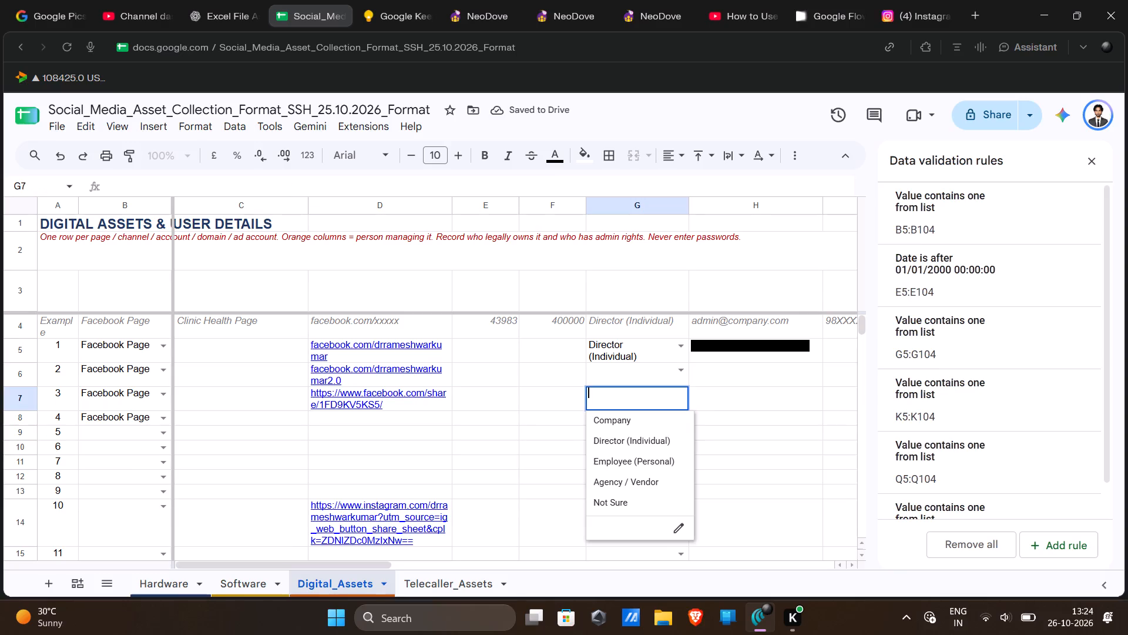
scroll(644, 499, down, 2)
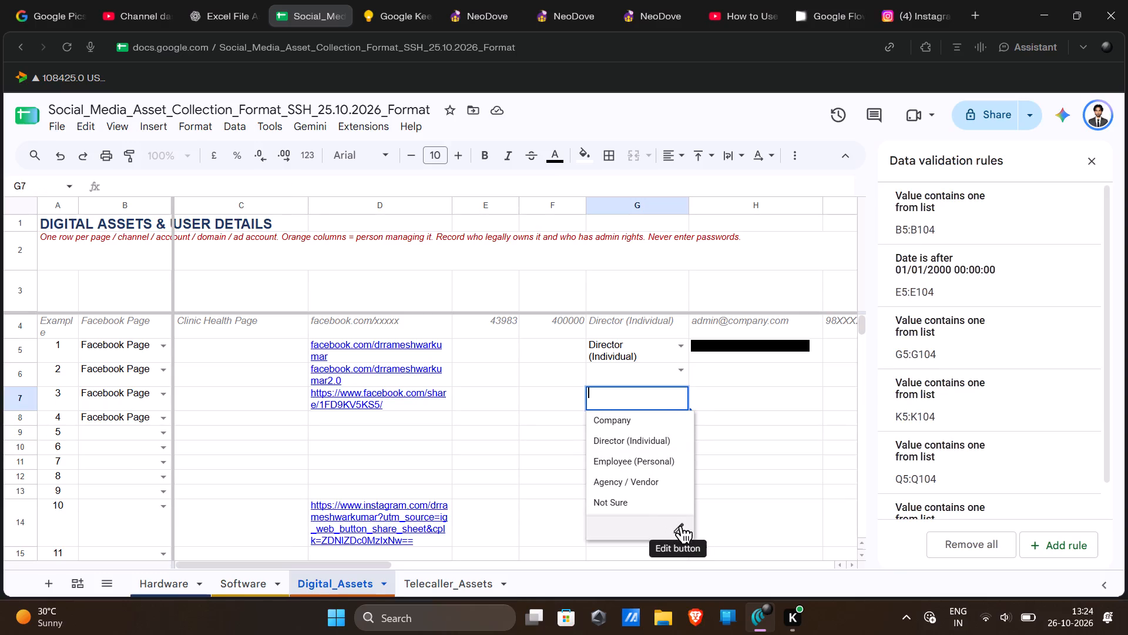
click(681, 528)
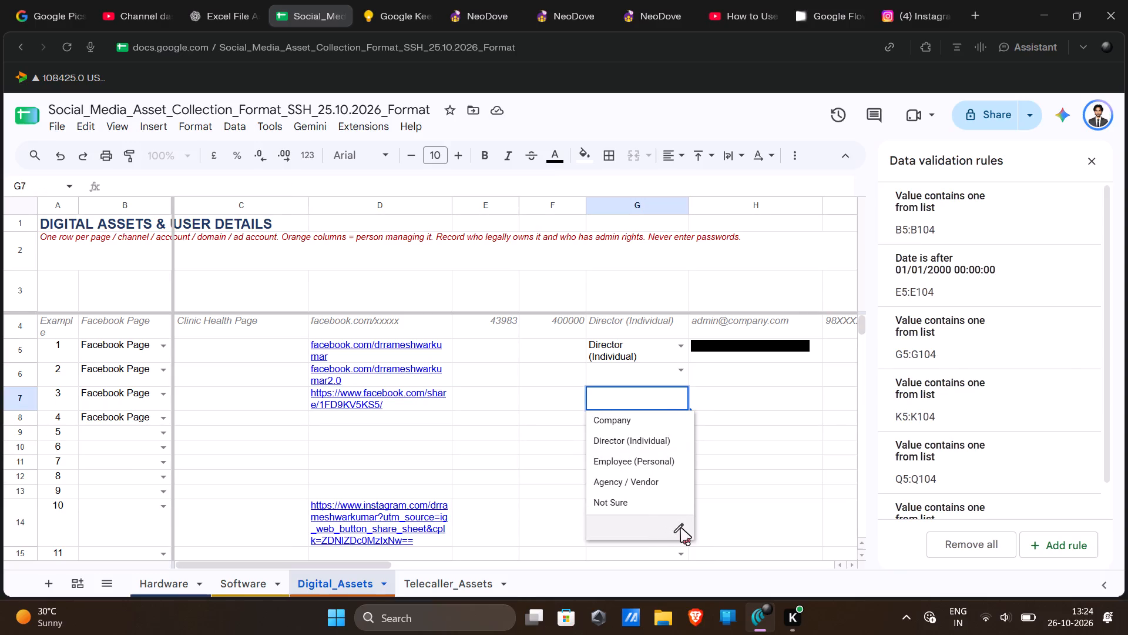
Replace the Not Sure option with Le dawai in the ownership drop-down rule of cell G7.
double_click(996, 492)
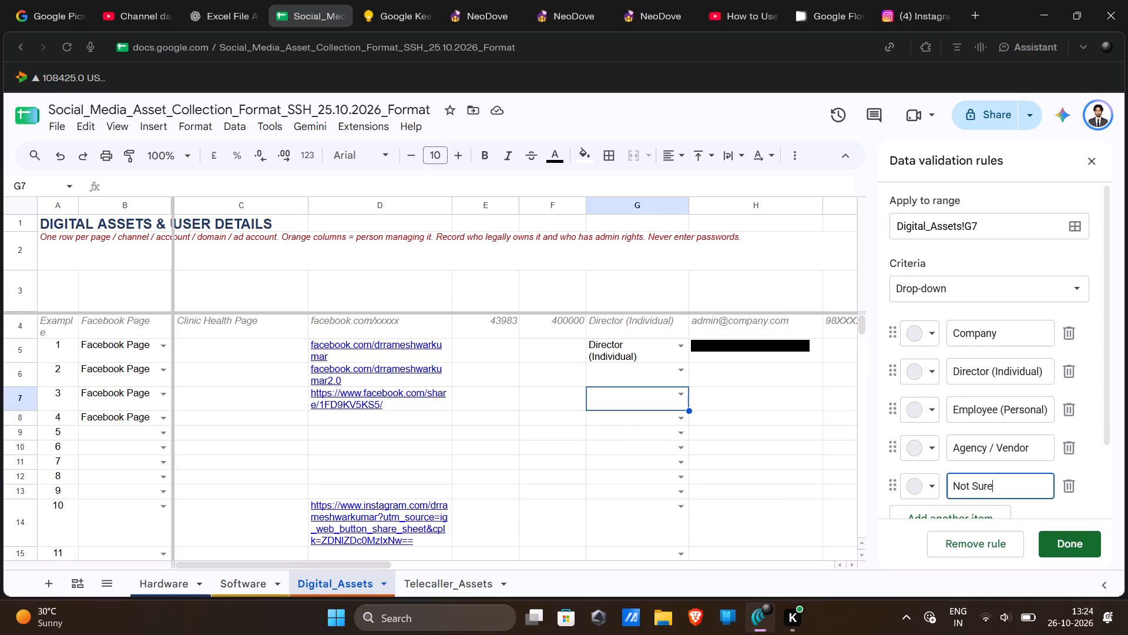
key(BackSpace)
key(BackSpace)
key(BackSpace)
key(BackSpace)
key(BackSpace)
key(BackSpace)
key(BackSpace)
key(BackSpace)
key(BackSpace)
key(BackSpace)
key(BackSpace)
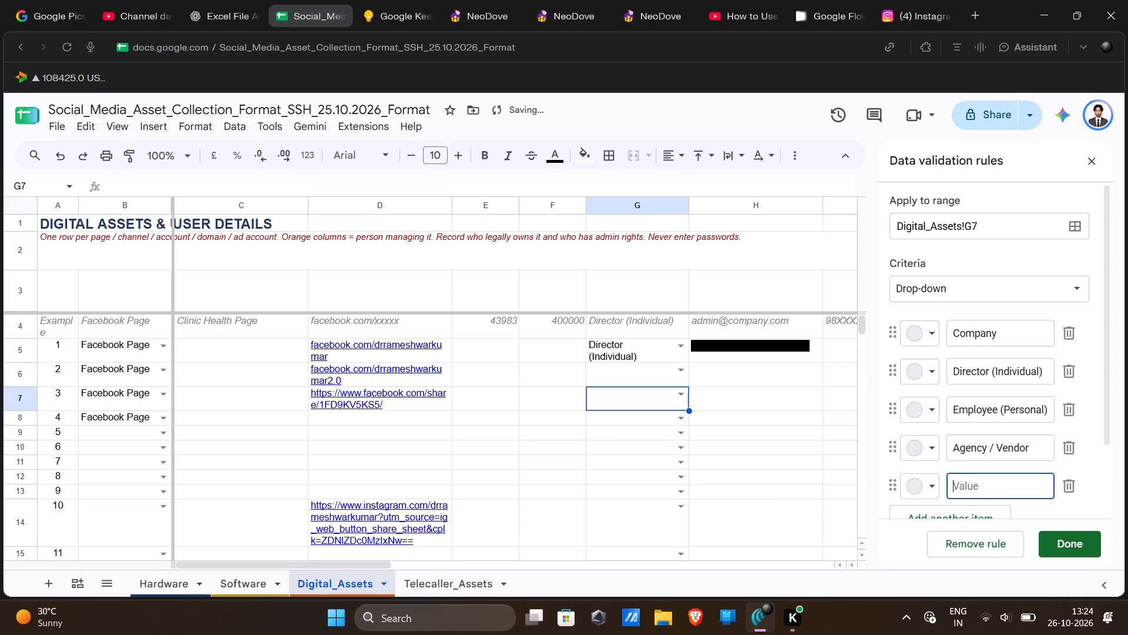
text(Le dawai)
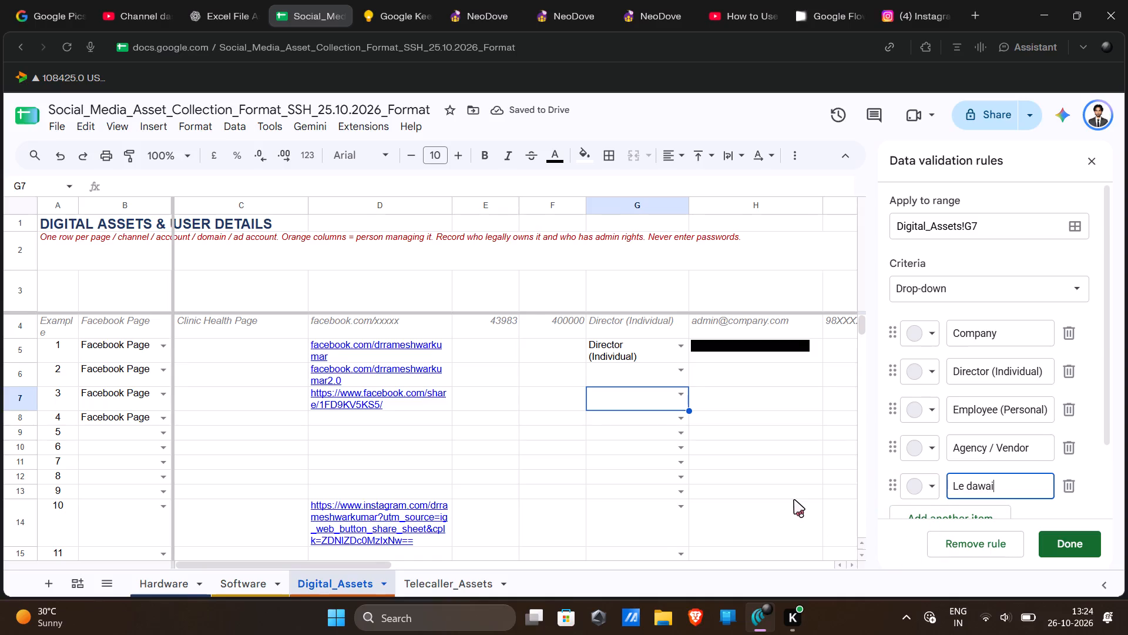
Examine the Digital_Assets columns from the owner's contact details in H through to the access role in Q.
scroll(794, 500, left, 7)
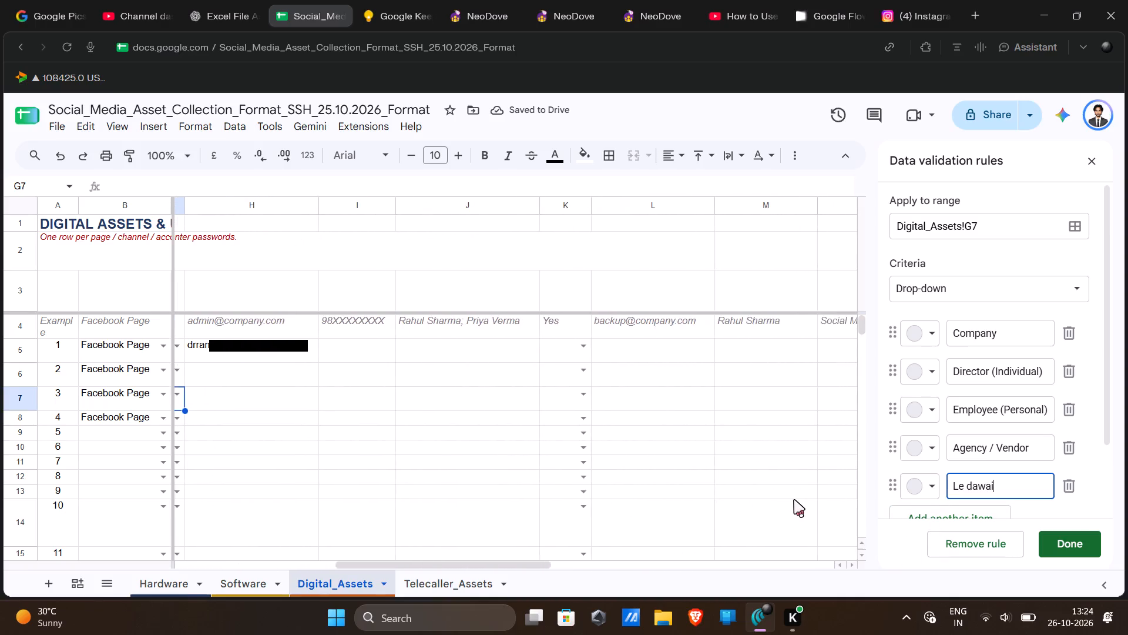
scroll(794, 500, left, 3)
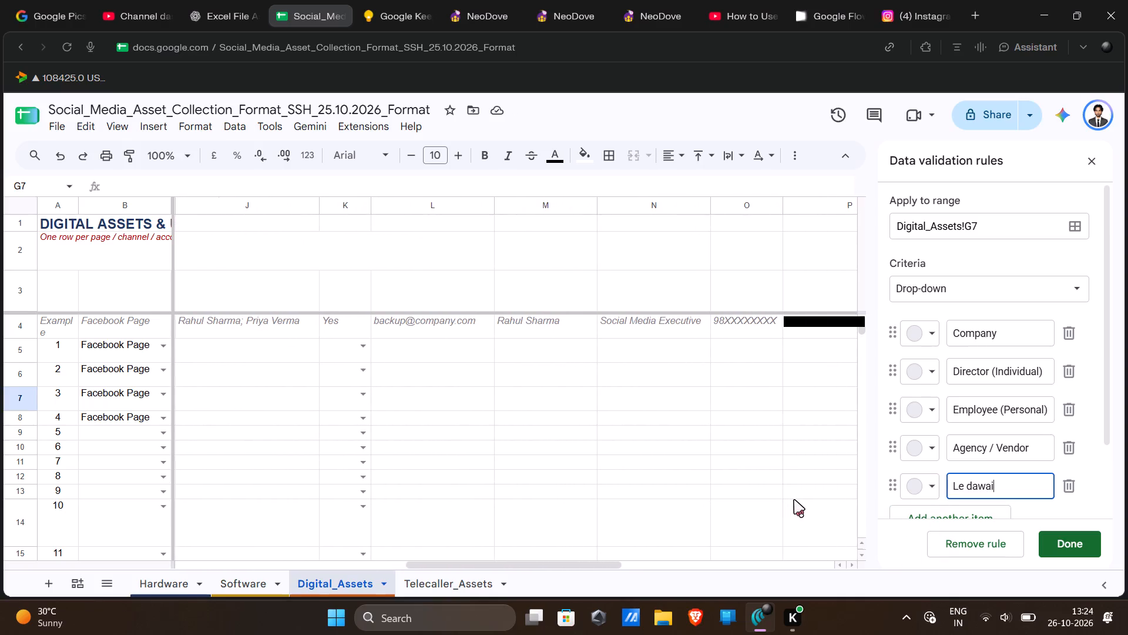
scroll(794, 500, left, 2)
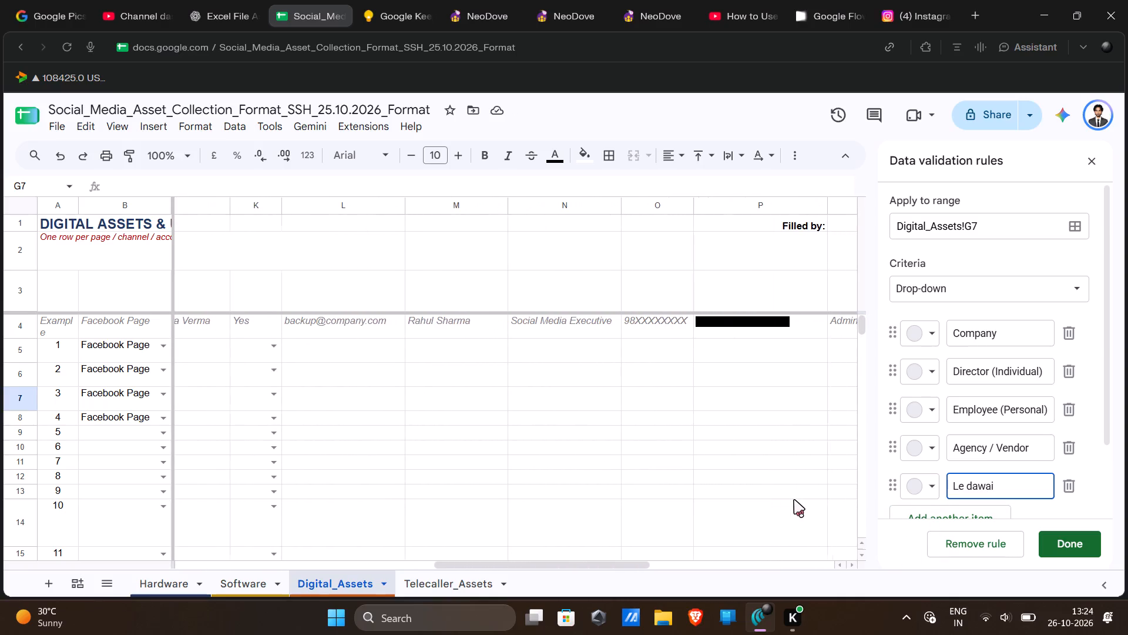
scroll(794, 500, left, 1)
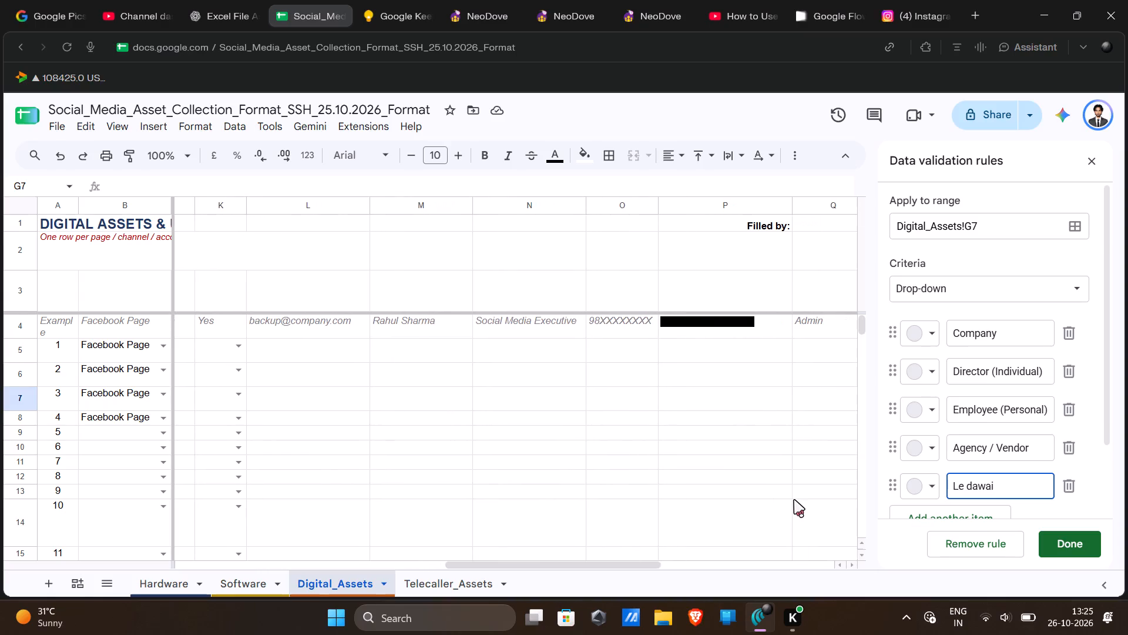
scroll(794, 500, left, 4)
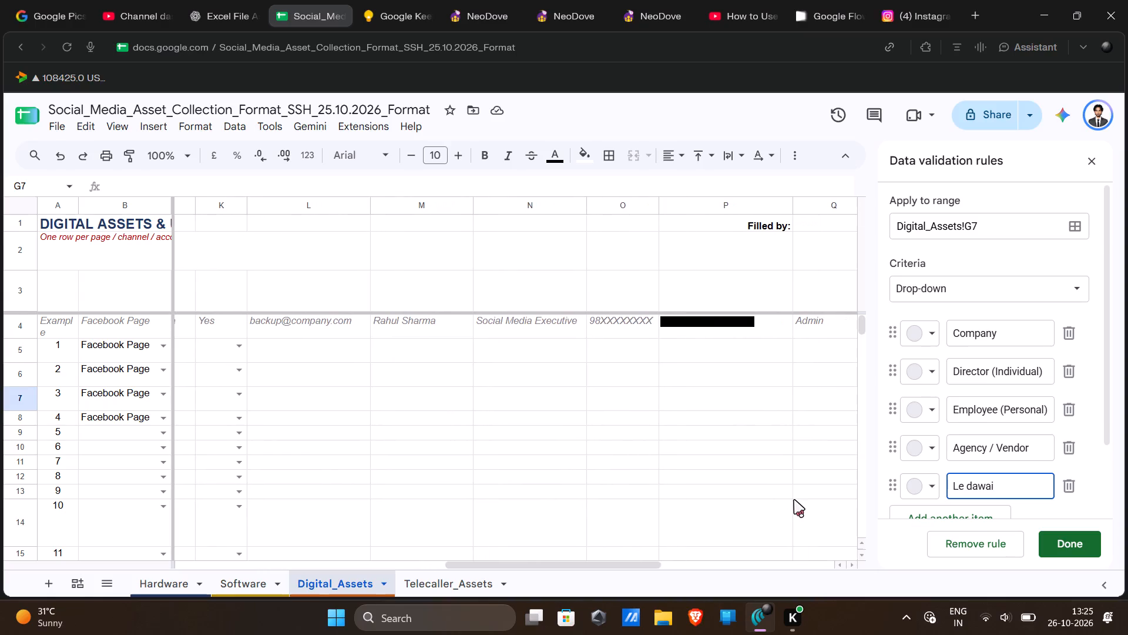
scroll(794, 500, left, 1)
scroll(794, 500, right, 5)
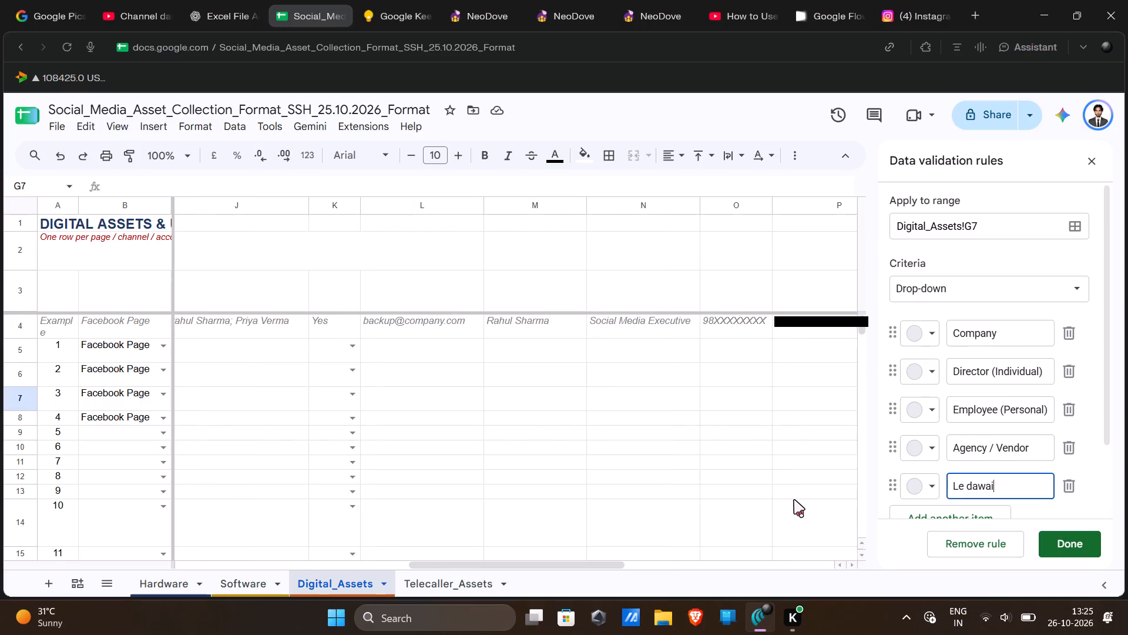
scroll(794, 500, right, 3)
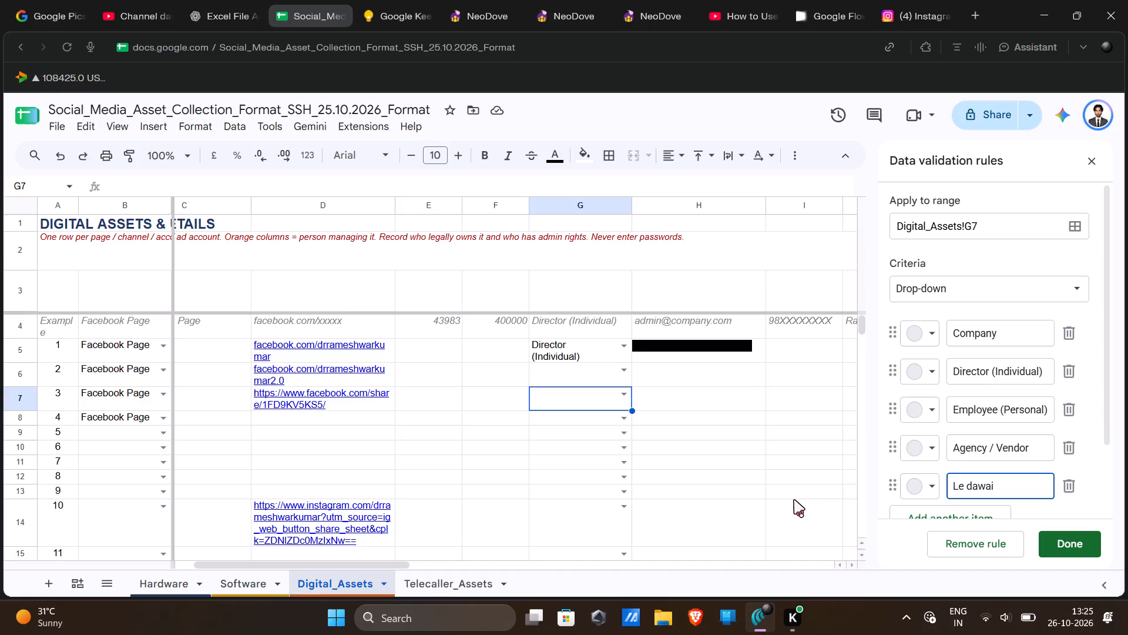
Save the edited ownership drop-down rule and apply it to all drop-downs with the same properties.
click(1067, 540)
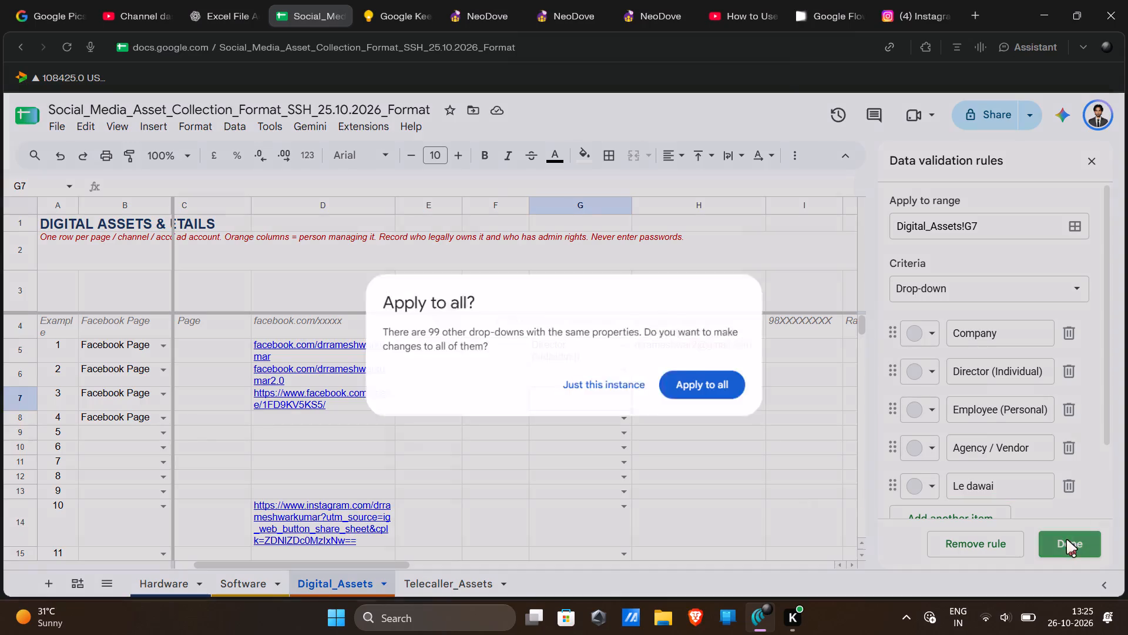
click(696, 388)
Set the ownership in cell G7 of the third Facebook Page row to Le dawai.
click(628, 390)
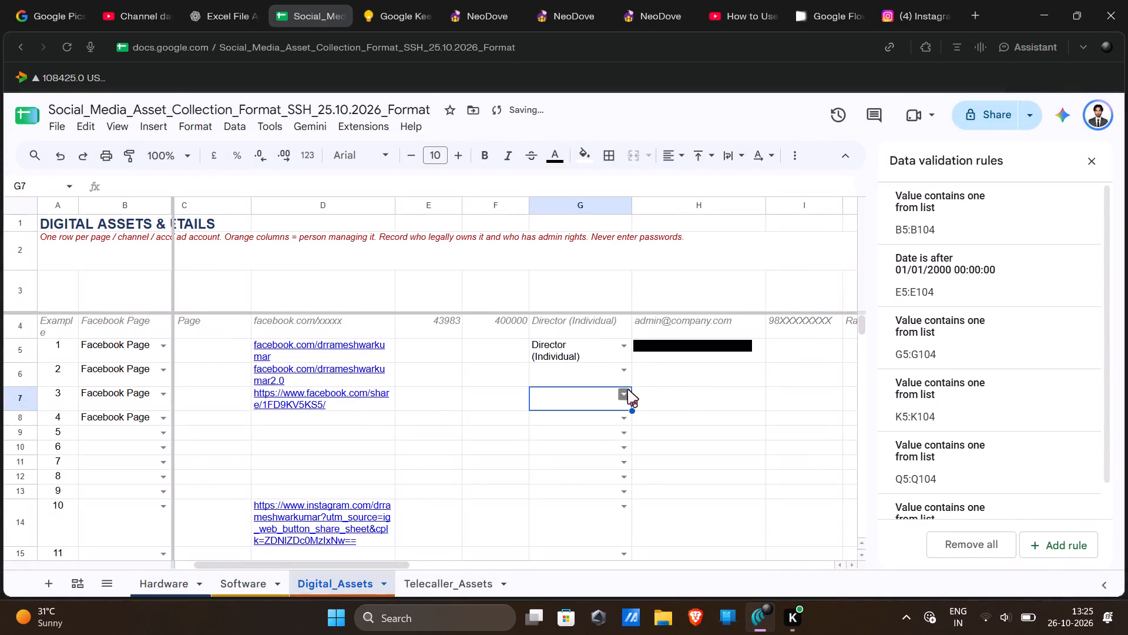
click(585, 507)
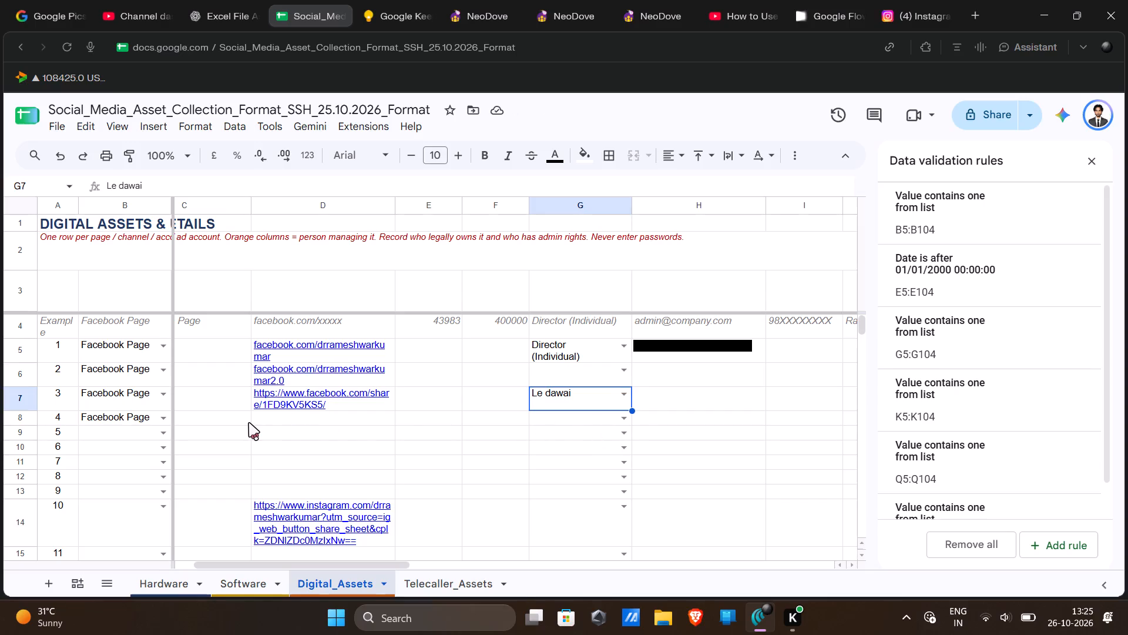
Replace the Employee (Personal) option with Physio in the column G ownership drop-down and apply the change to all matching drop-downs.
click(620, 419)
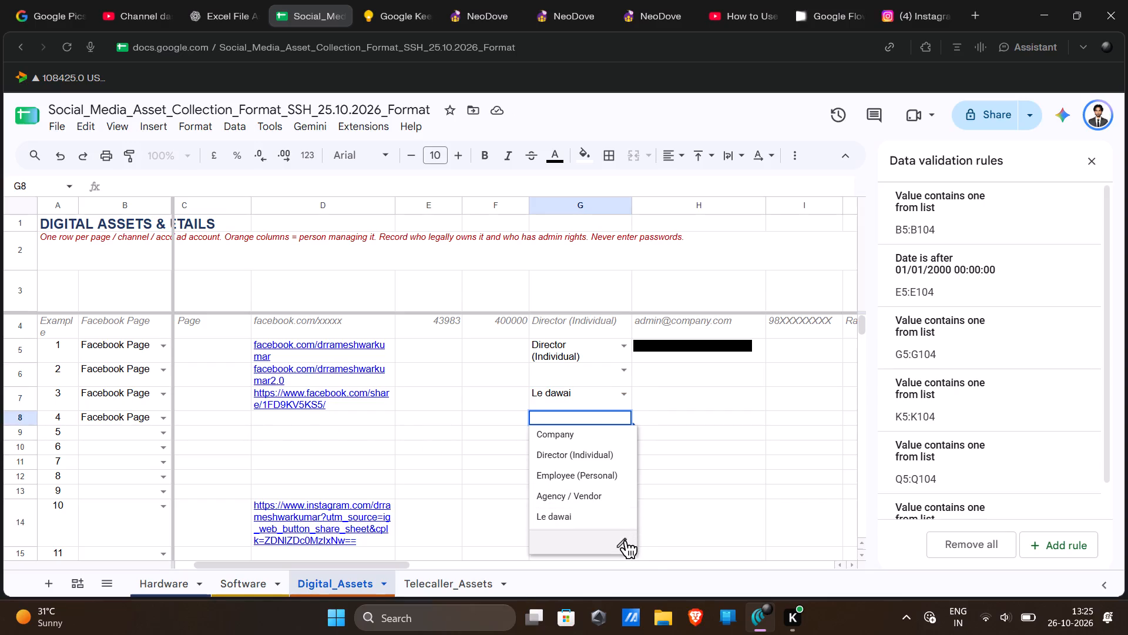
click(623, 543)
scroll(931, 456, down, 2)
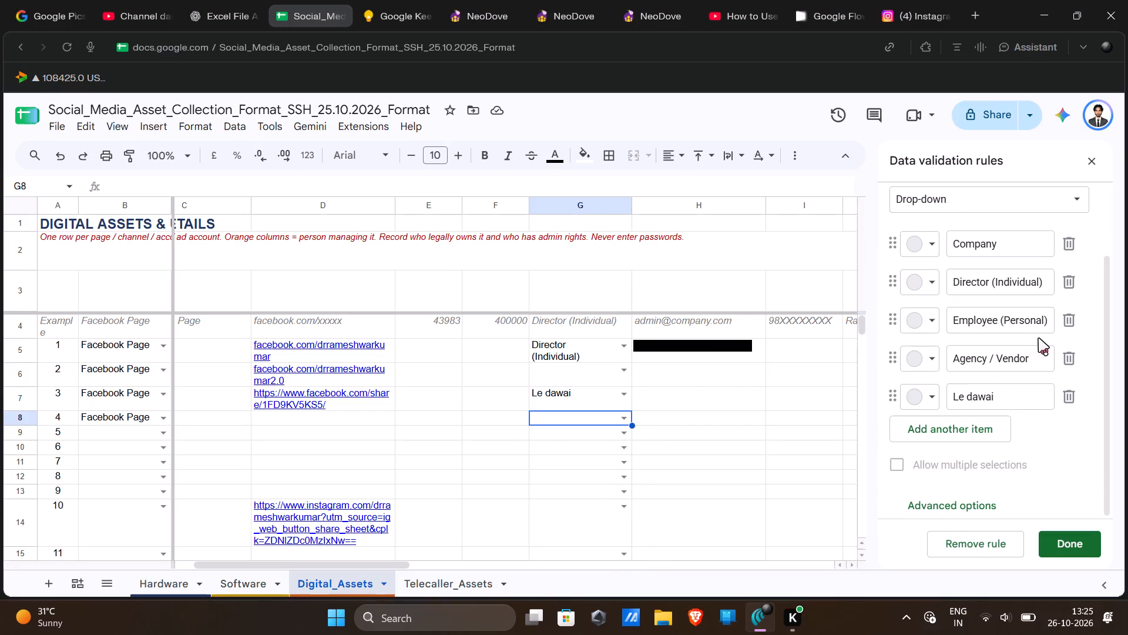
click(1032, 310)
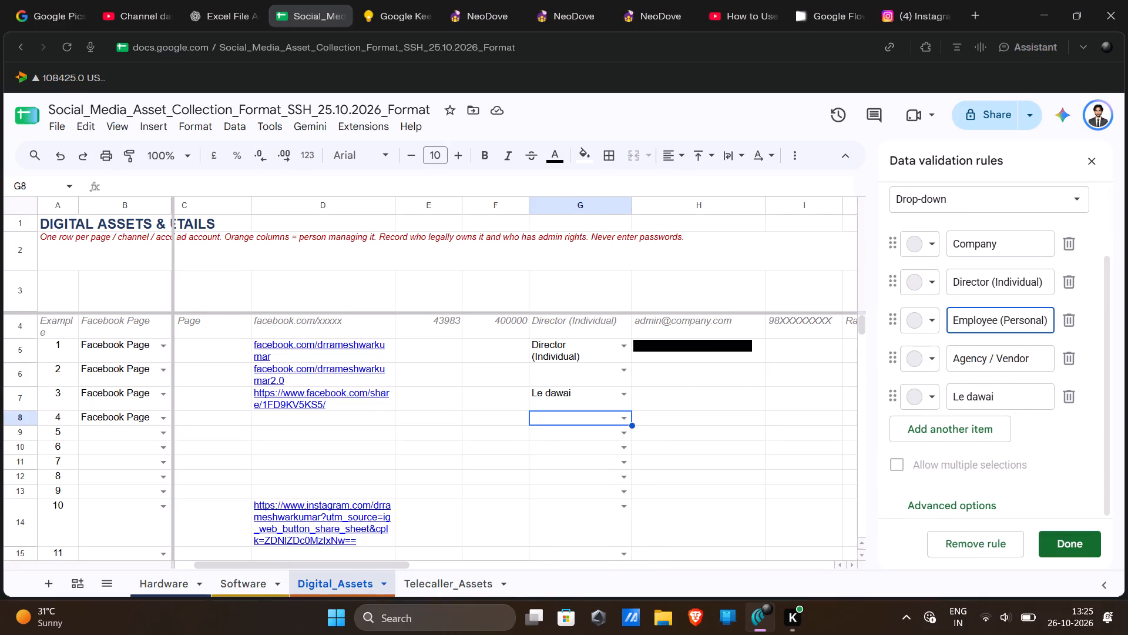
double_click(1033, 326)
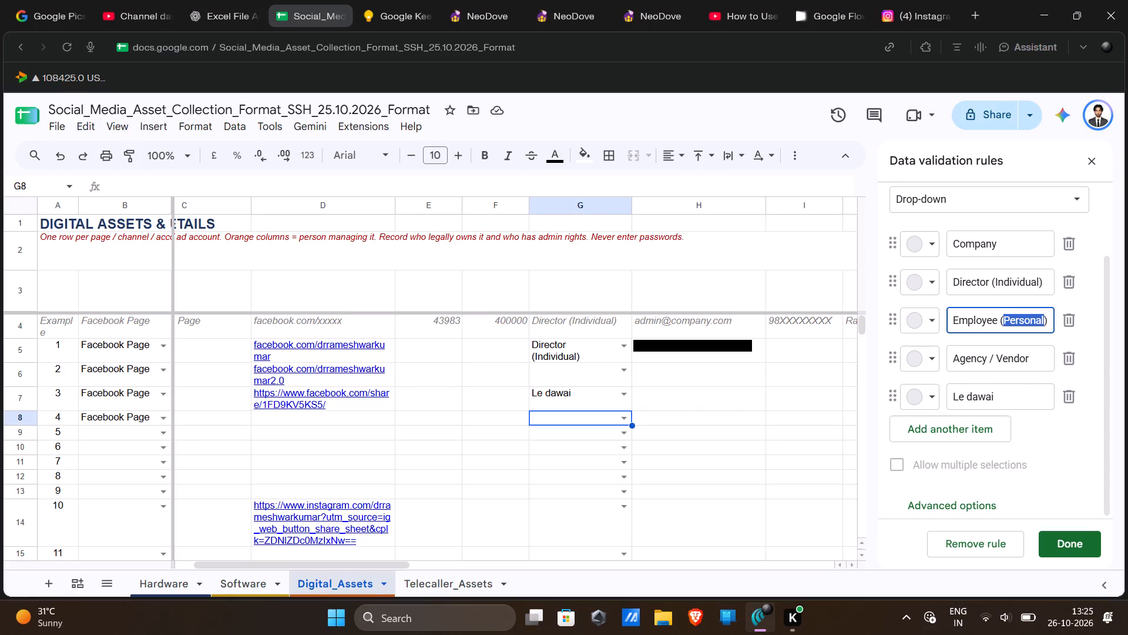
key(ctrl+a)
key(BackSpace)
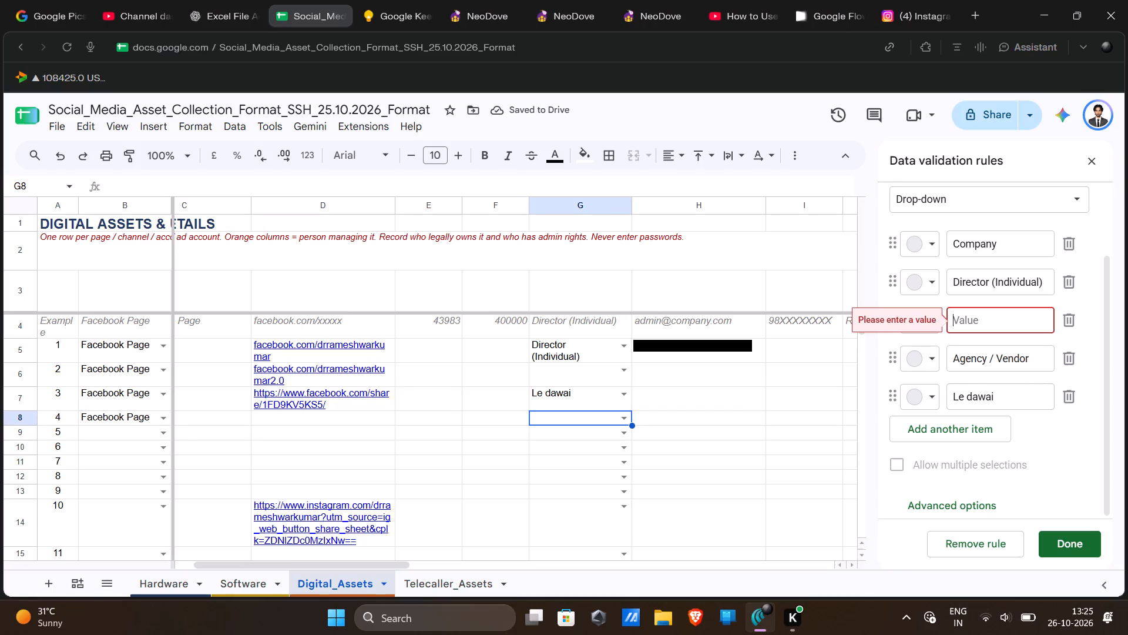
text(Py)
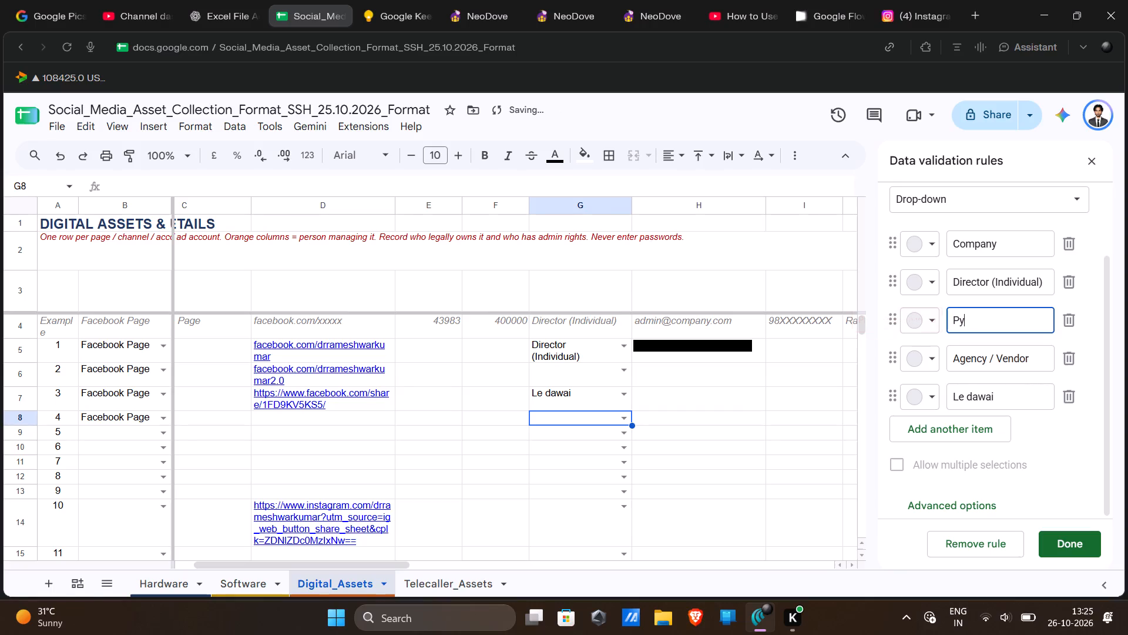
text(hsio)
click(835, 479)
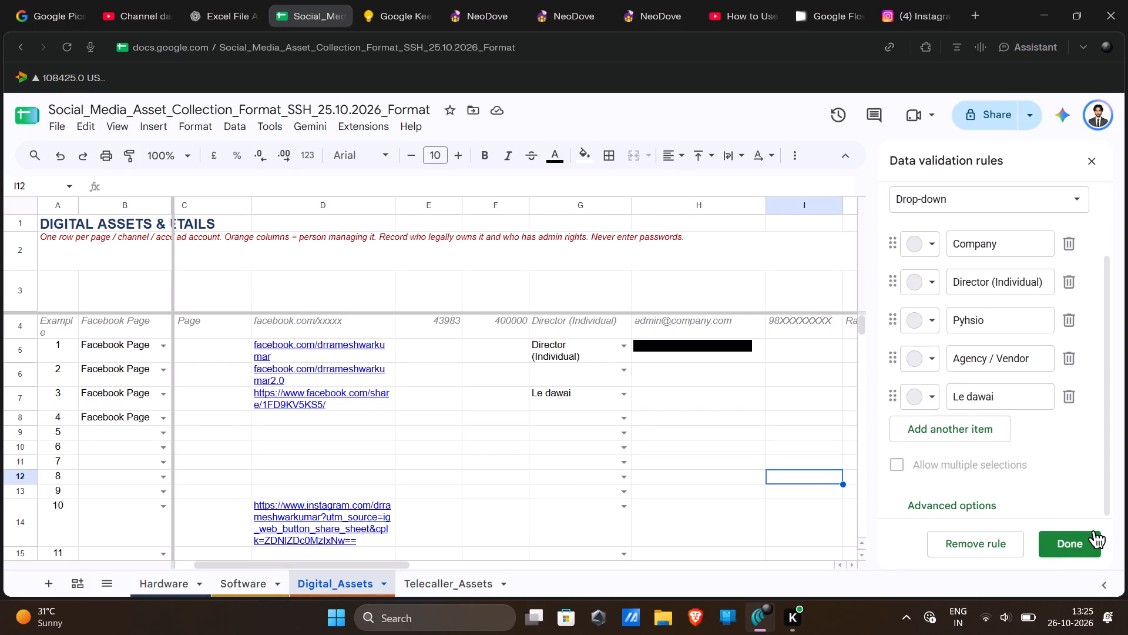
double_click(986, 321)
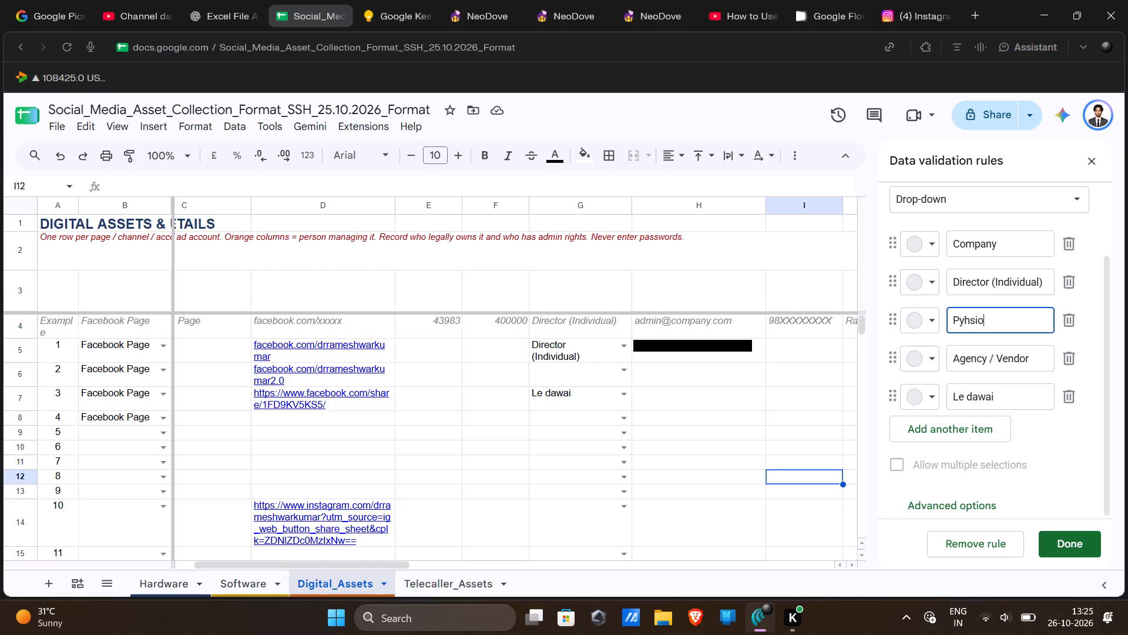
key(BackSpace)
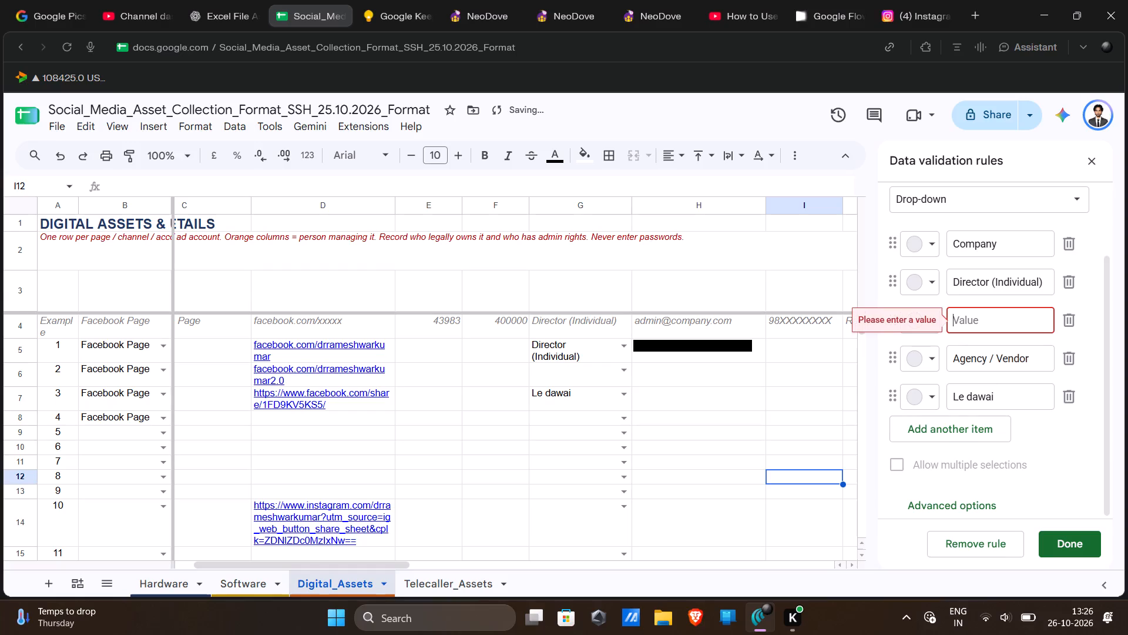
text(Ph)
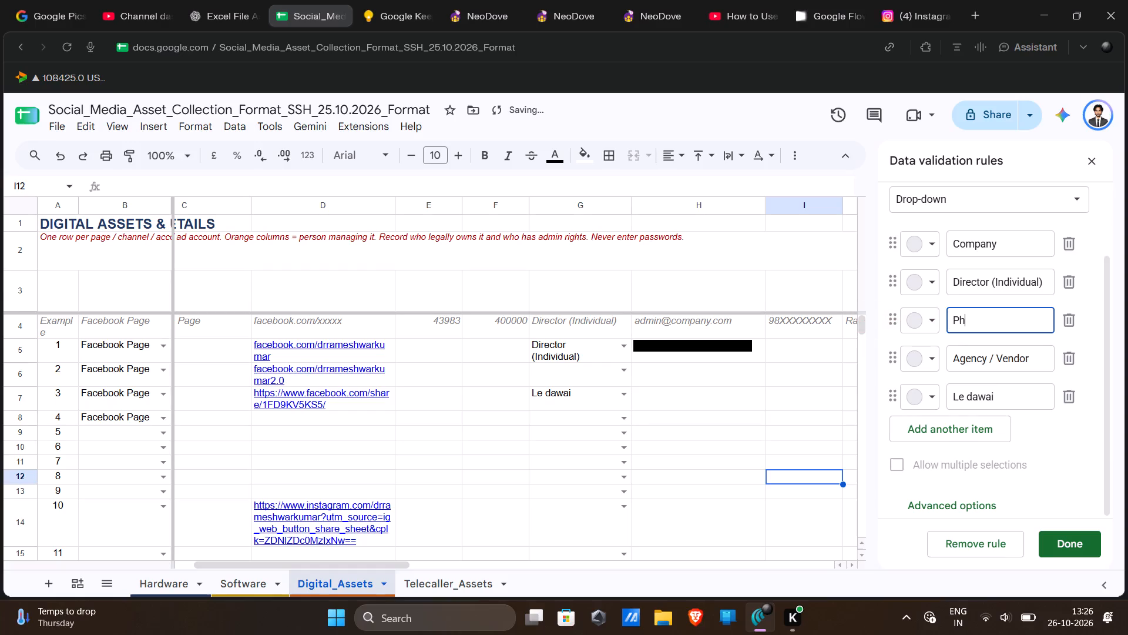
text(ysio)
click(1066, 552)
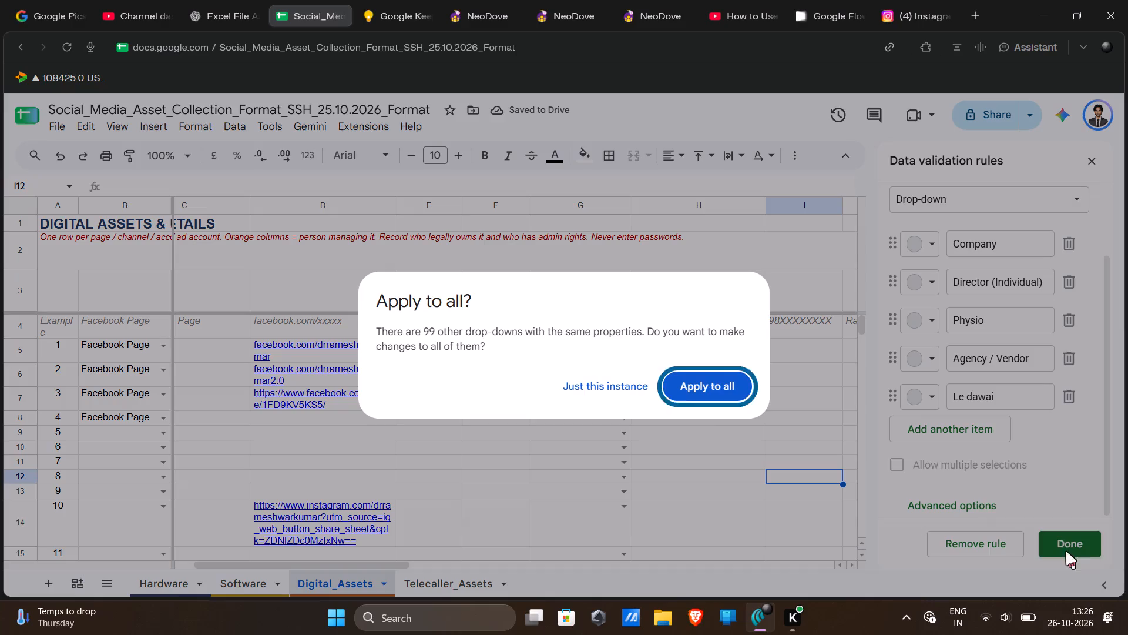
click(710, 389)
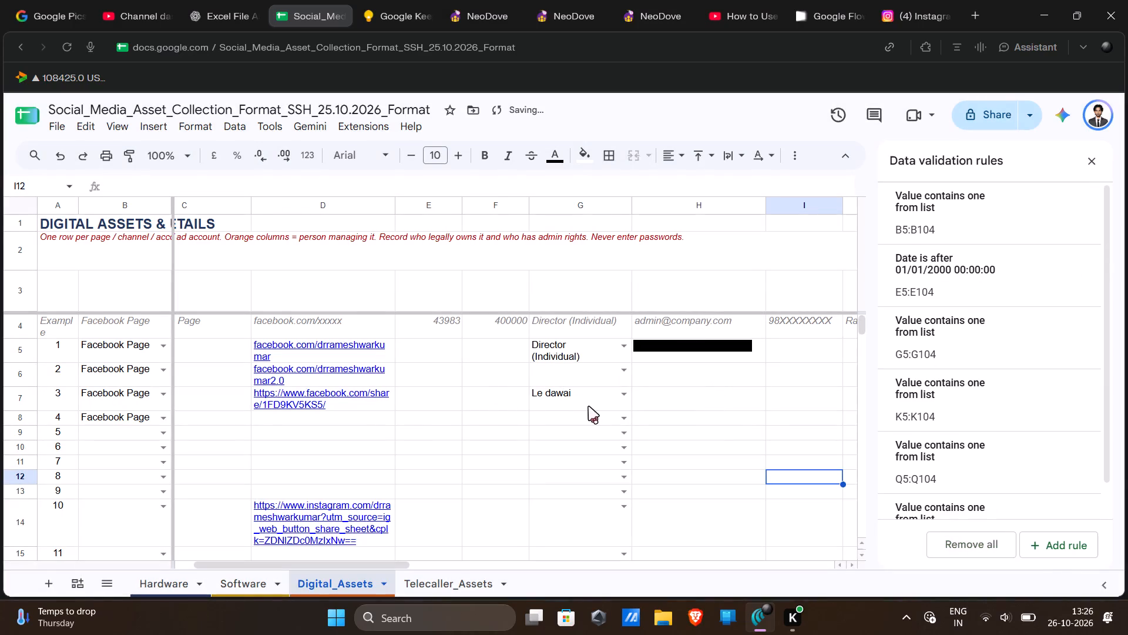
Open the ownership choices for cell G8 in the fourth Facebook Page row.
click(625, 421)
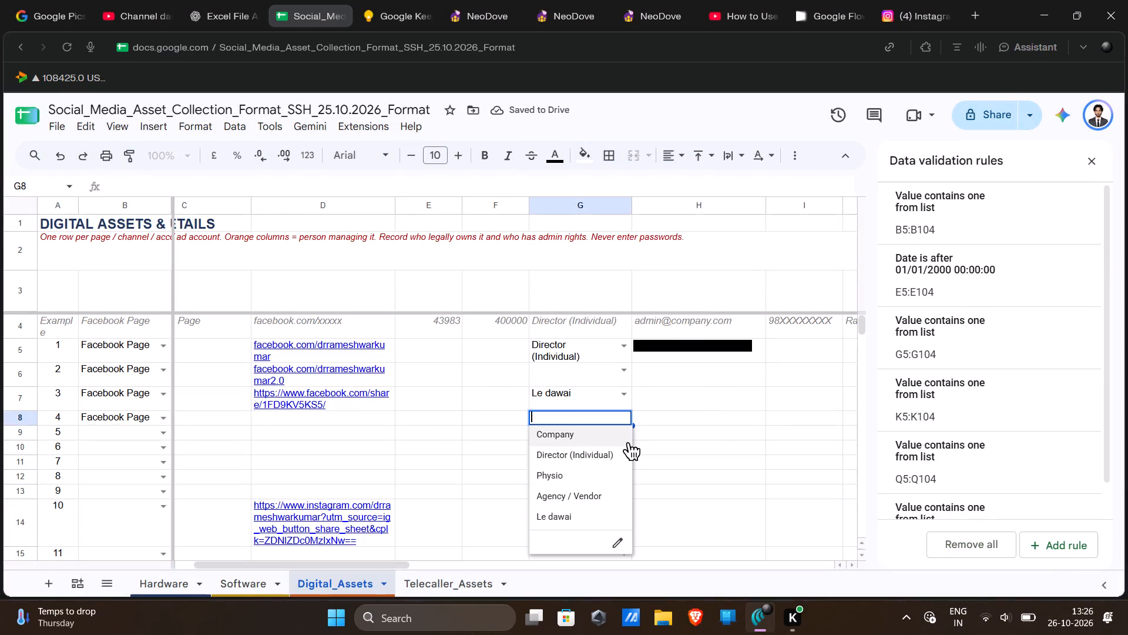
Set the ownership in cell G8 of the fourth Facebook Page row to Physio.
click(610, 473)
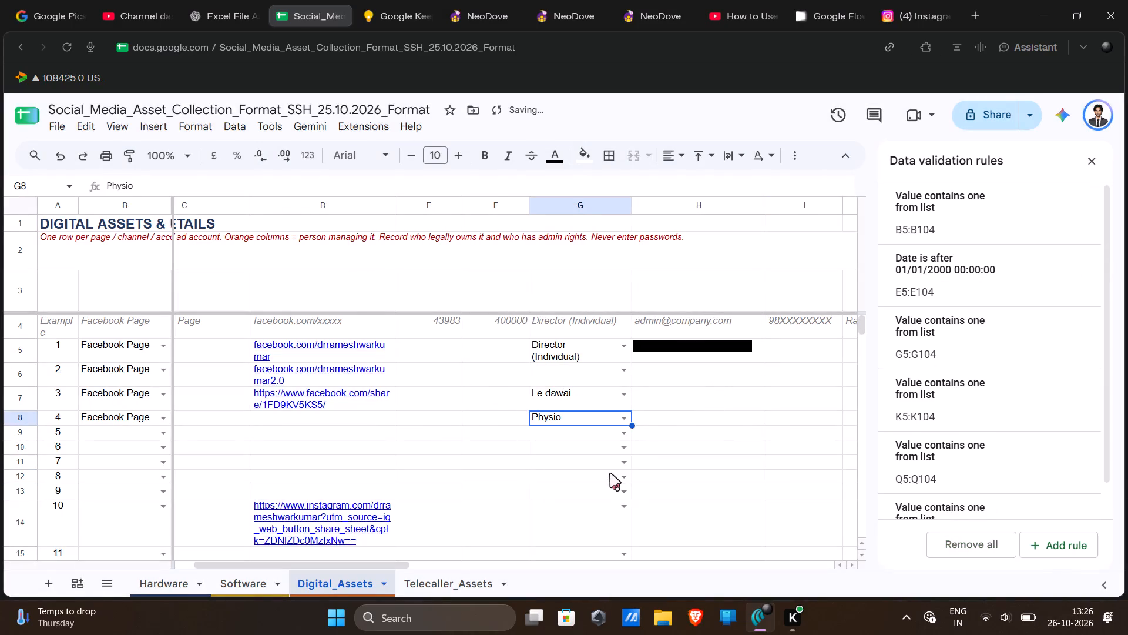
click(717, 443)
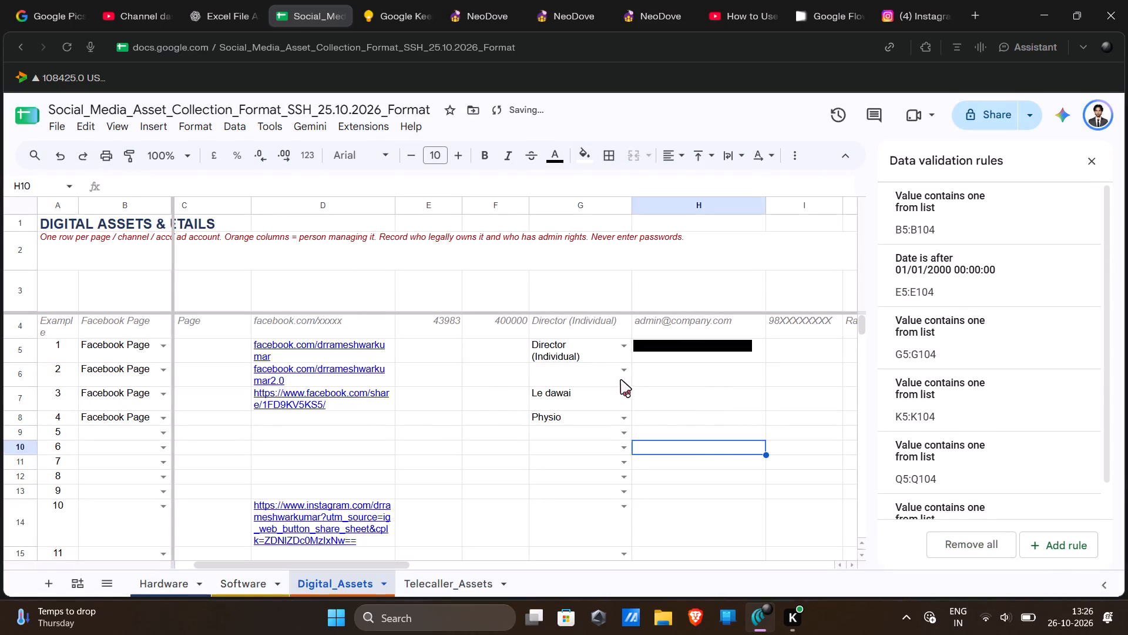
Set the ownership in cell G6 of the second Facebook Page row to Director (Individual).
click(624, 376)
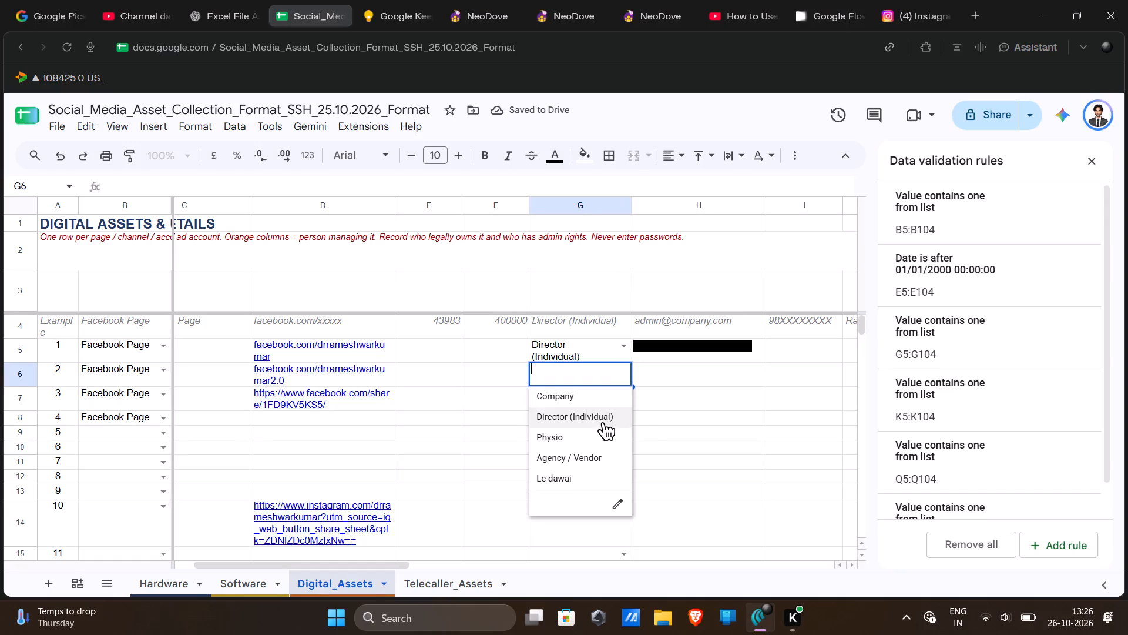
click(602, 423)
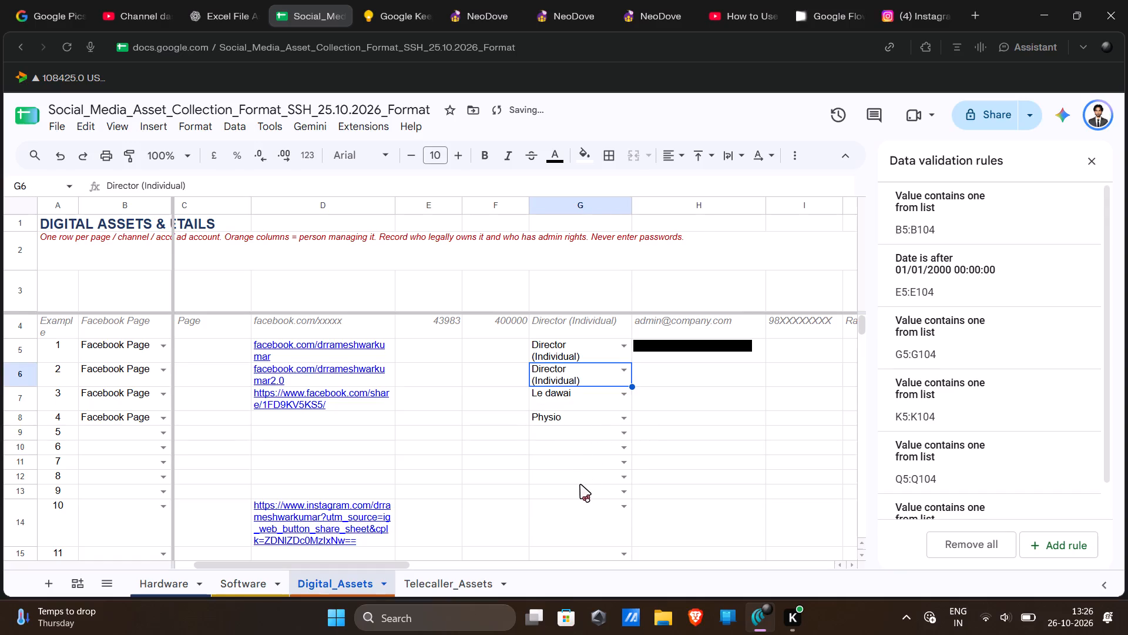
click(580, 484)
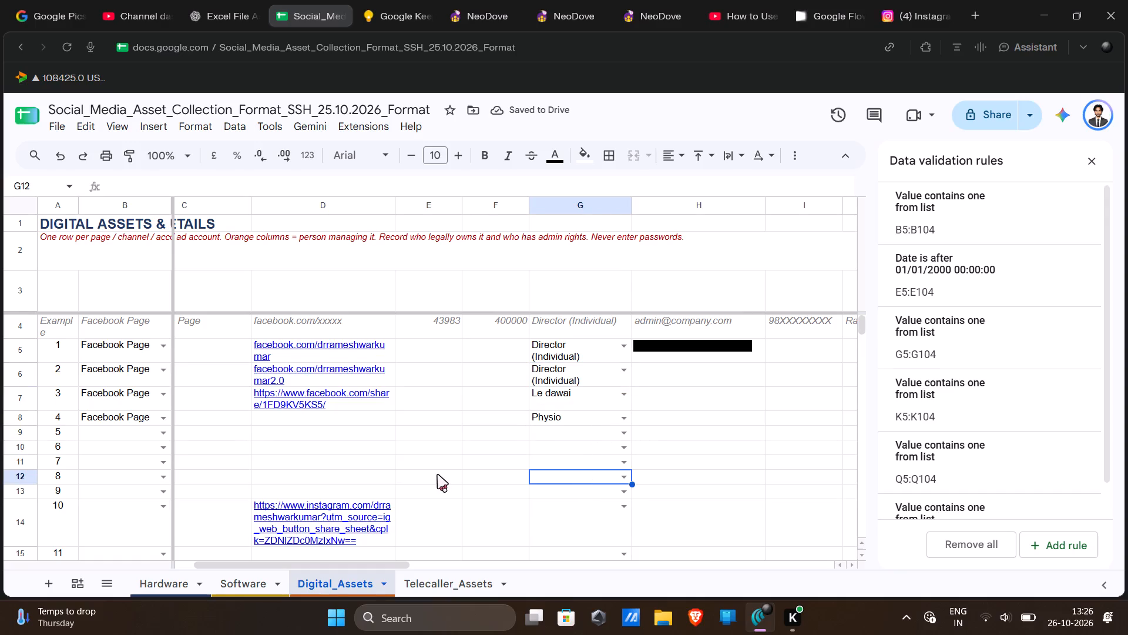
Set the asset type in cell B10 of entry 6 to Instagram.
scroll(438, 474, down, 1)
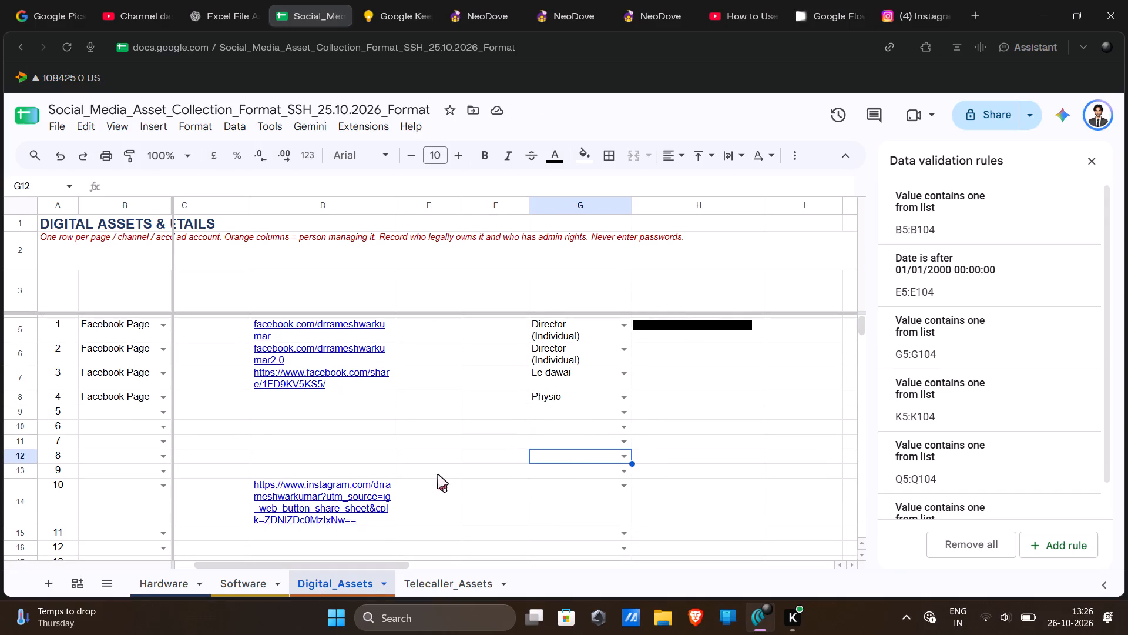
scroll(438, 474, down, 1)
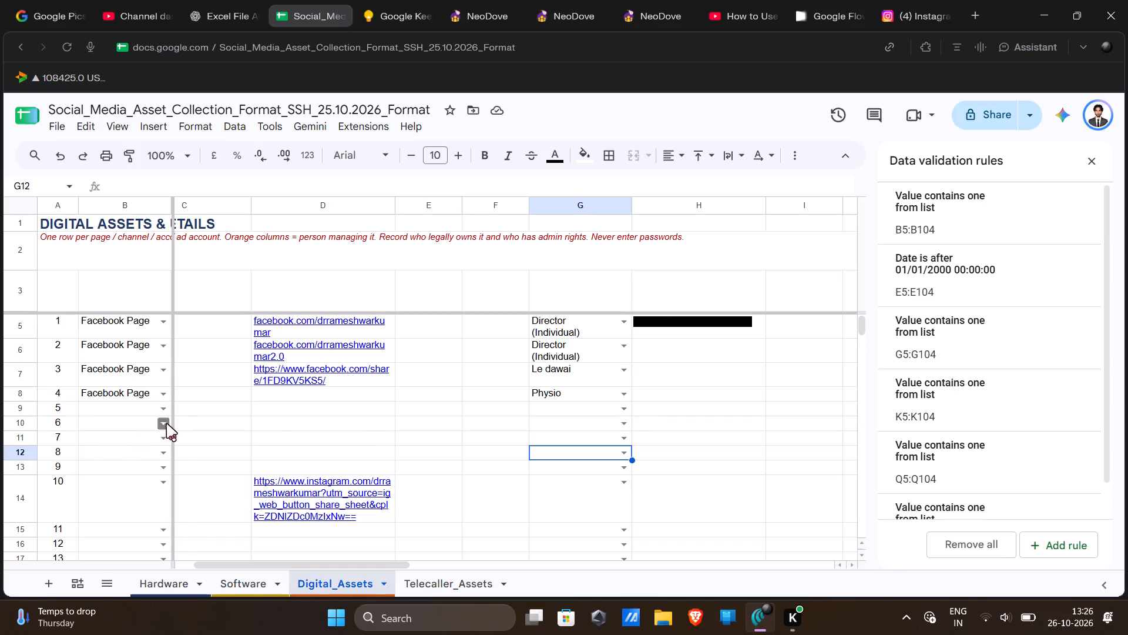
click(167, 424)
click(153, 482)
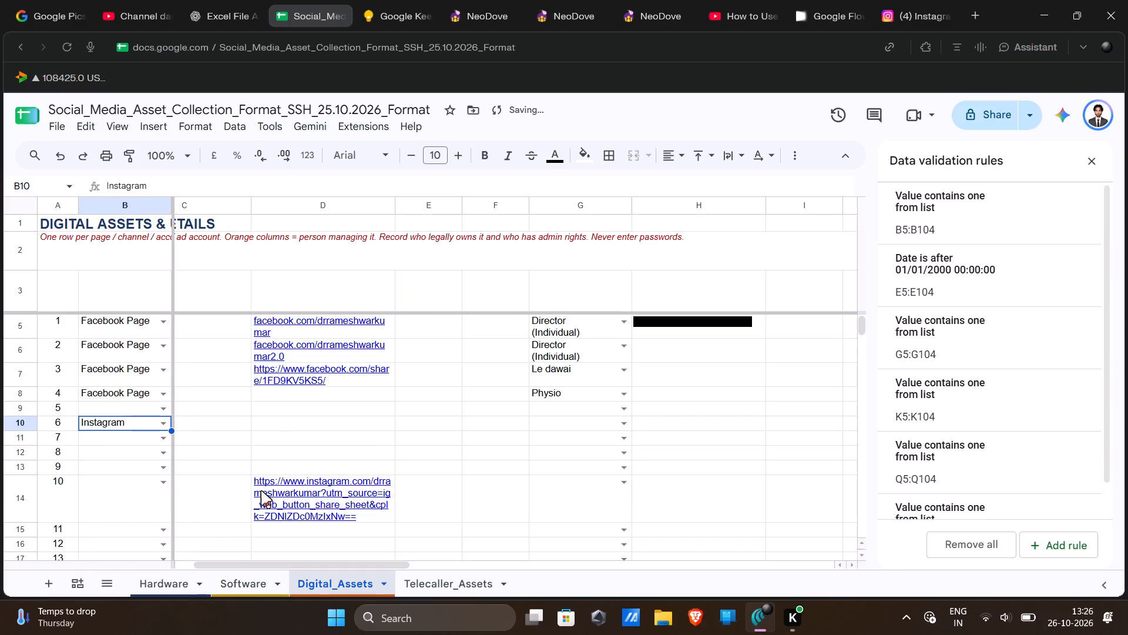
Move the Instagram profile link from cell D14 to D10 by copying it across and clearing the original cell.
double_click(323, 497)
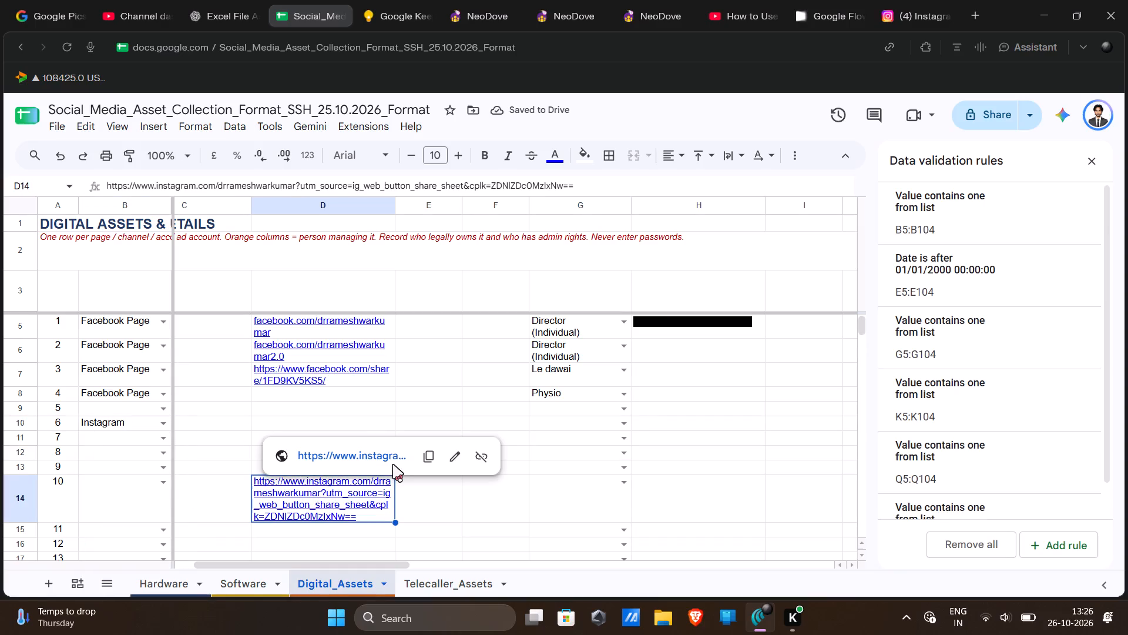
click(424, 460)
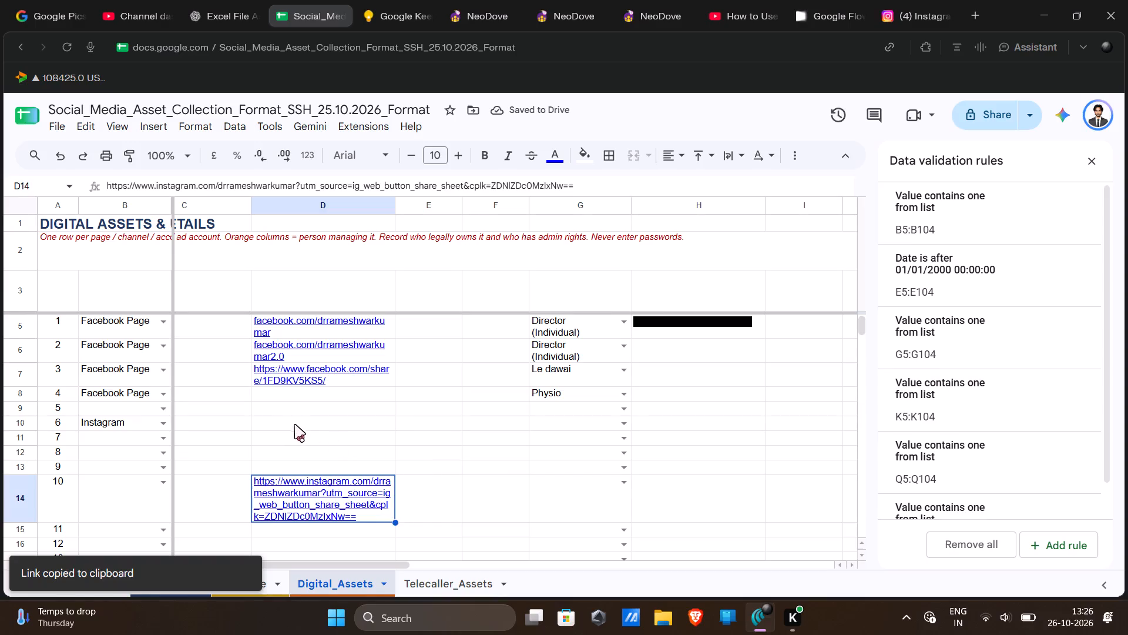
click(295, 423)
click(295, 423)
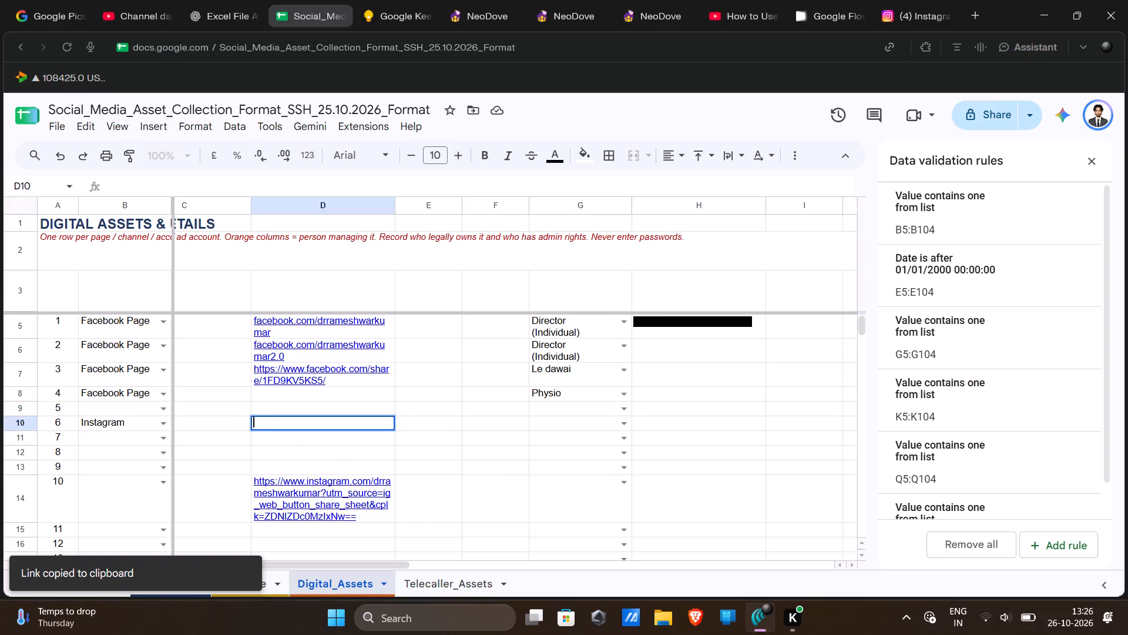
key(ctrl+v)
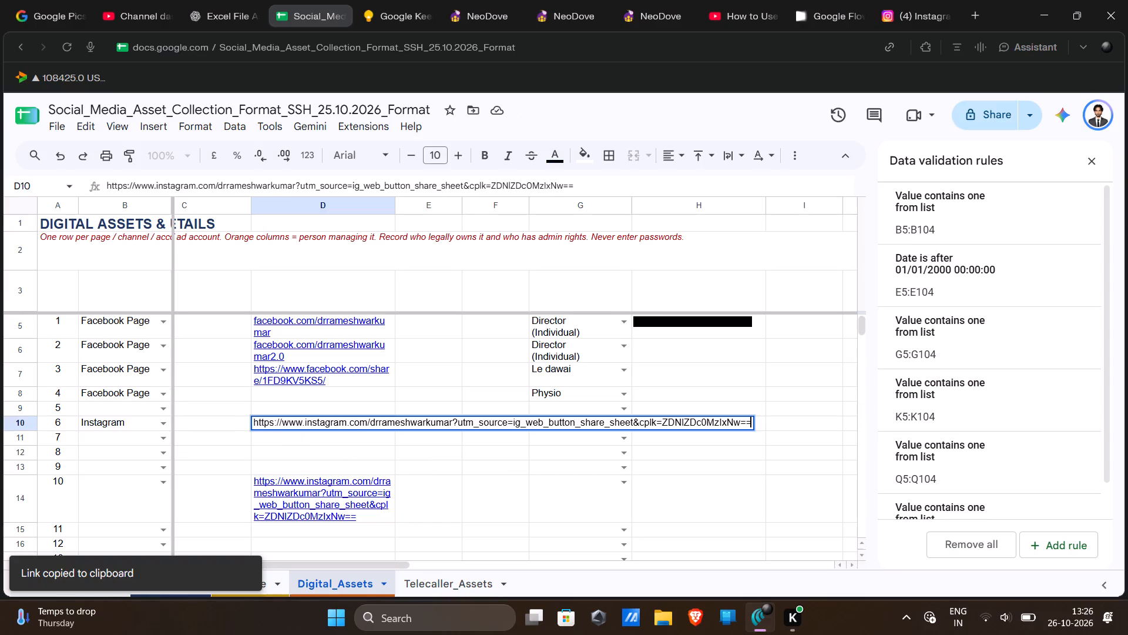
double_click(388, 510)
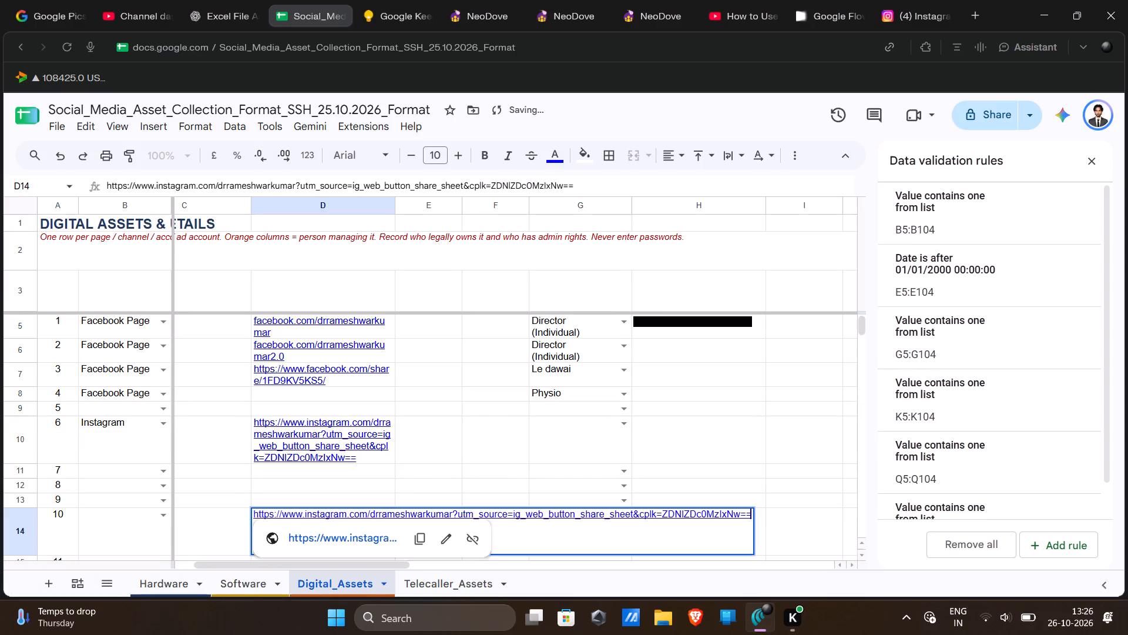
key(ctrl+a)
key(ctrl+BackSpace)
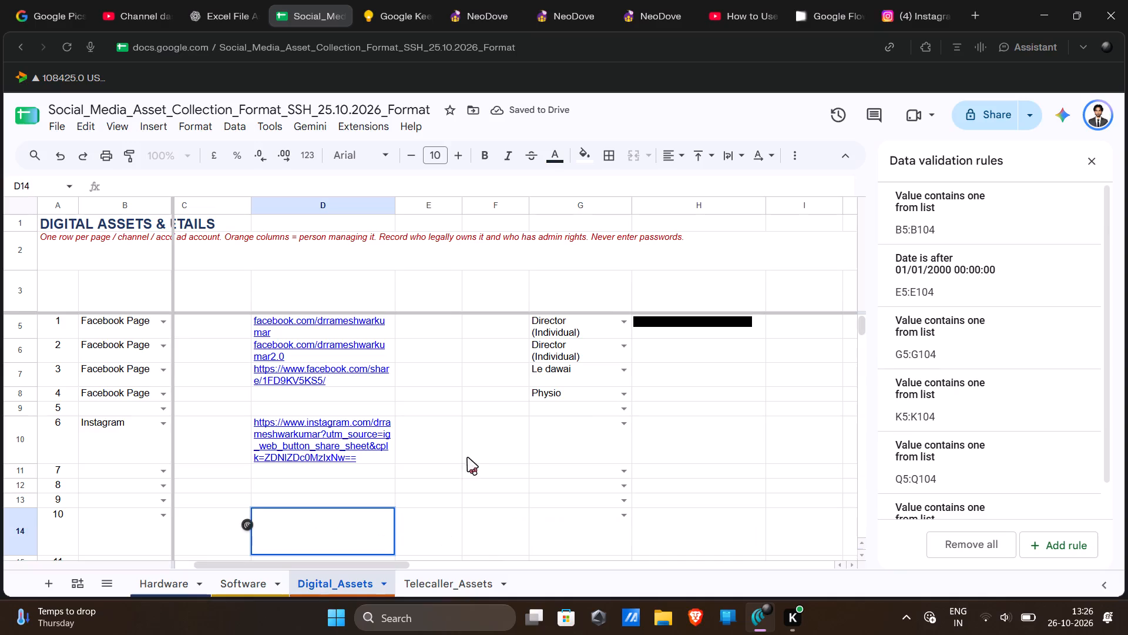
Set the ownership in cell G10 of the Instagram row to Director (Individual).
click(628, 429)
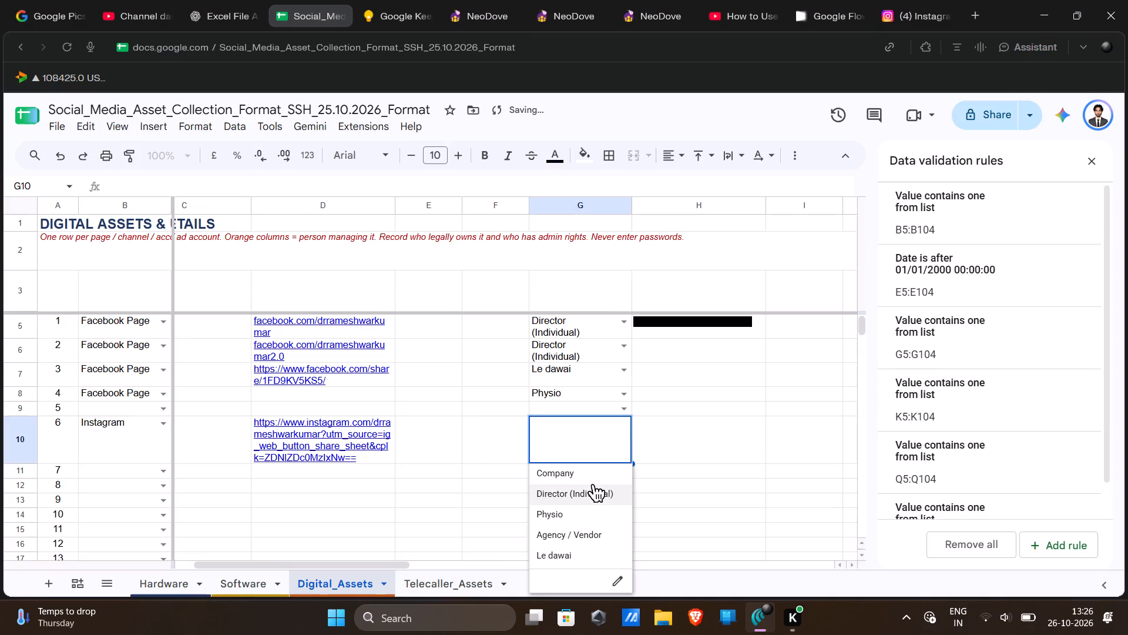
click(592, 485)
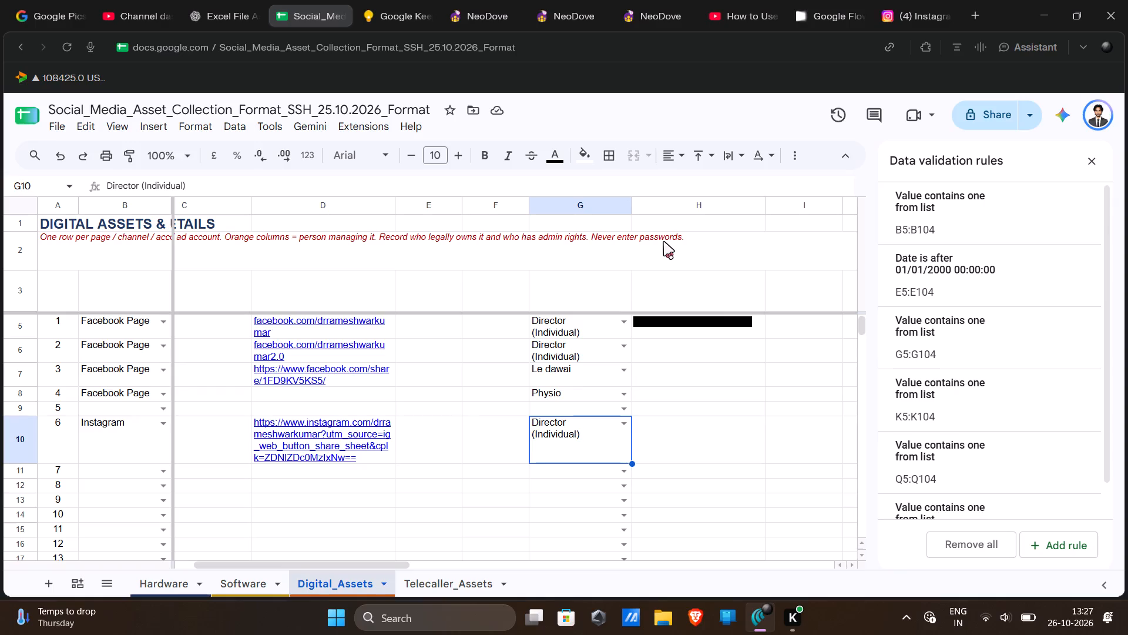
double_click(317, 398)
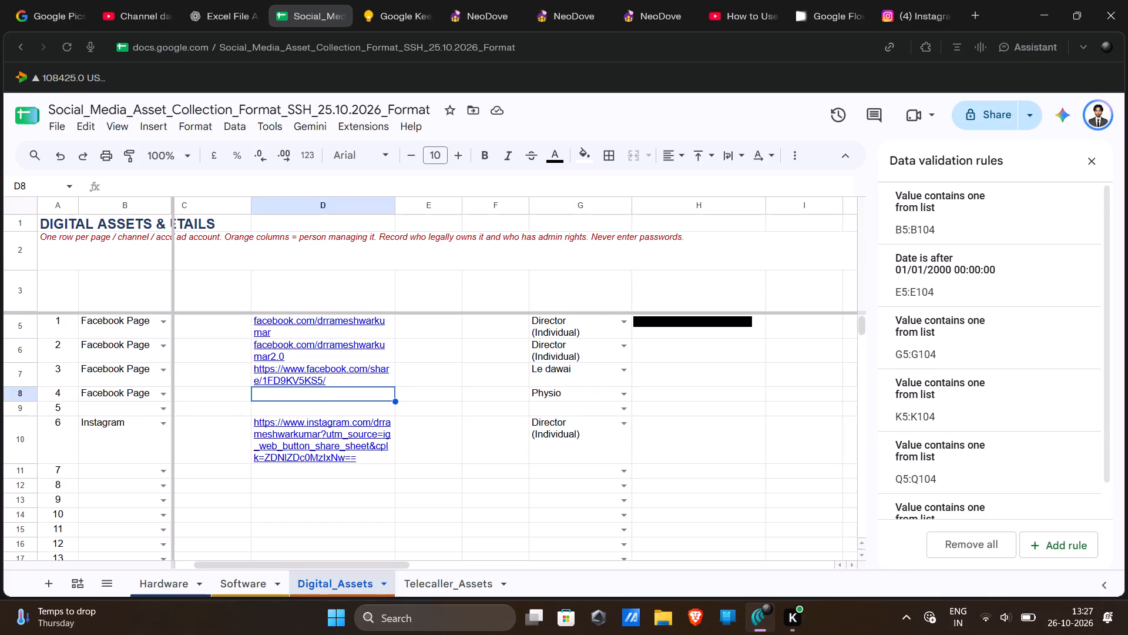
key(ctrl+v)
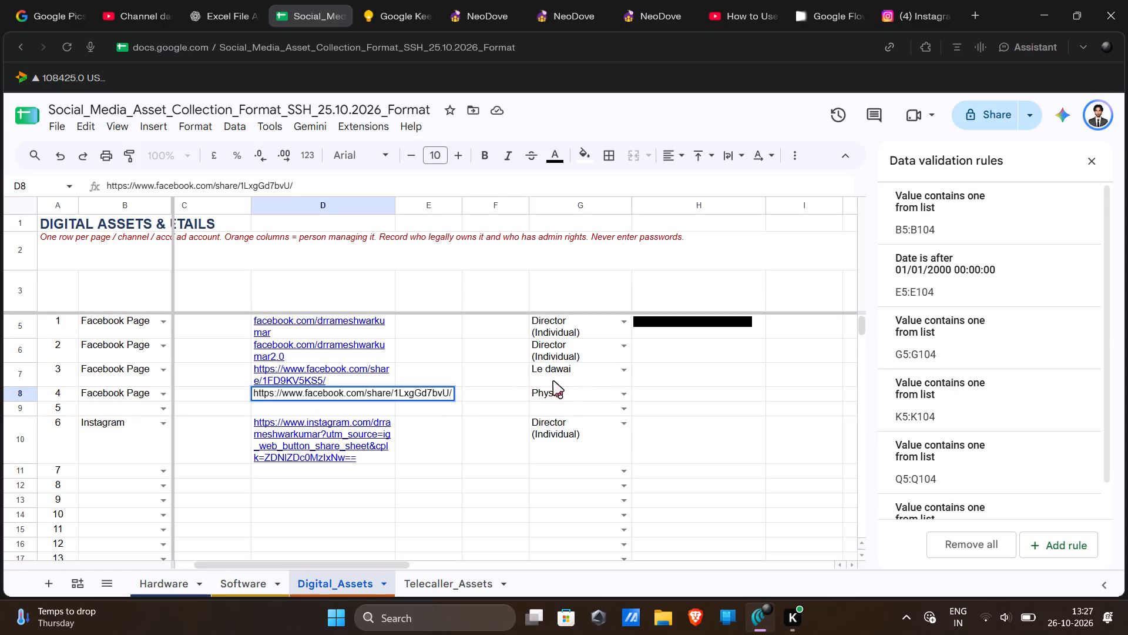
Replace the Company option with Hospital in the column G ownership drop-down and apply the change to all matching drop-downs.
click(622, 395)
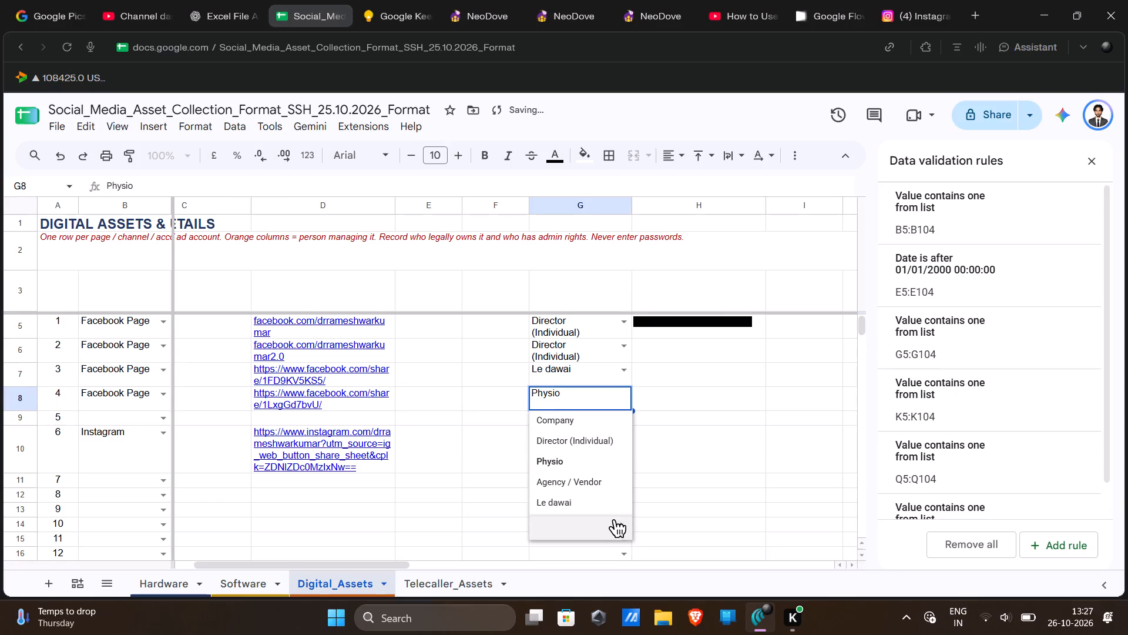
click(617, 534)
click(1021, 338)
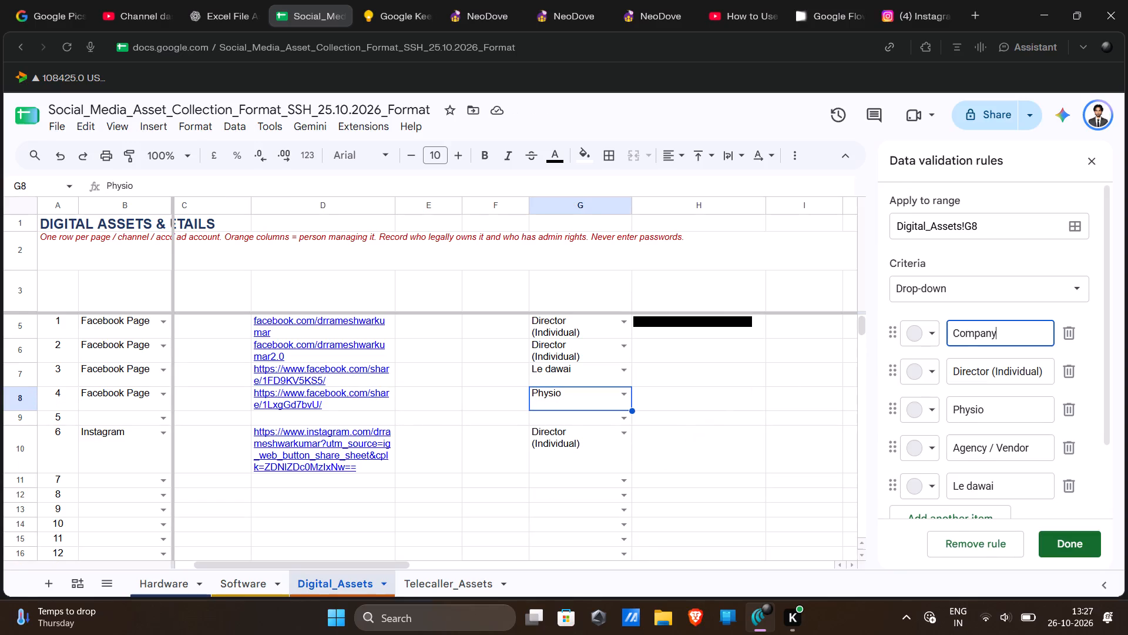
key(BackSpace)
key(BackSpace)
key(BackSpace)
key(BackSpace)
key(BackSpace)
key(BackSpace)
key(BackSpace)
key(BackSpace)
key(BackSpace)
key(BackSpace)
key(BackSpace)
key(BackSpace)
key(BackSpace)
key(BackSpace)
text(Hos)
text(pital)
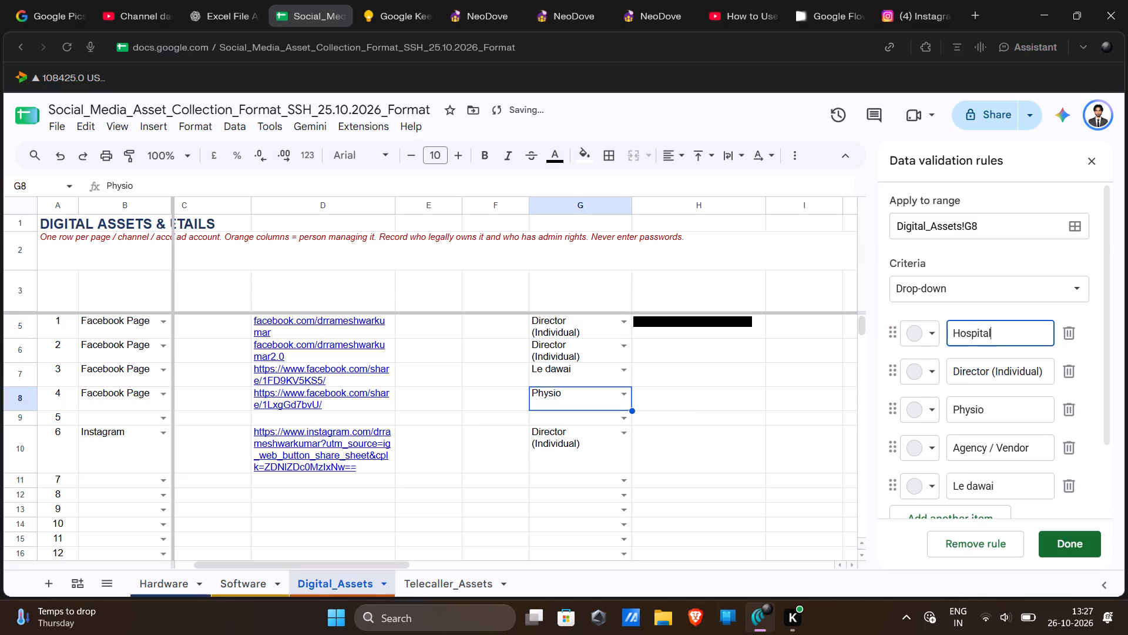
click(735, 459)
click(1045, 546)
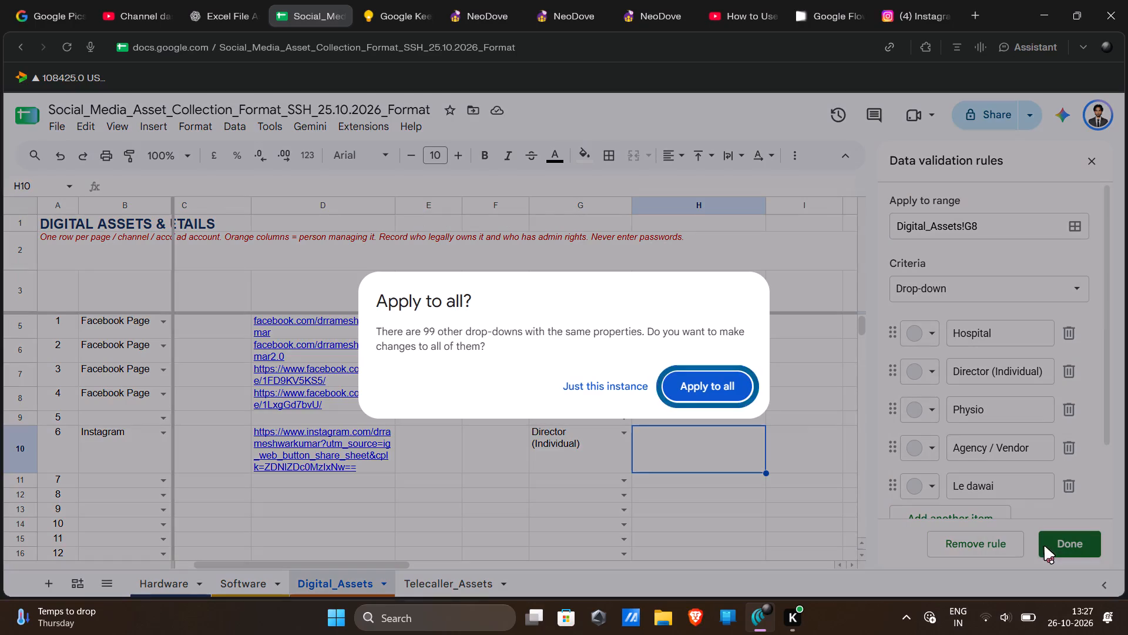
click(706, 384)
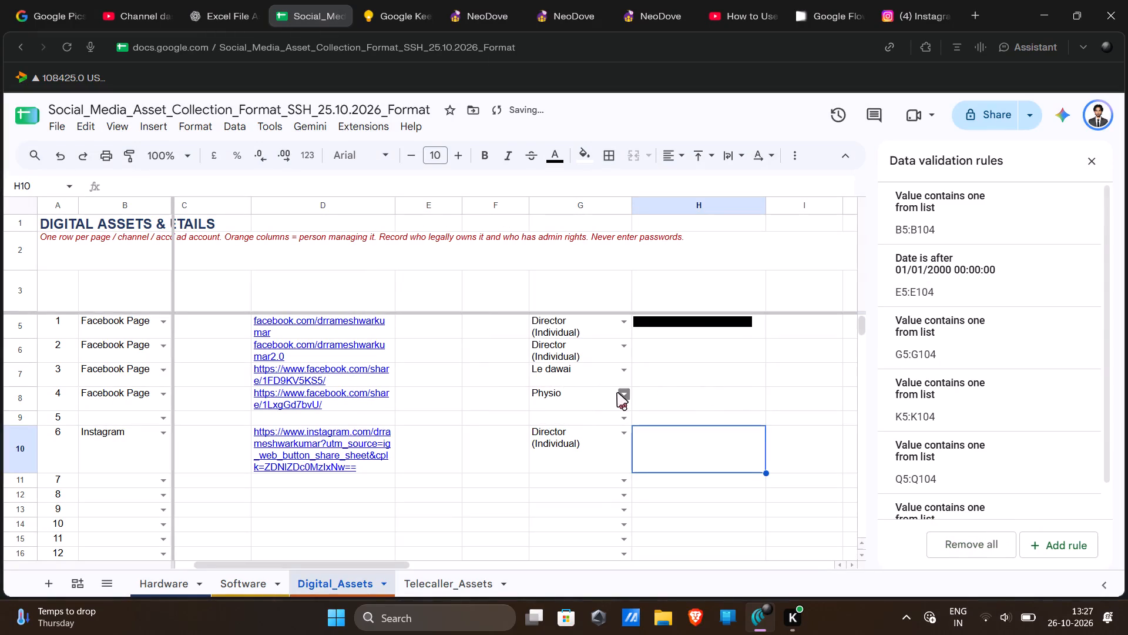
Set the ownership in cell G8 of the fourth Facebook Page row to Hospital.
click(616, 393)
click(620, 395)
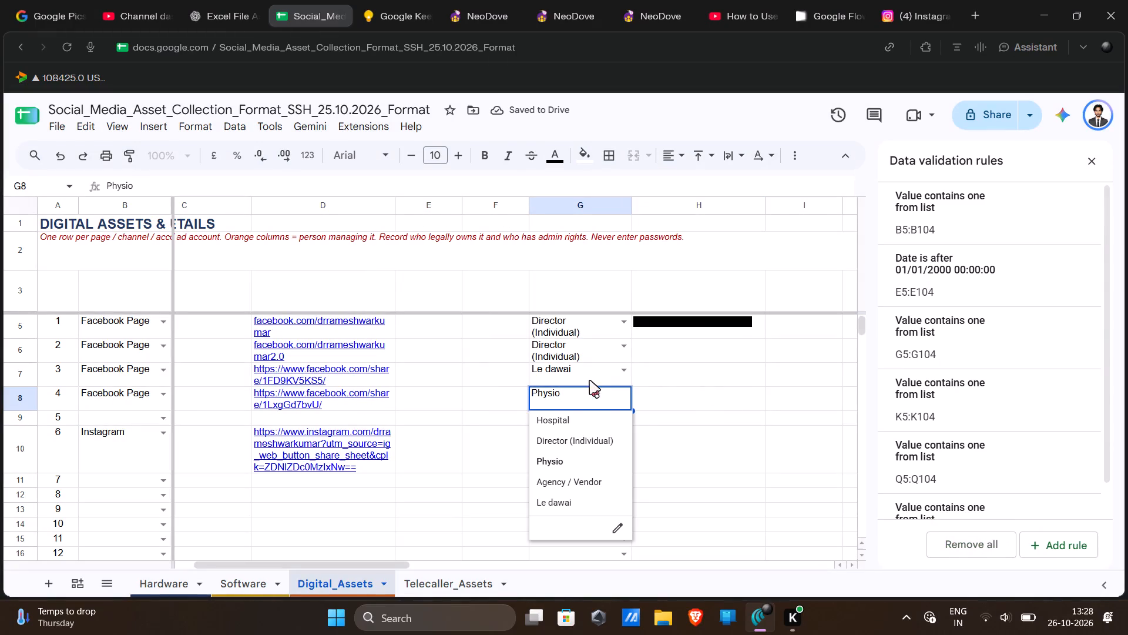
click(591, 420)
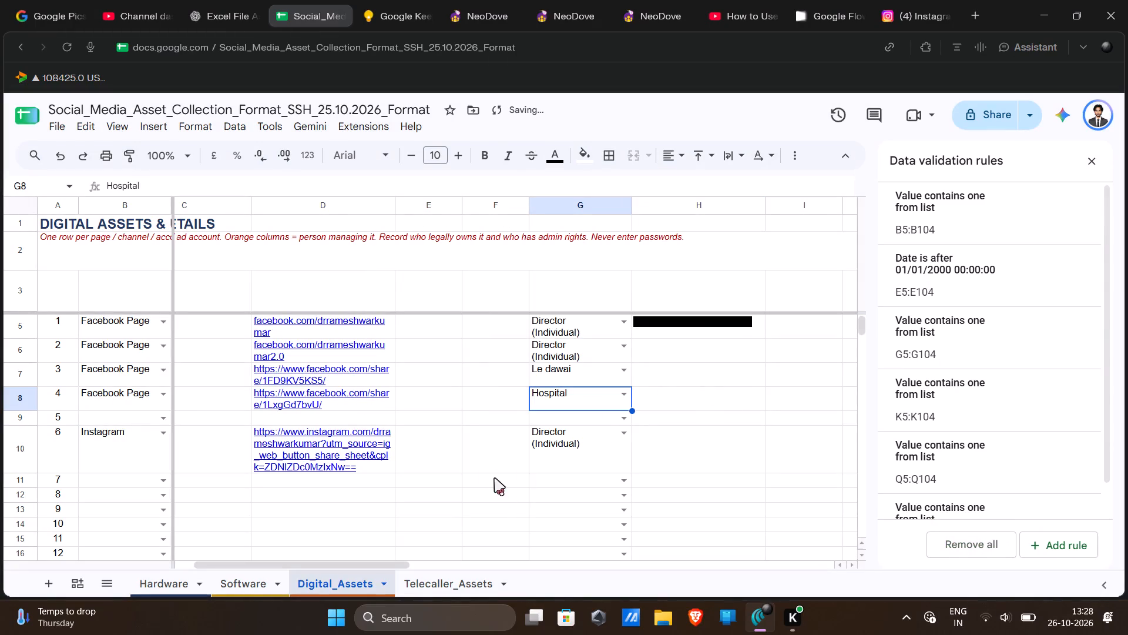
Fill in entry 5 in row 9 with type Facebook Page and ownership Physio.
click(159, 417)
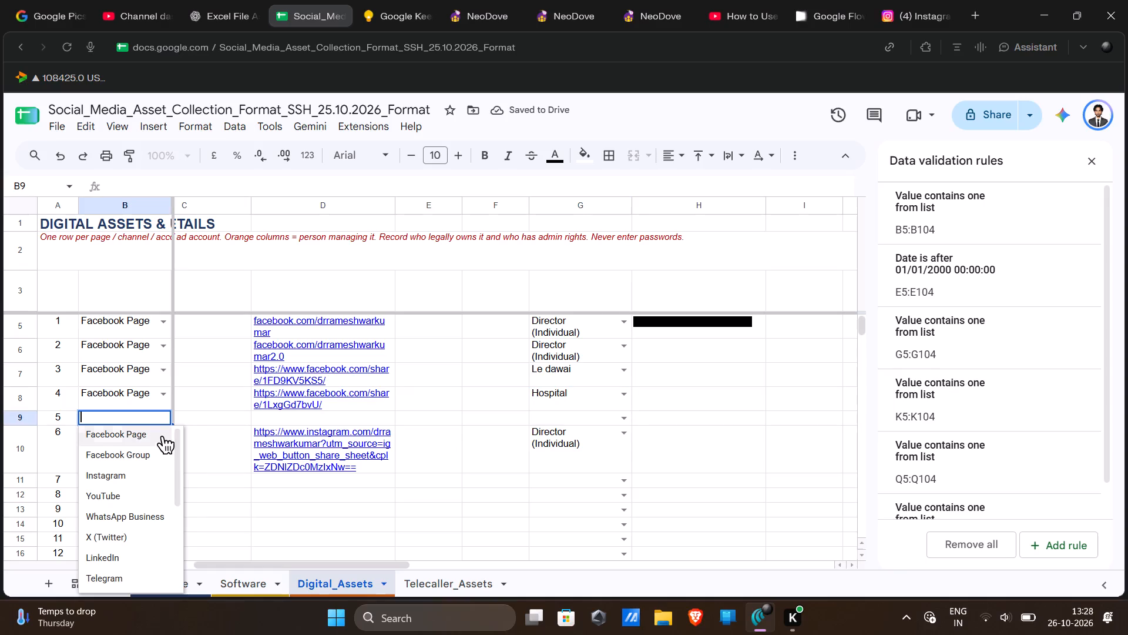
click(159, 440)
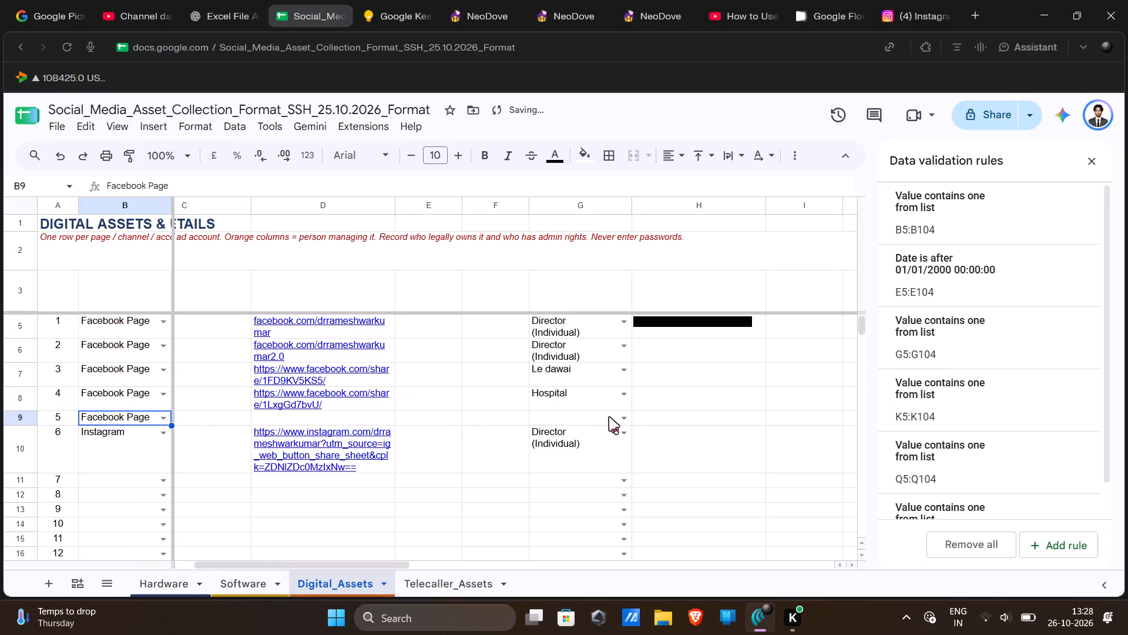
click(622, 416)
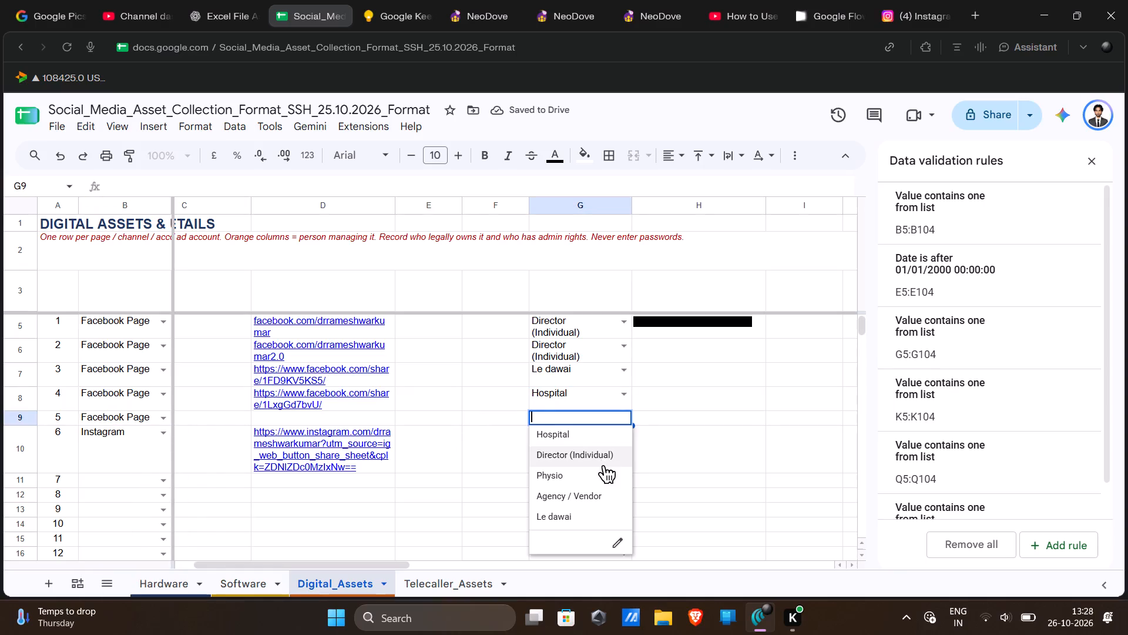
click(603, 473)
click(751, 469)
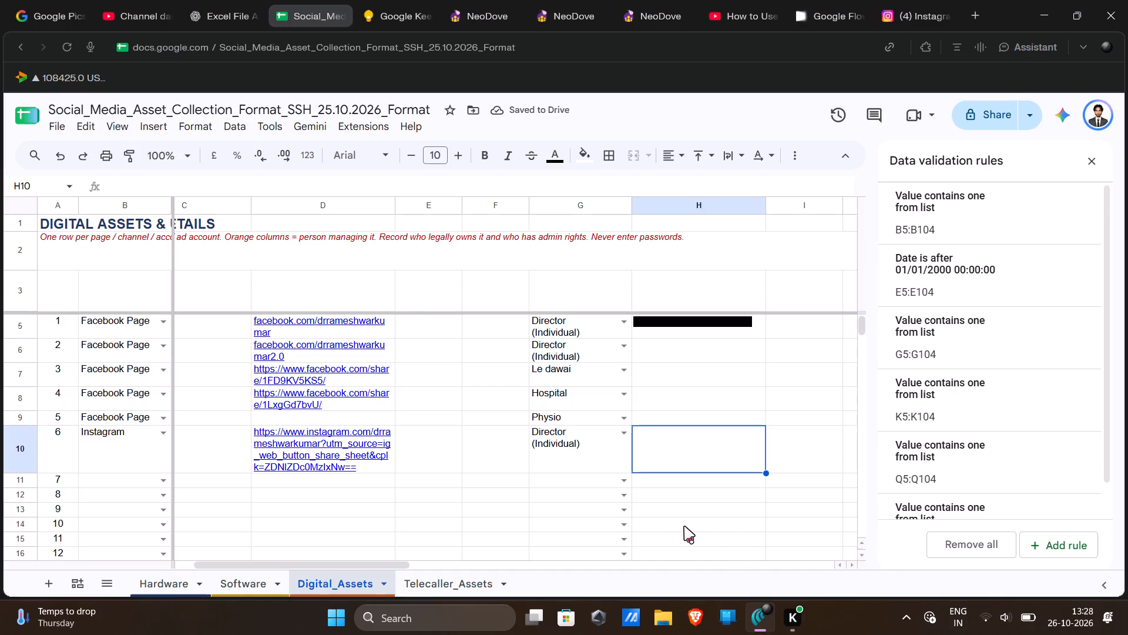
Set the asset type in cell B11 of entry 7 to Instagram.
click(167, 485)
click(148, 222)
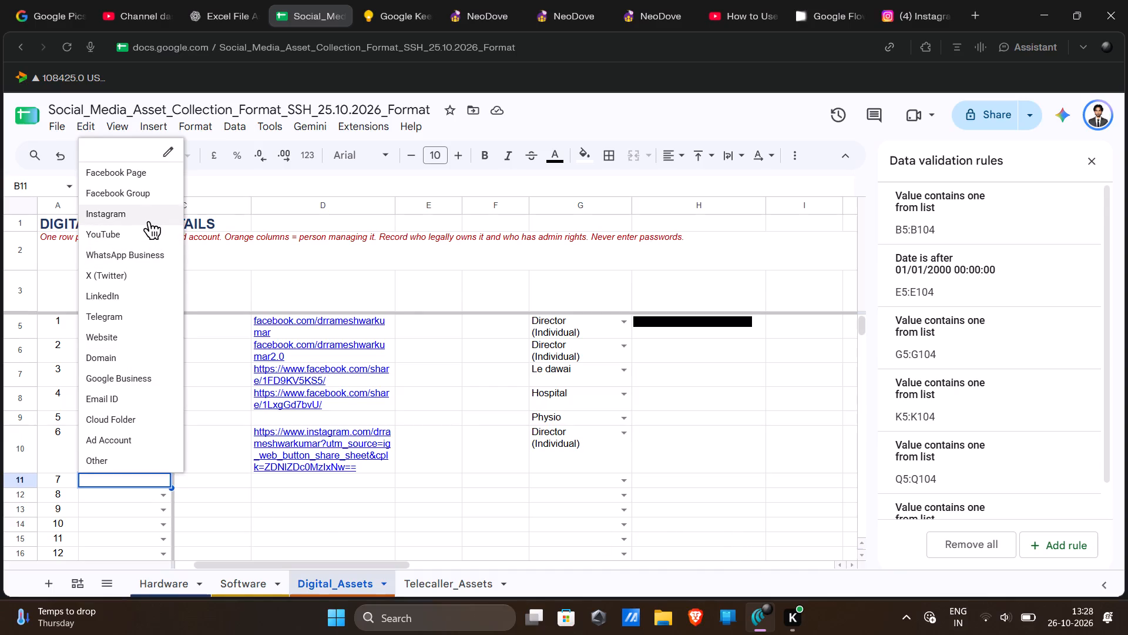
Ready cell D11 for the link, search Instagram for sri sai hospital and copy the srisaimultispecialityhospital profile link.
double_click(288, 482)
scroll(206, 440, up, 1)
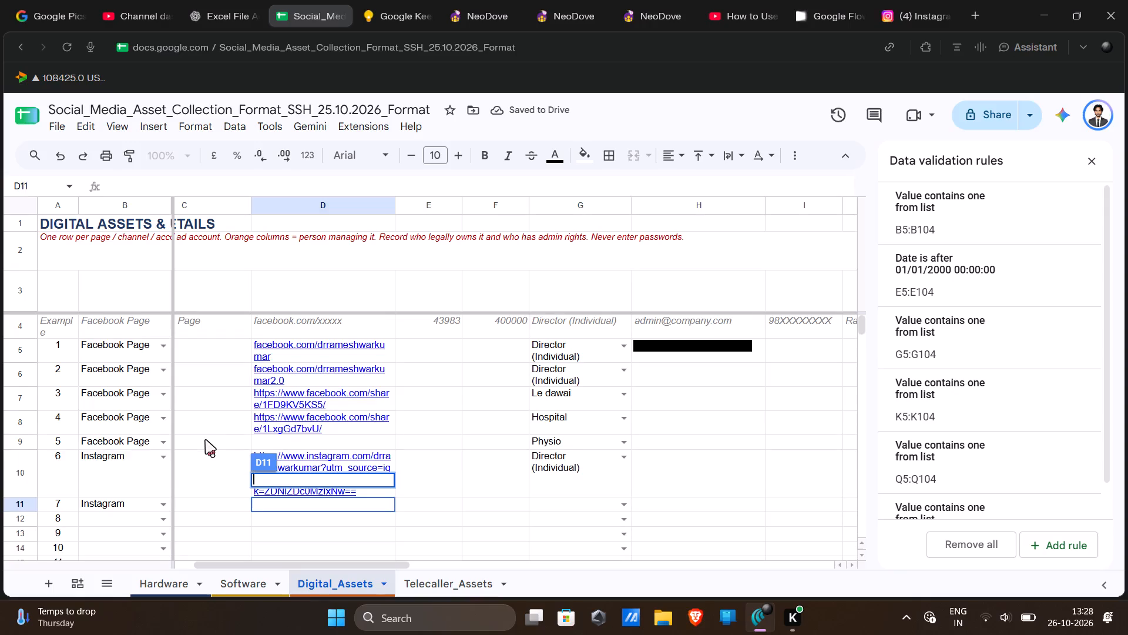
scroll(206, 440, up, 4)
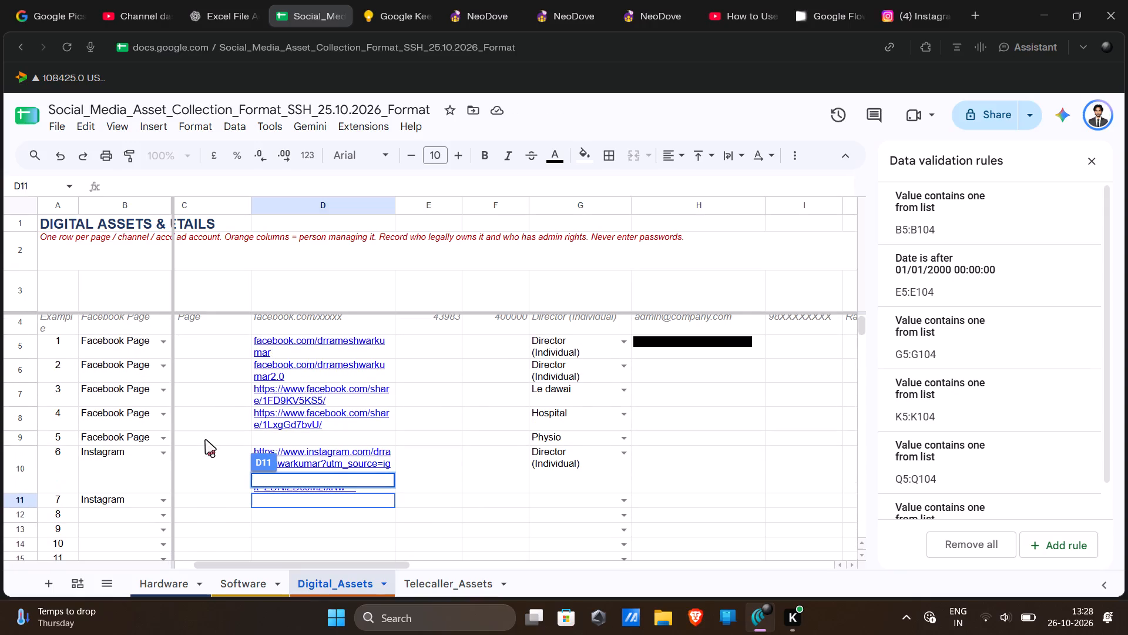
scroll(207, 375, right, 1)
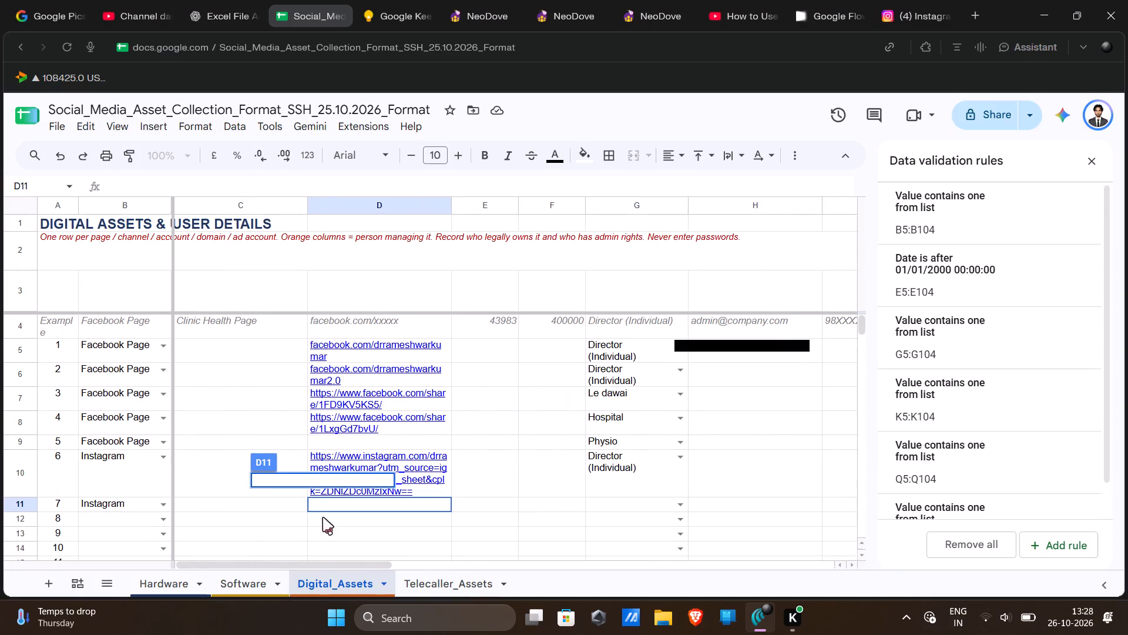
click(382, 524)
double_click(398, 504)
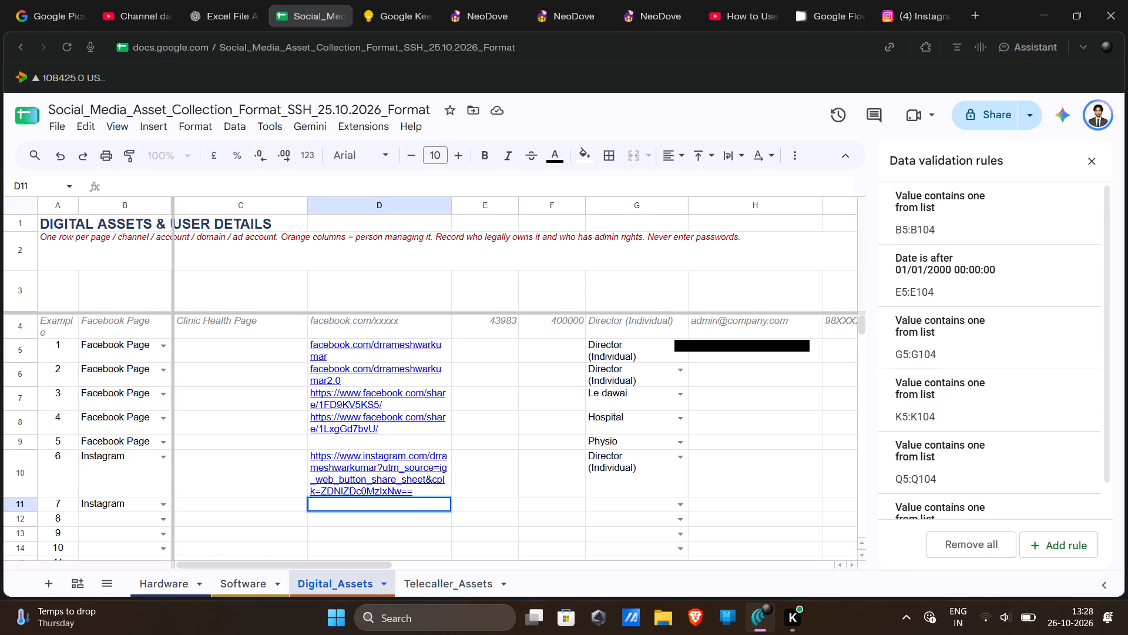
click(908, 16)
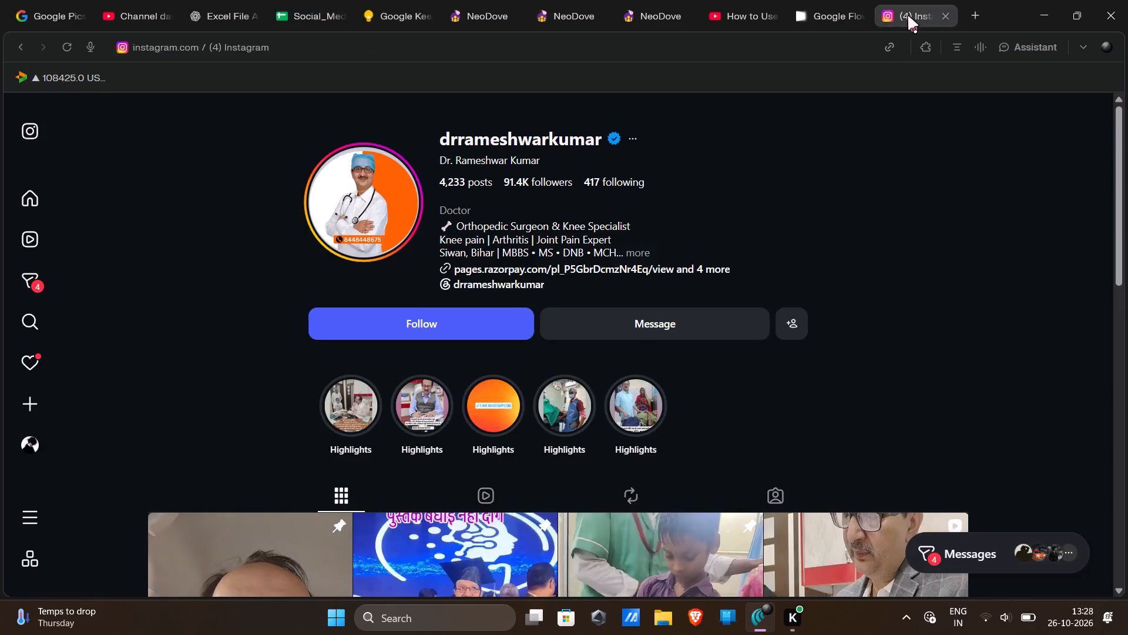
click(30, 319)
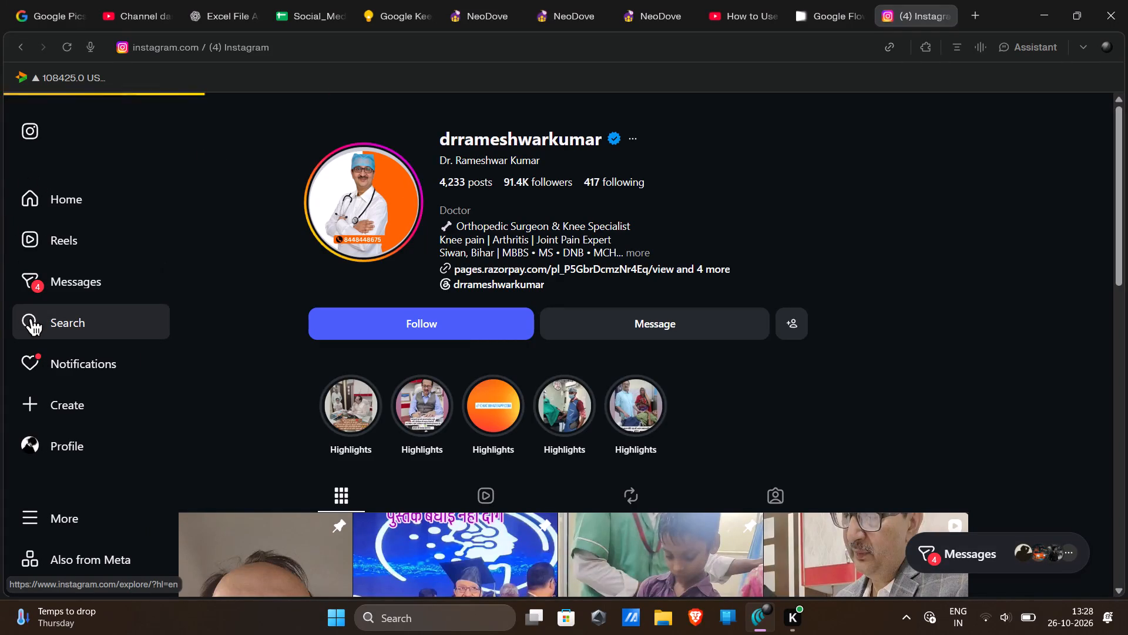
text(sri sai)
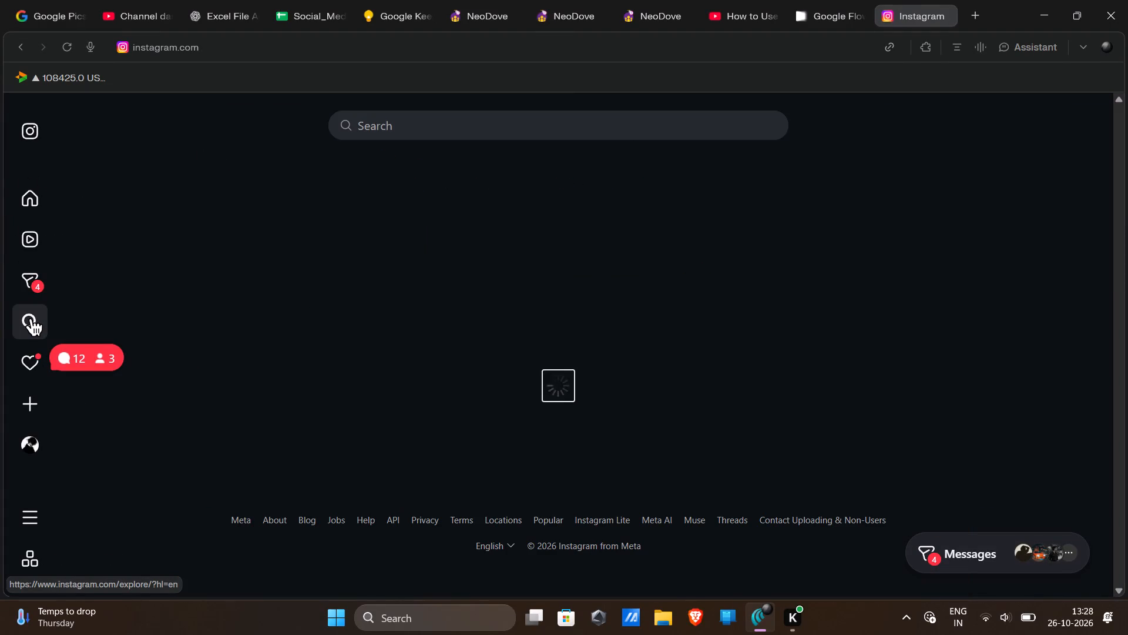
click(449, 128)
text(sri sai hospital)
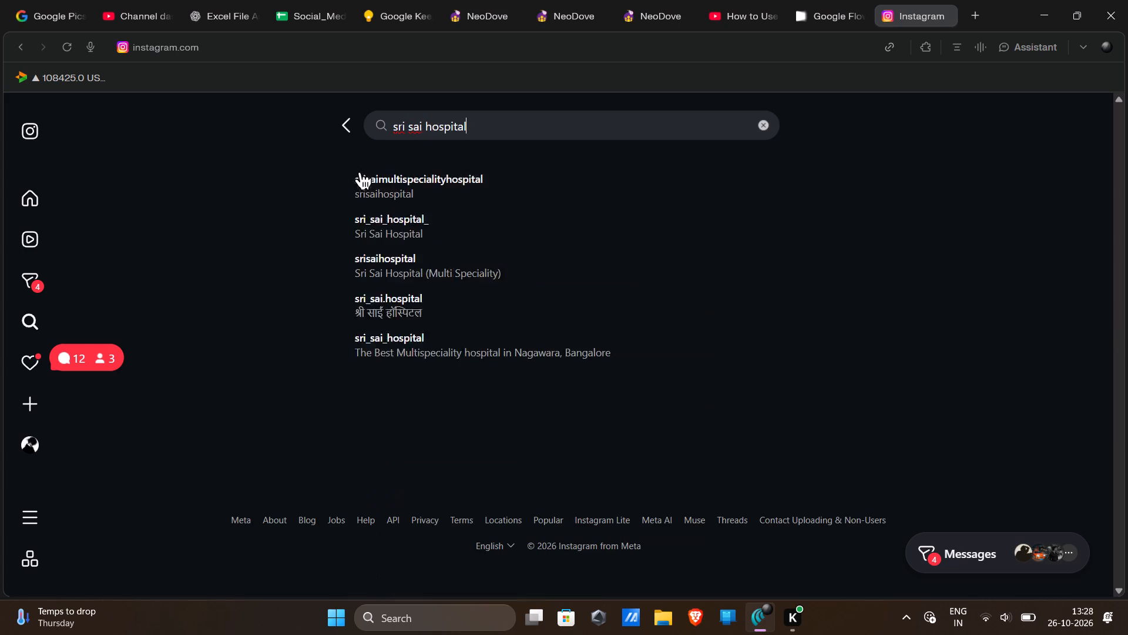
click(449, 177)
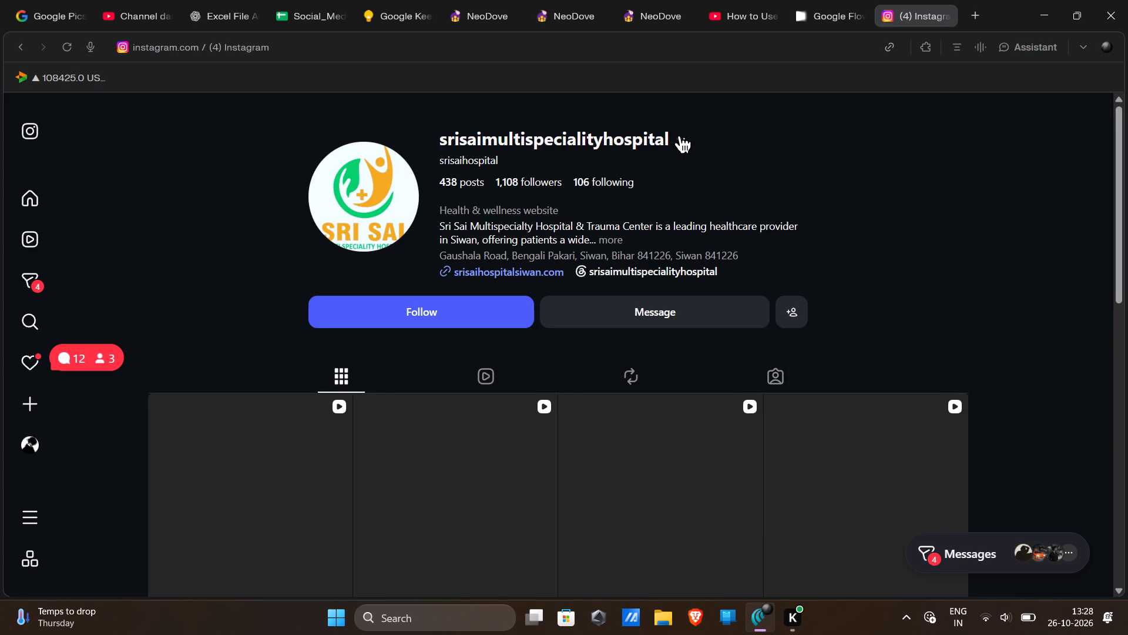
click(679, 137)
click(708, 282)
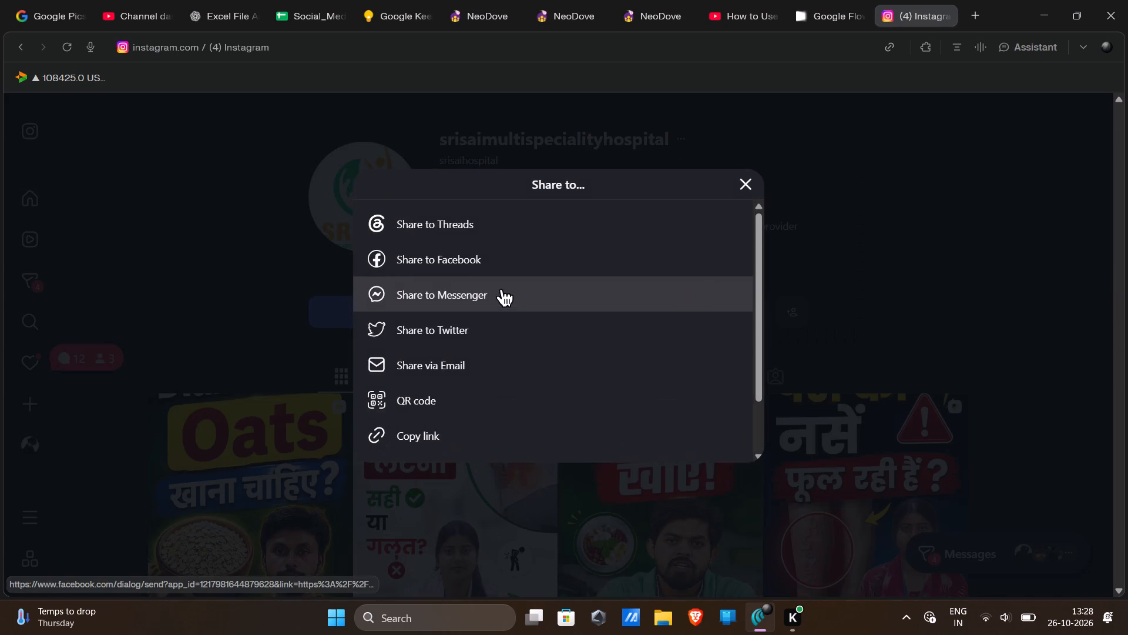
click(508, 437)
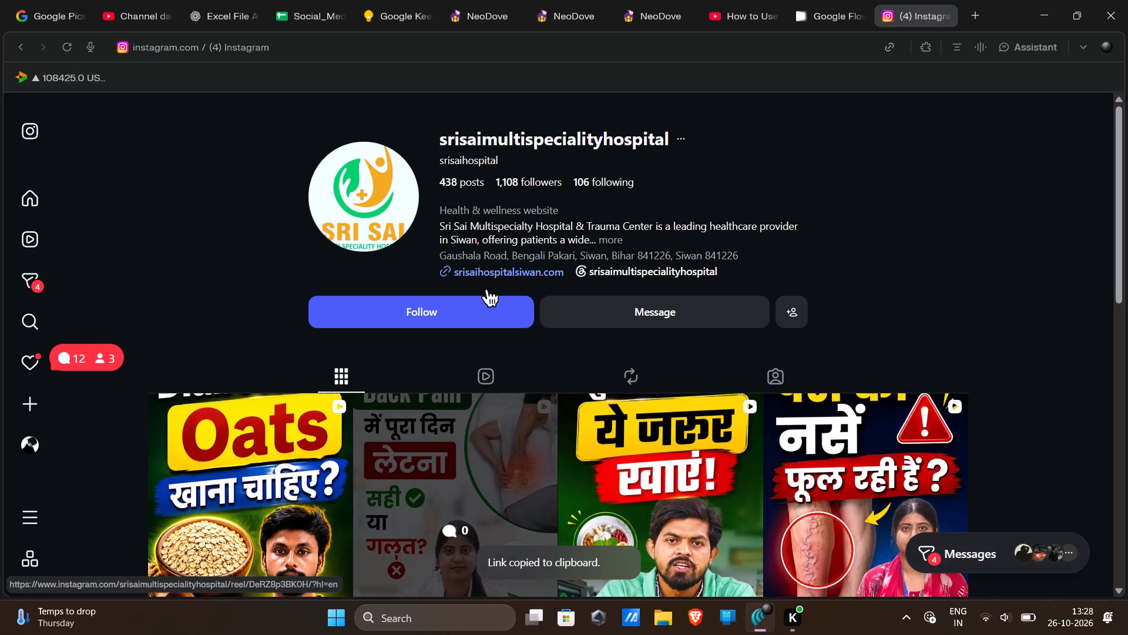
Paste the copied hospital Instagram profile link into cell D11 of entry 7 in the Digital_Assets sheet.
click(302, 1)
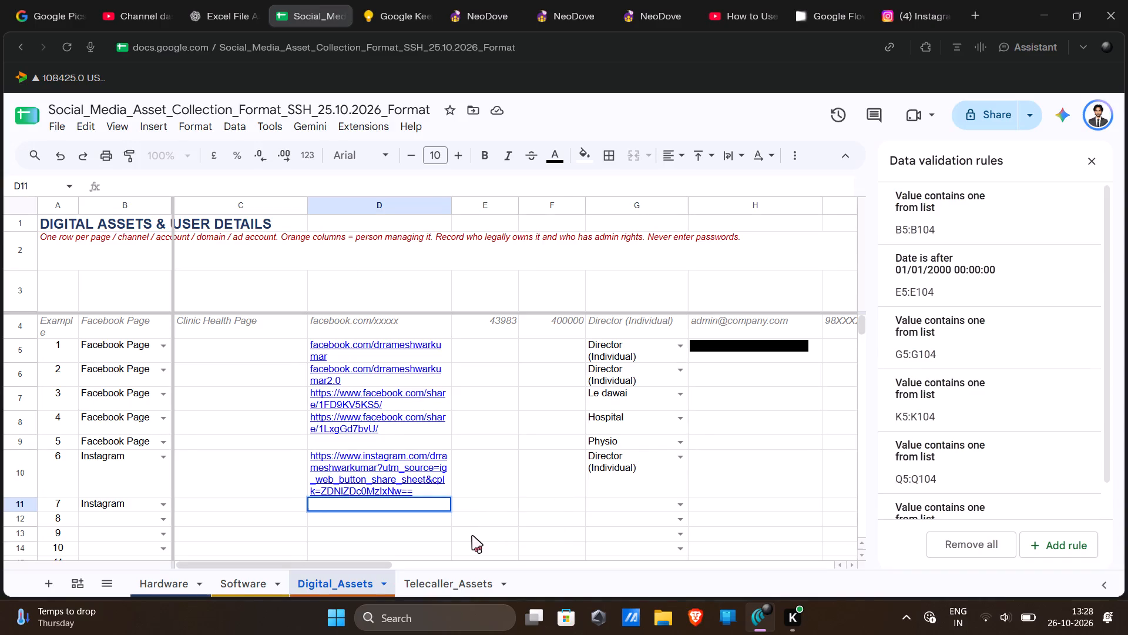
key(ctrl+v)
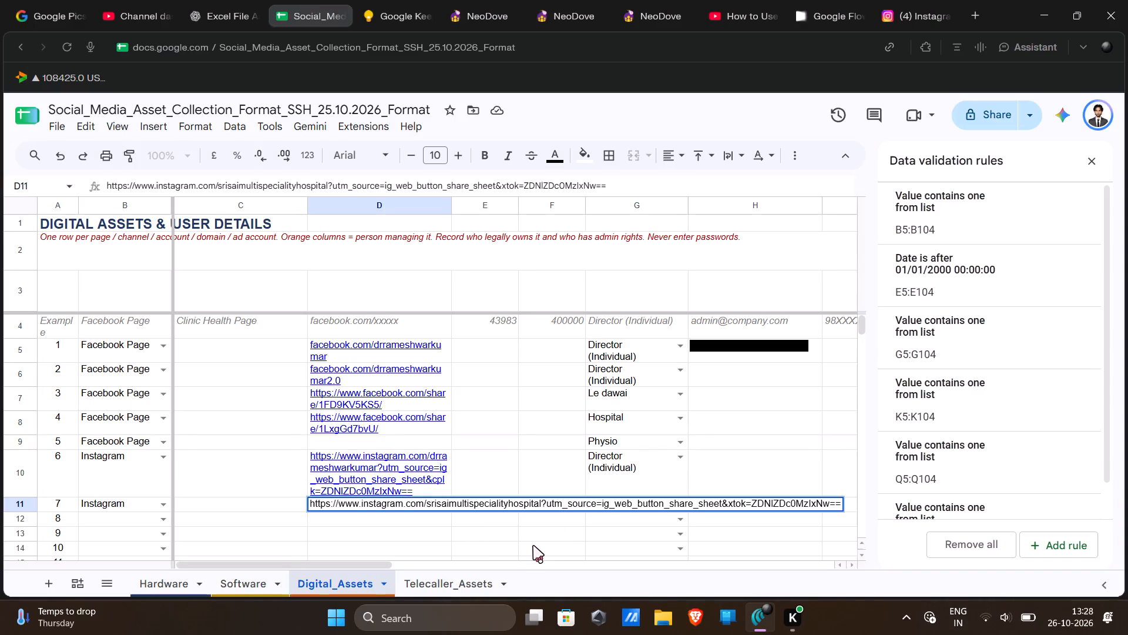
click(533, 546)
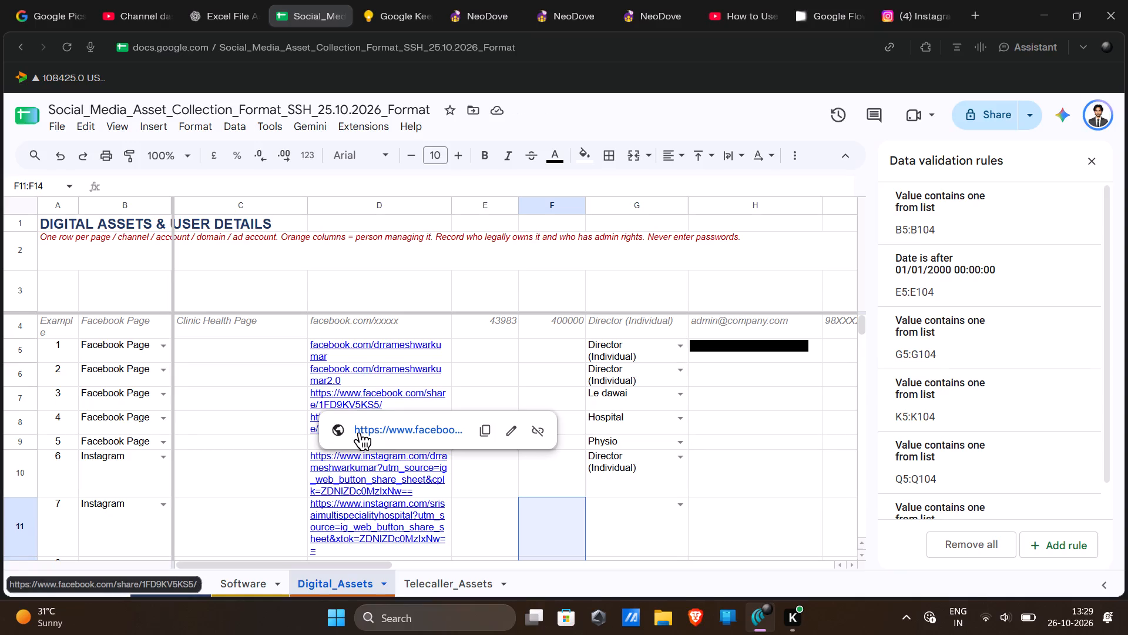
click(237, 500)
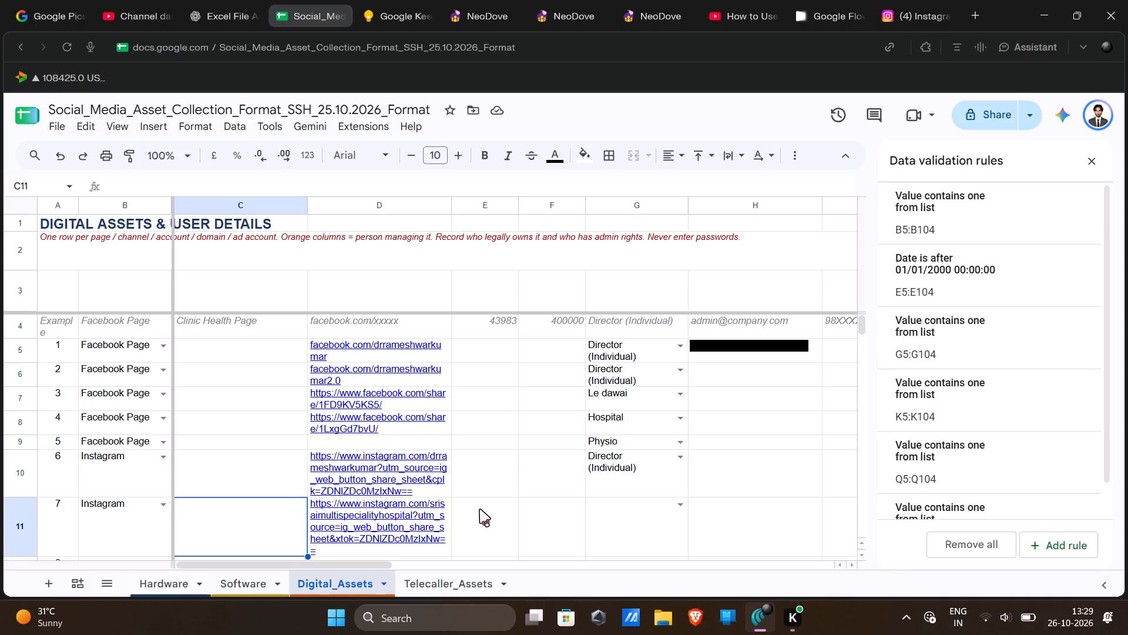
Set the ownership in cell G11 of entry 7 to Hospital.
click(680, 509)
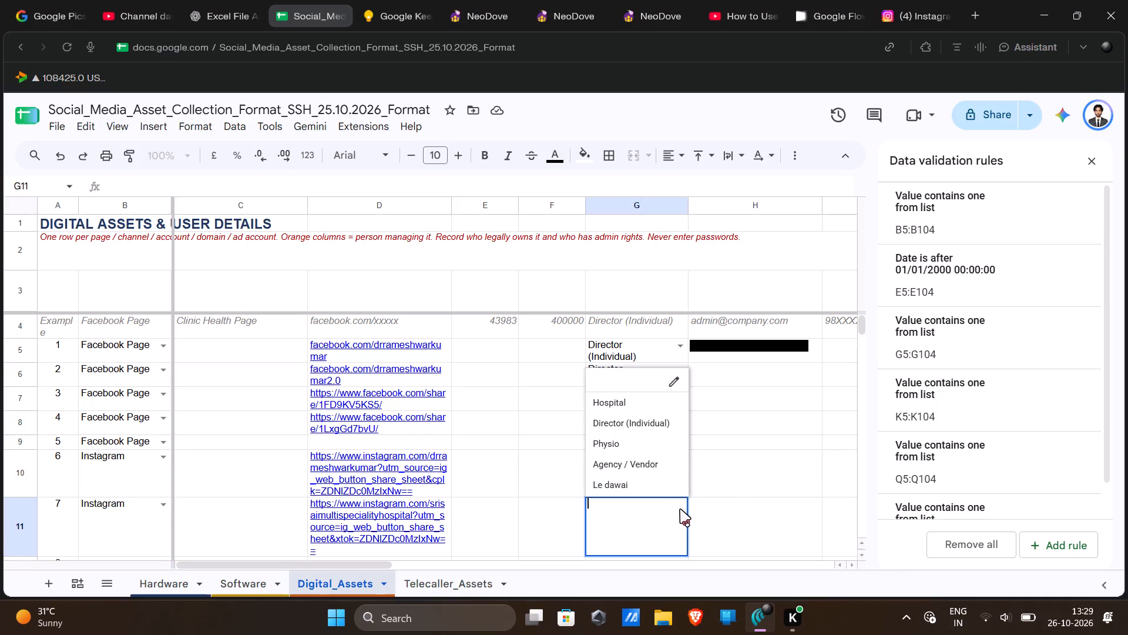
click(653, 412)
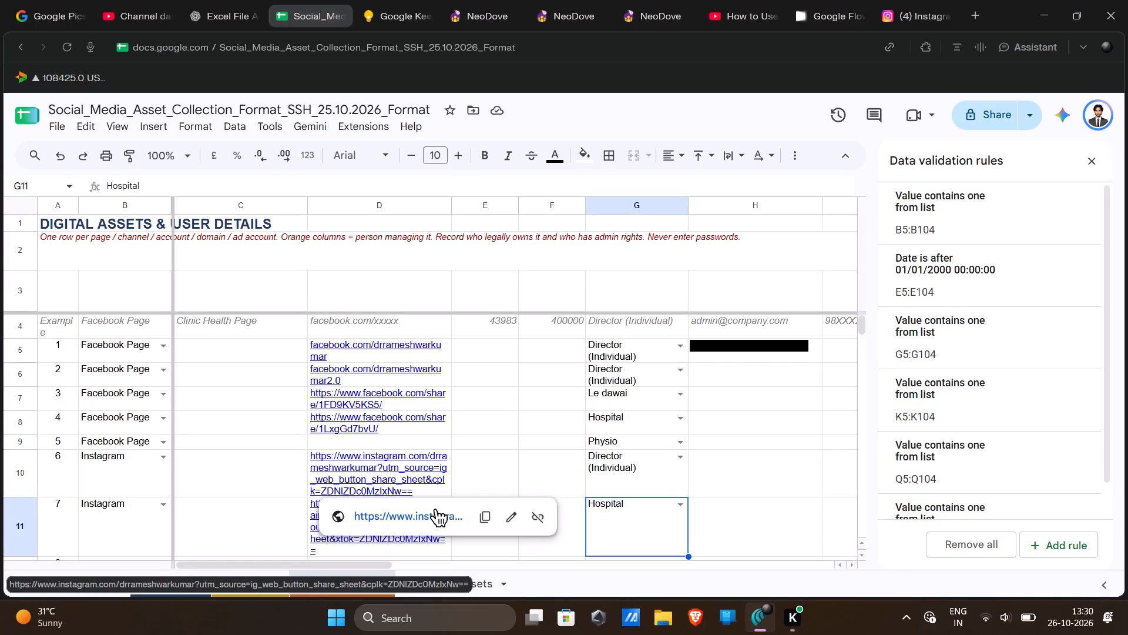
click(754, 507)
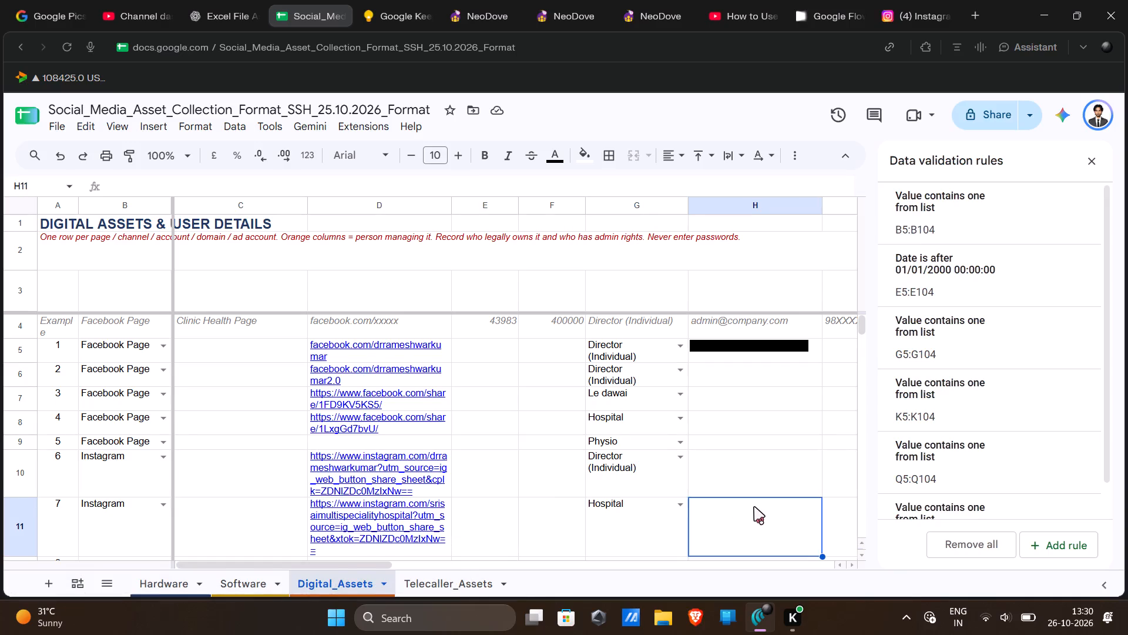
Set the asset type in cell B12 of entry 8 to Instagram.
scroll(754, 507, down, 2)
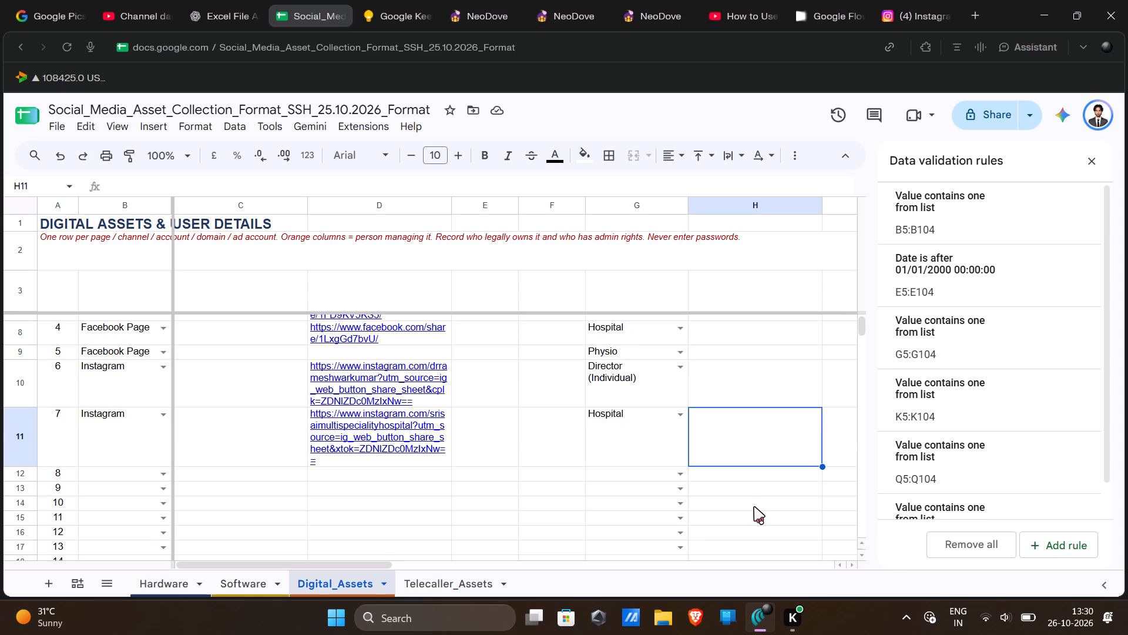
click(164, 479)
click(153, 204)
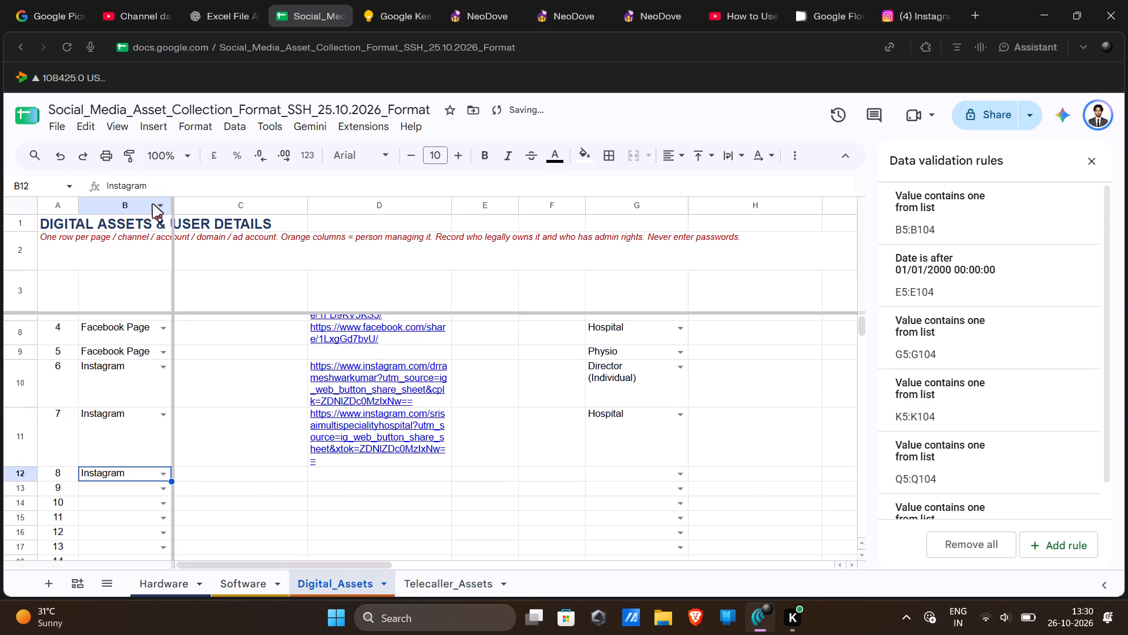
Ready cell D12 for the link, search Instagram for le dawai and copy the ledawaistore profile link.
double_click(391, 476)
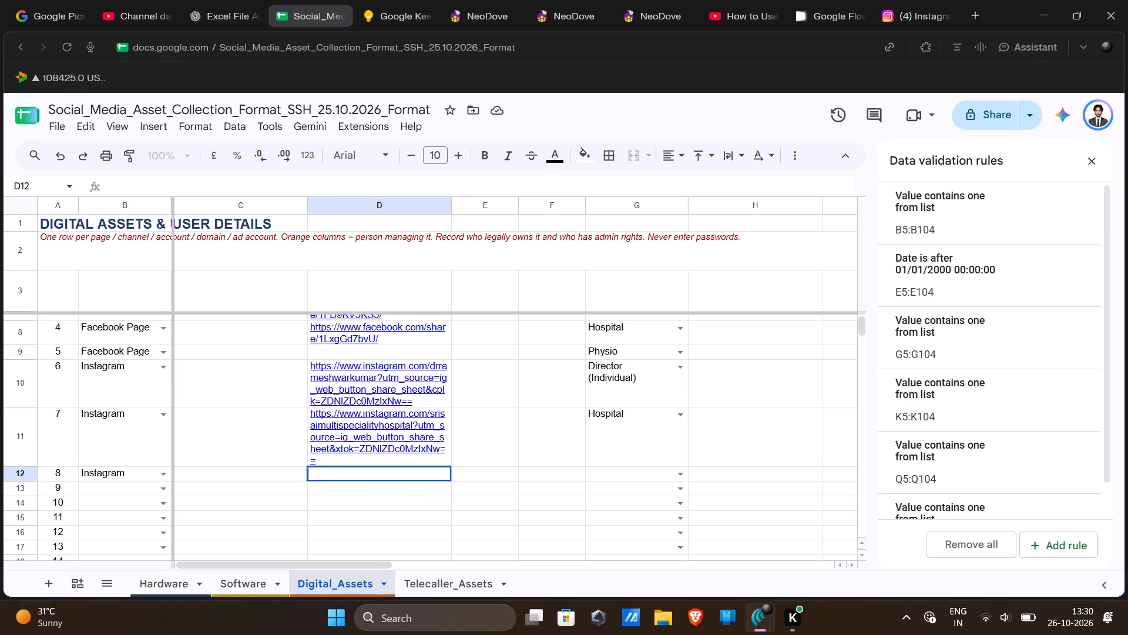
click(899, 1)
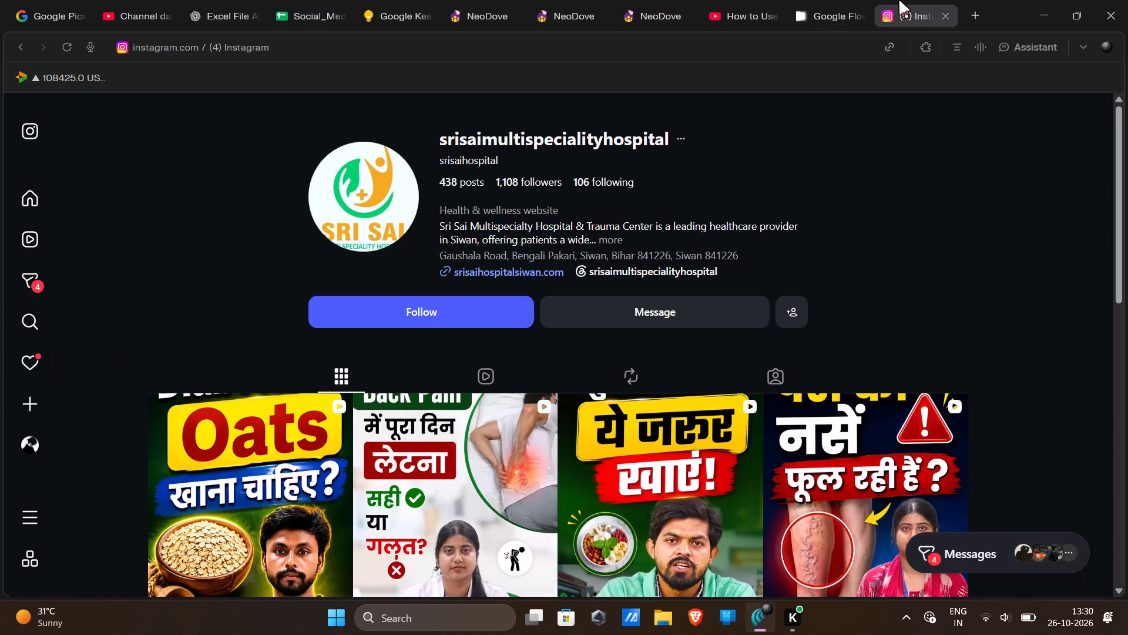
click(23, 330)
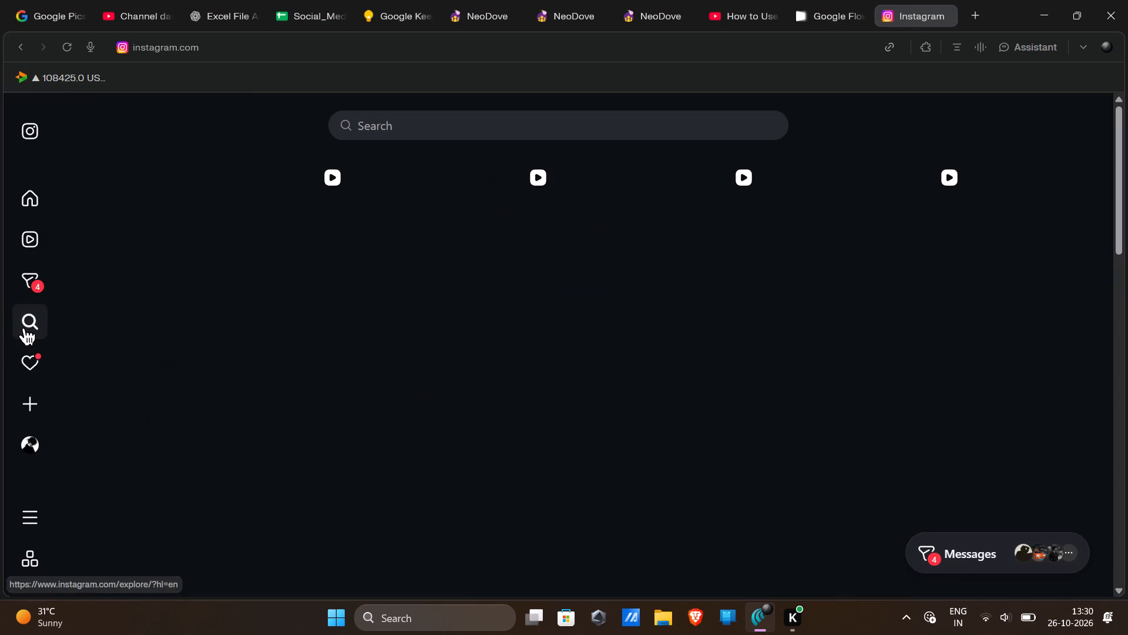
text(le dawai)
scroll(289, 345, up, 5)
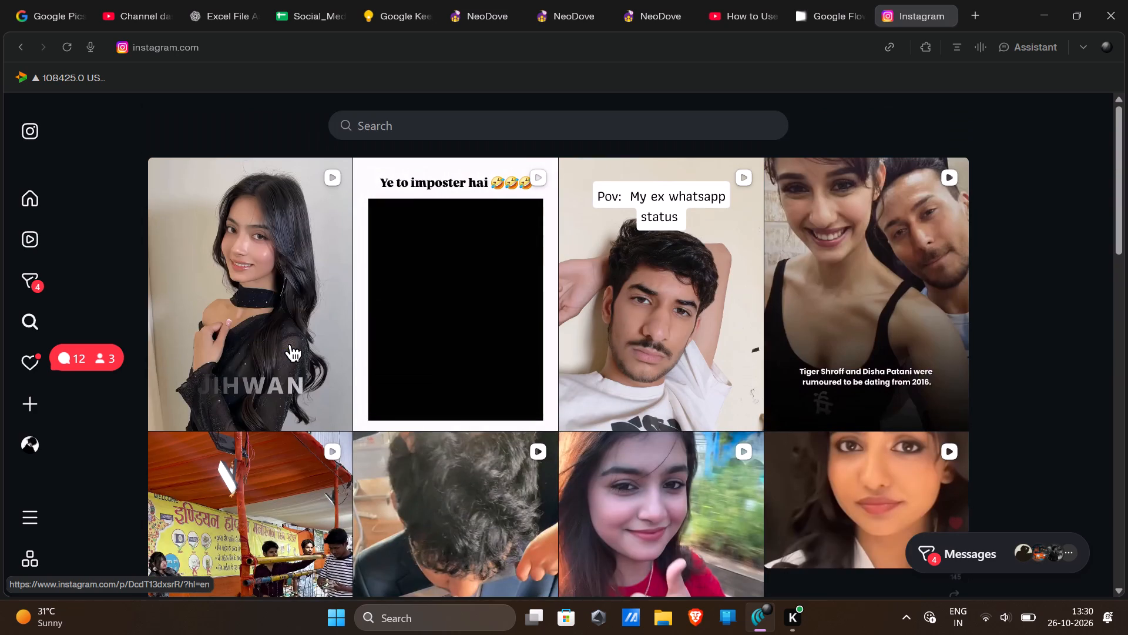
double_click(506, 119)
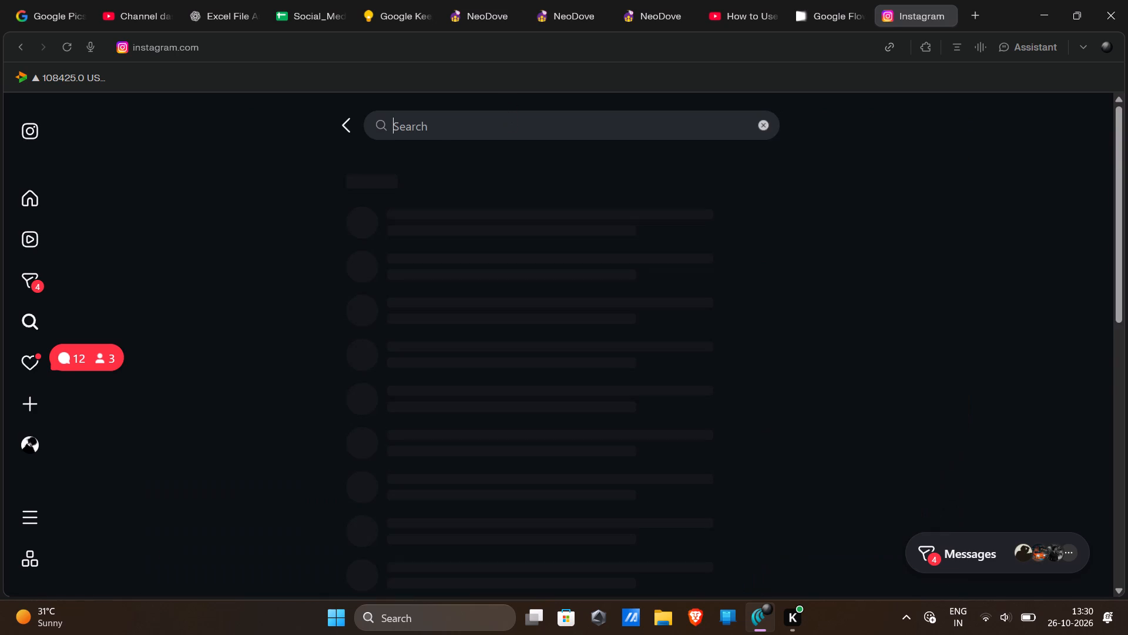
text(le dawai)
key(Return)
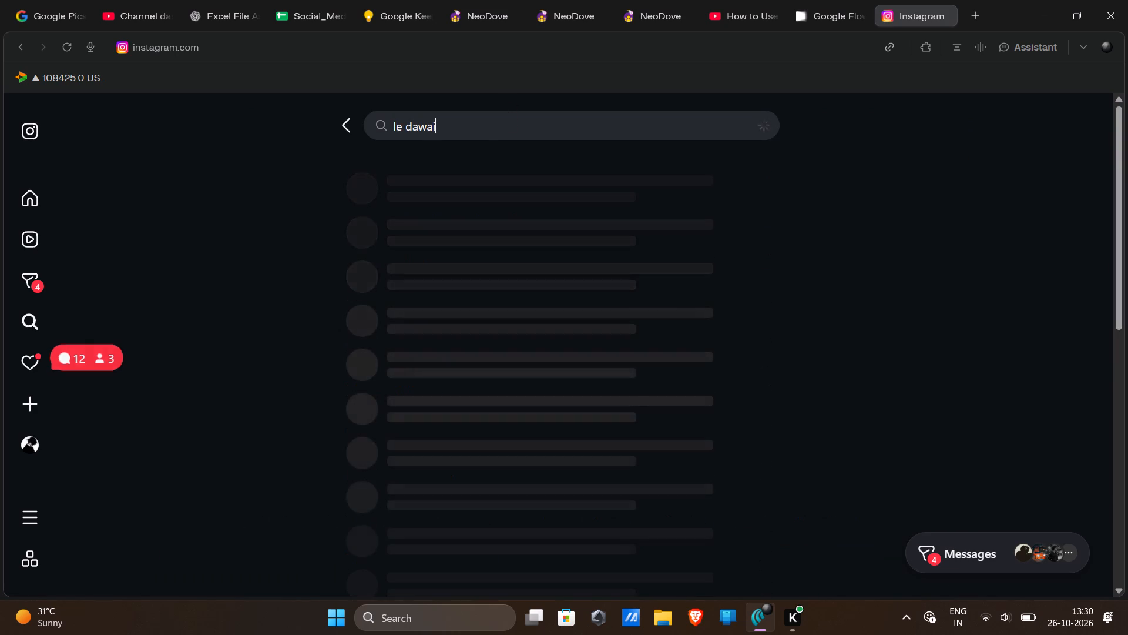
click(517, 187)
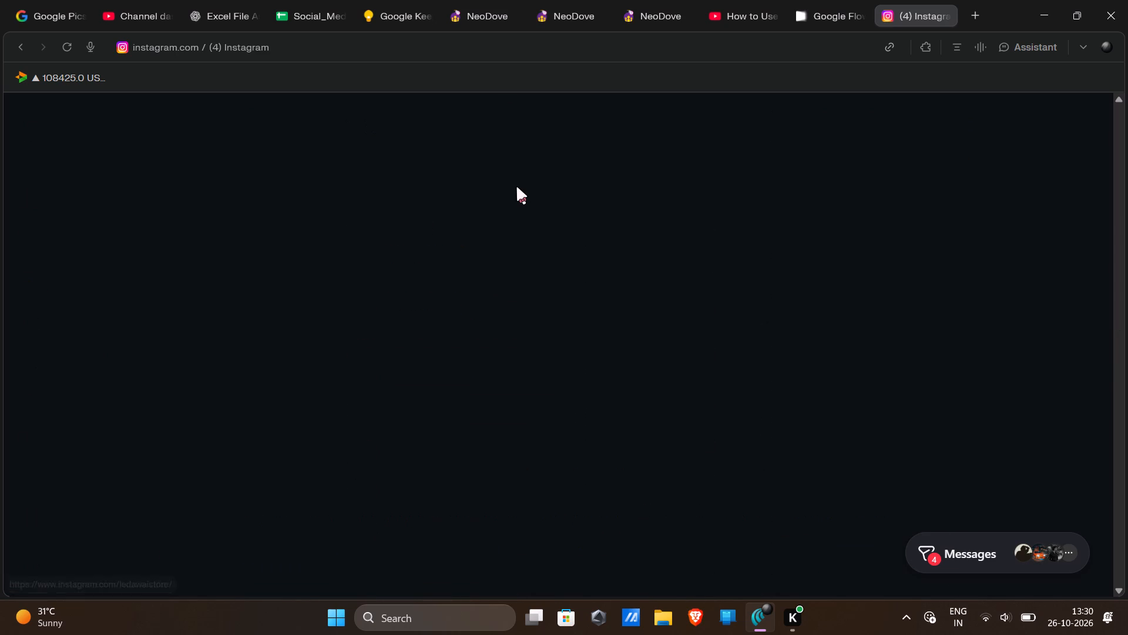
click(558, 136)
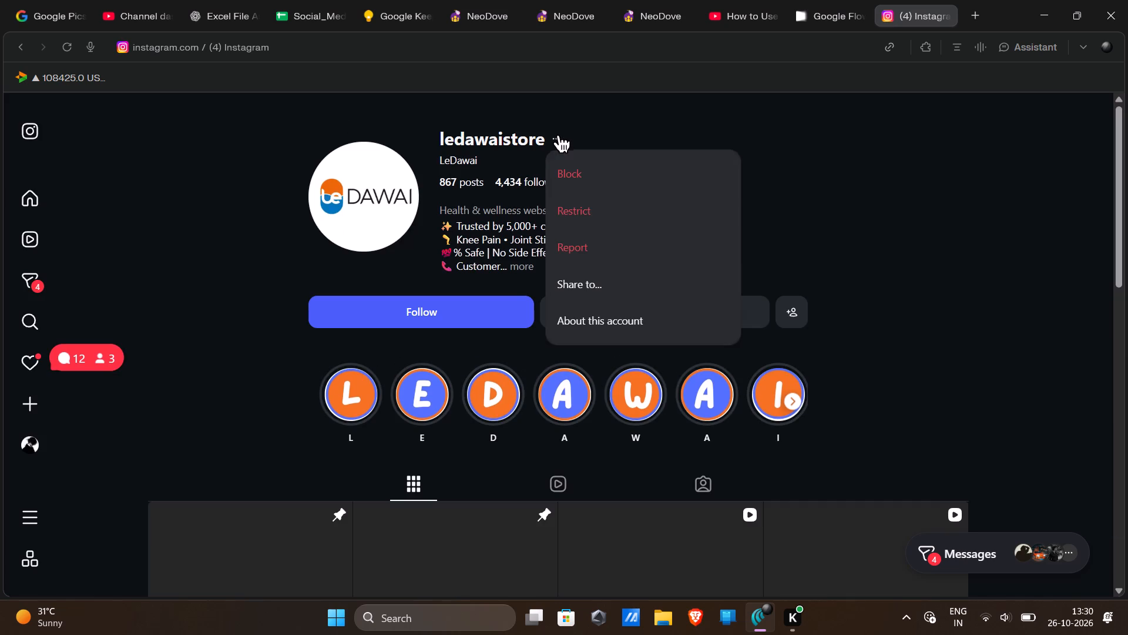
click(597, 287)
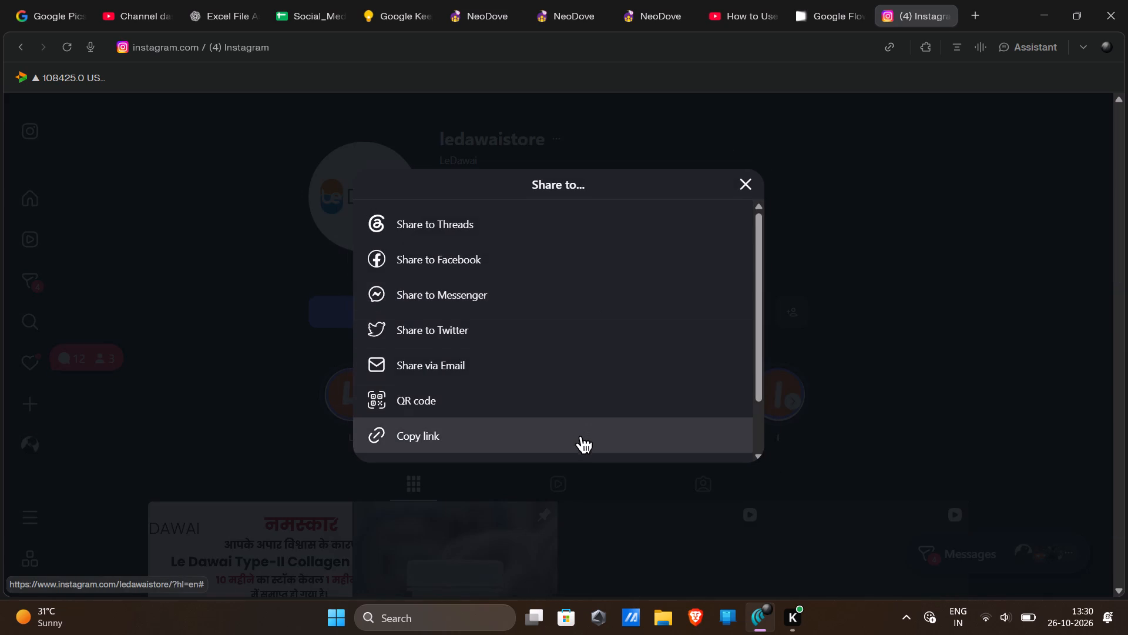
click(580, 439)
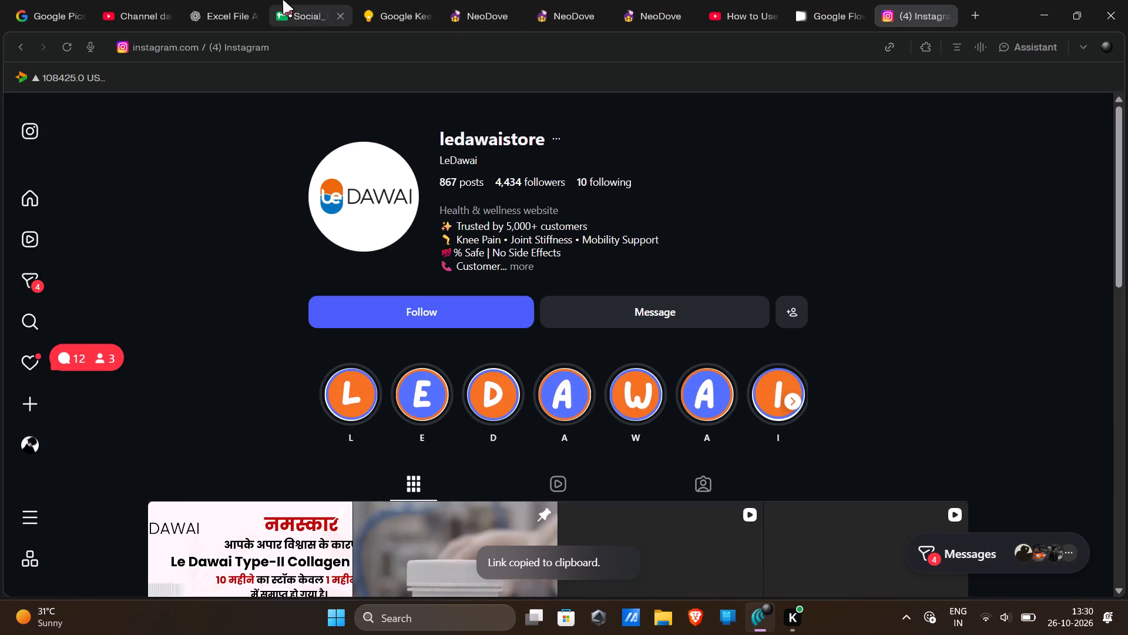
Paste the copied ledawaistore profile link into cell D12 of entry 8 in the Digital_Assets sheet.
click(283, 0)
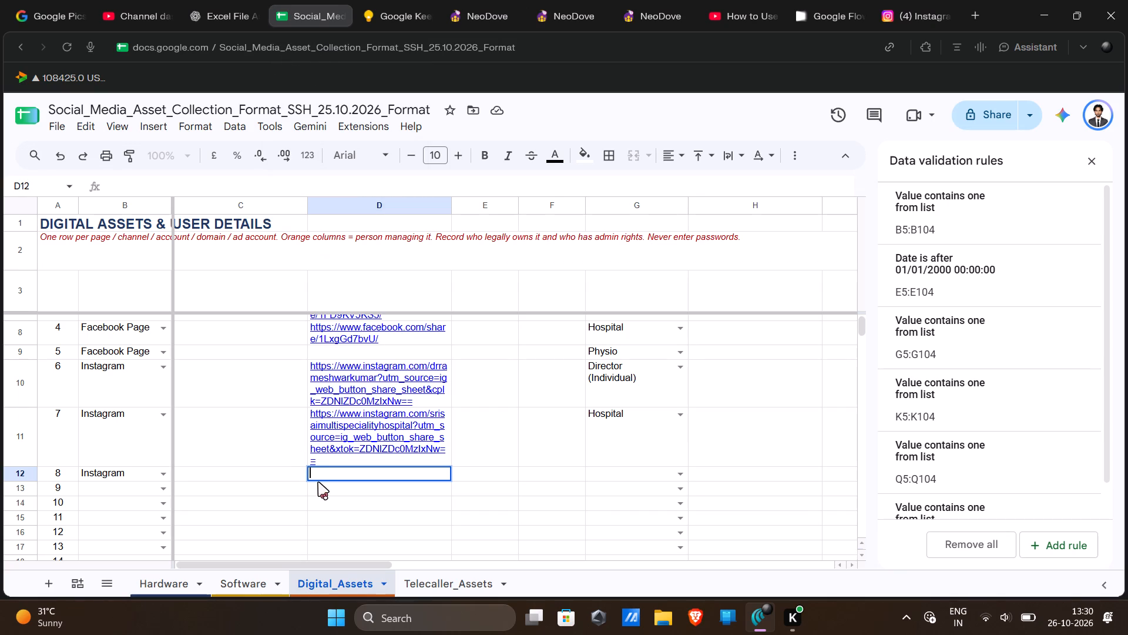
key(ctrl+v)
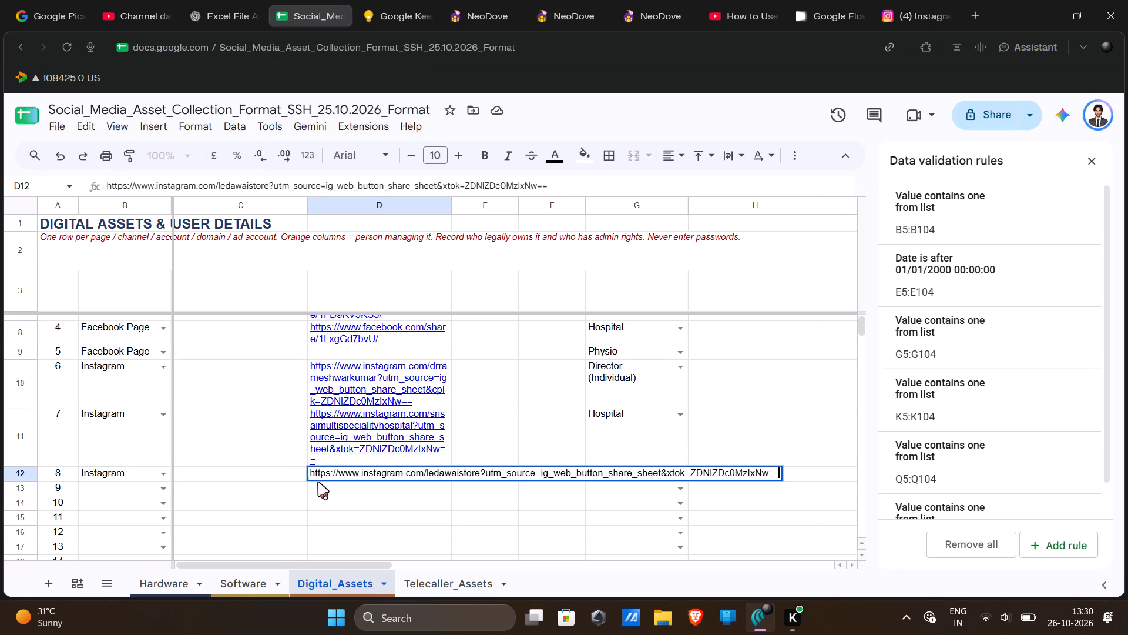
click(396, 540)
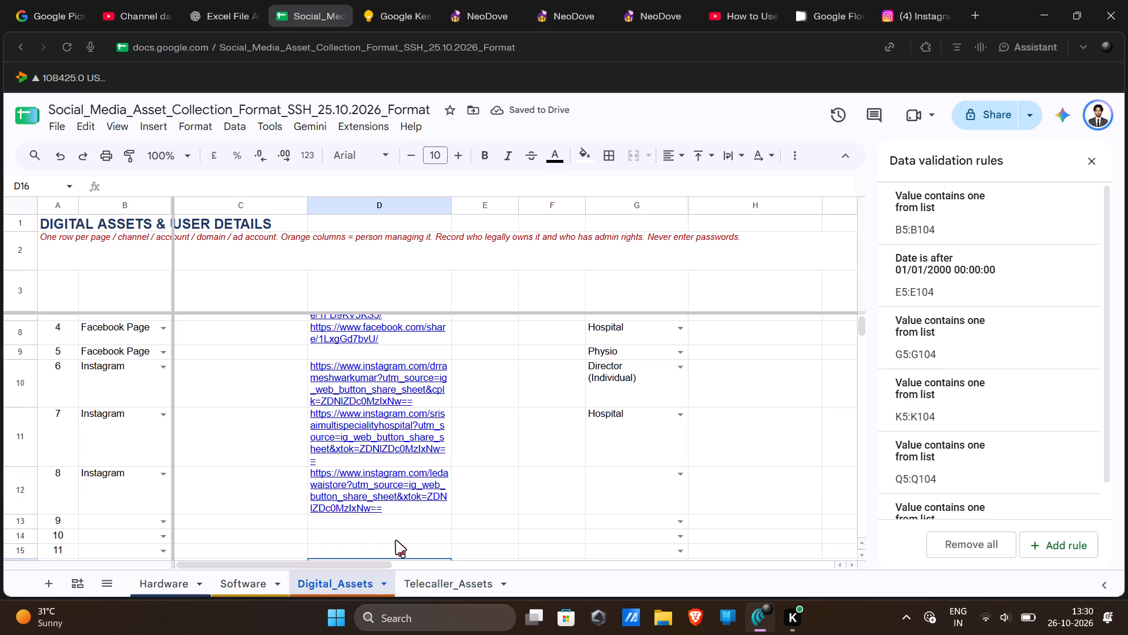
Set the ownership in cell G12 of entry 8 to Le dawai.
click(686, 475)
click(653, 452)
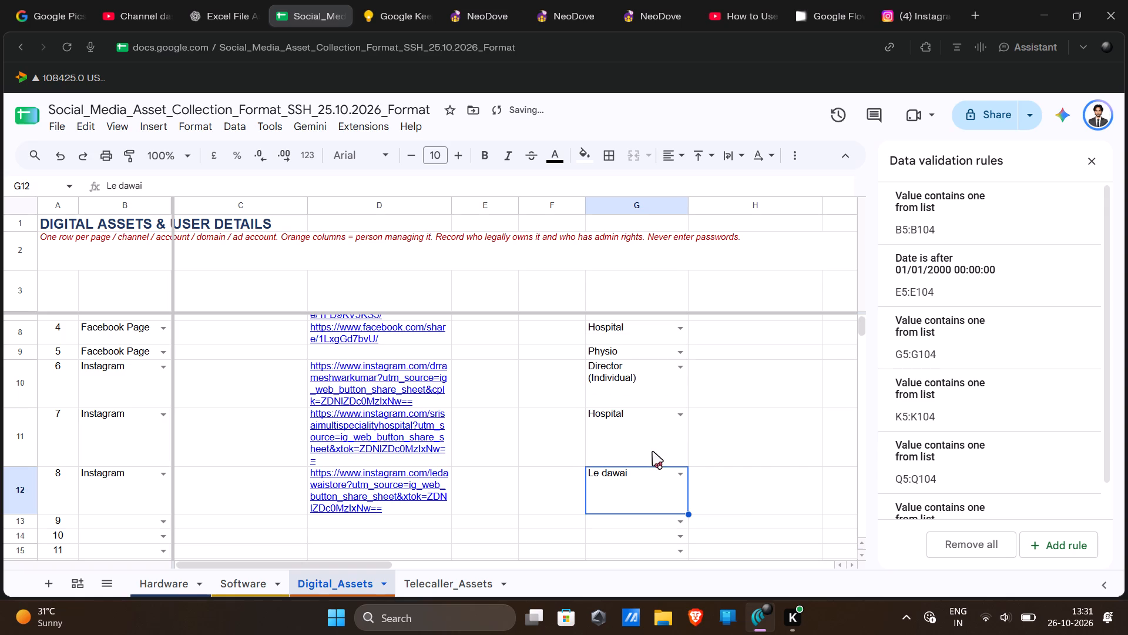
click(746, 519)
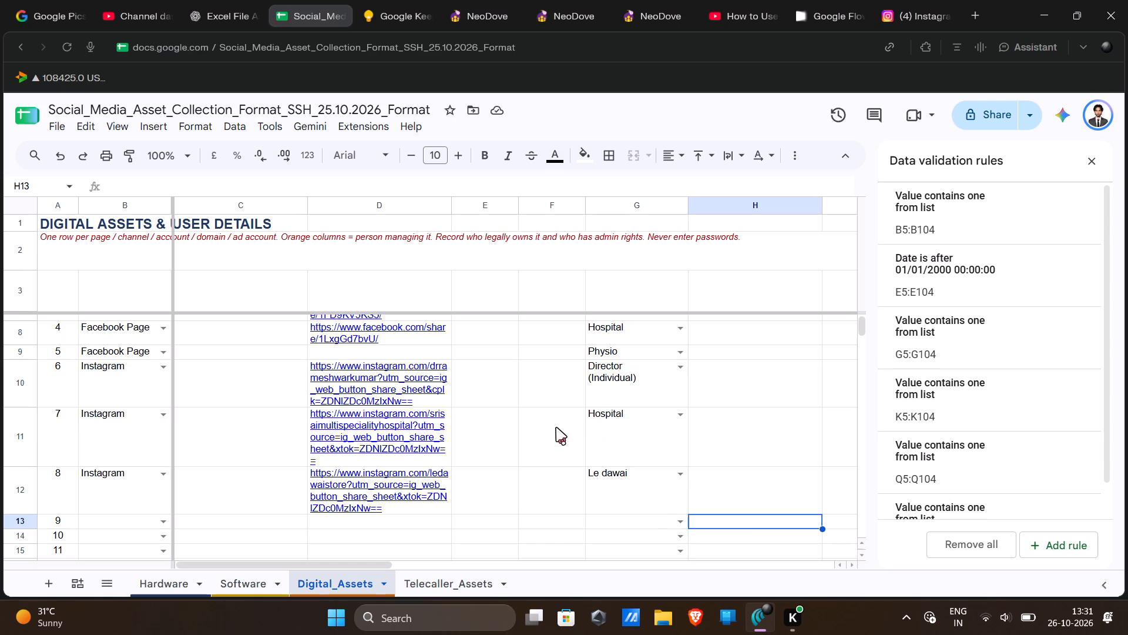
Set the asset type in cell B13 of entry 9 to Instagram.
scroll(556, 427, down, 1)
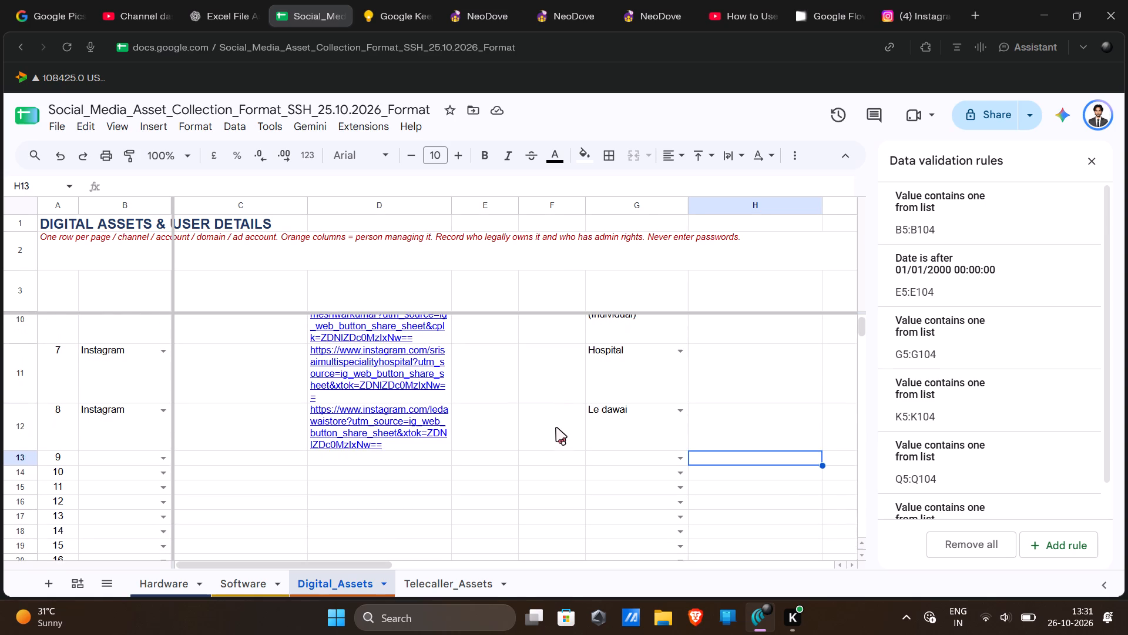
click(167, 456)
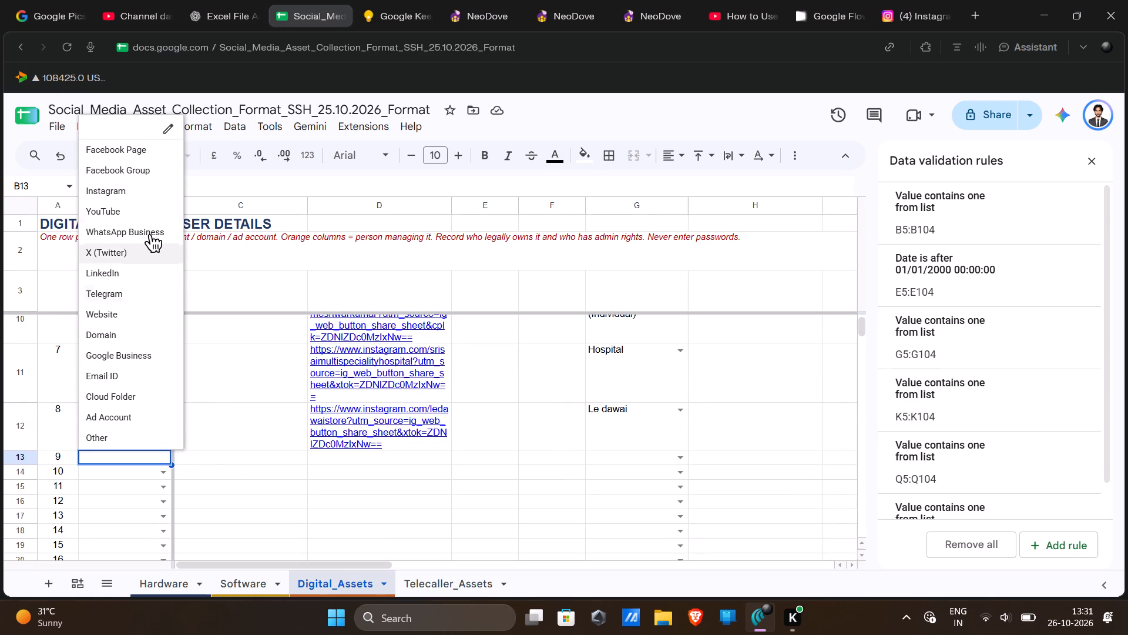
click(144, 194)
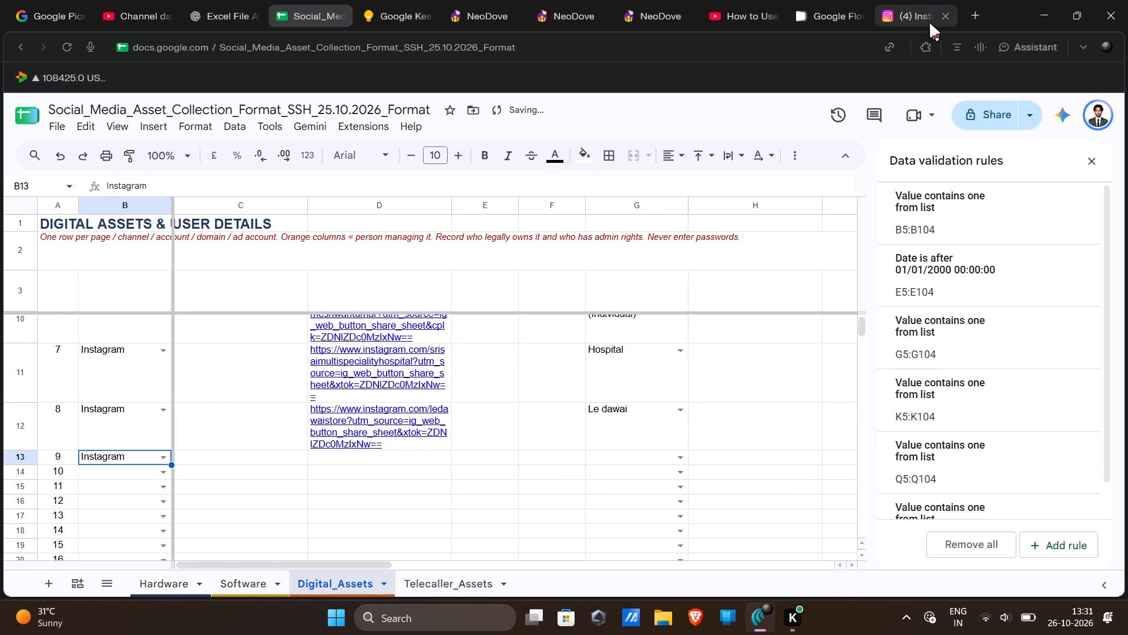
Switch to Instagram, open the healthphysios profile from the recent searches and copy its profile link.
click(925, 9)
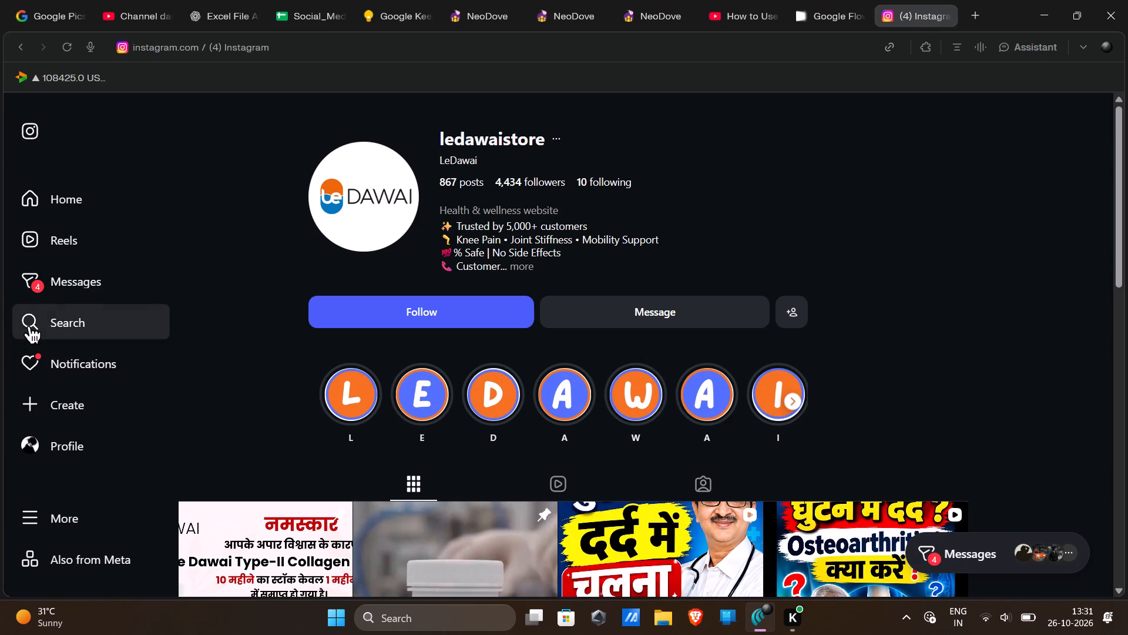
click(28, 327)
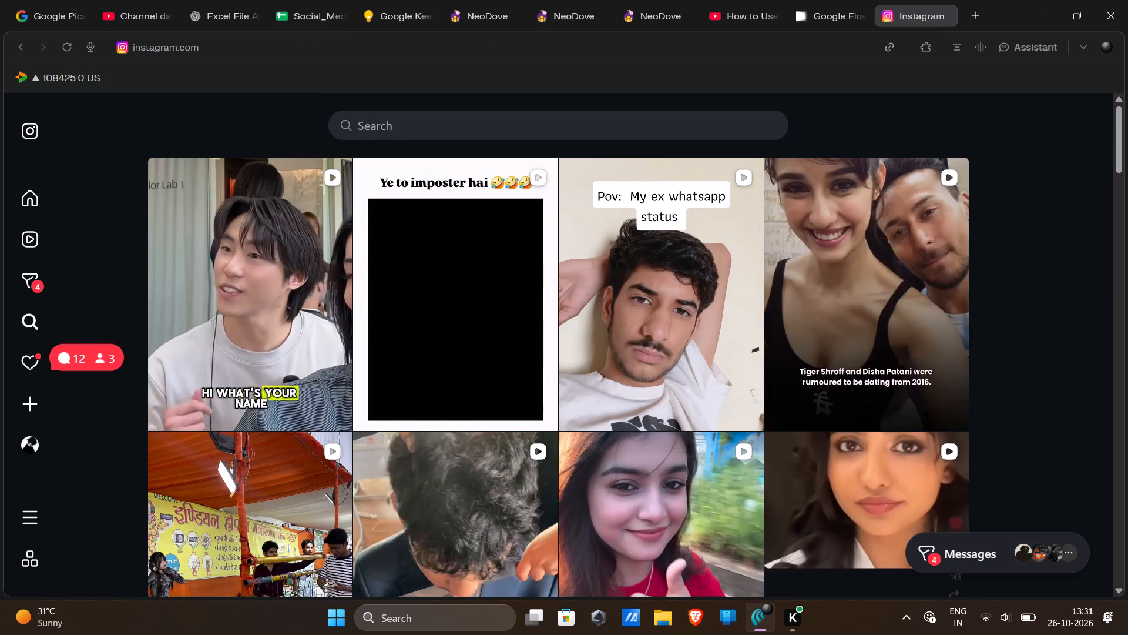
click(441, 126)
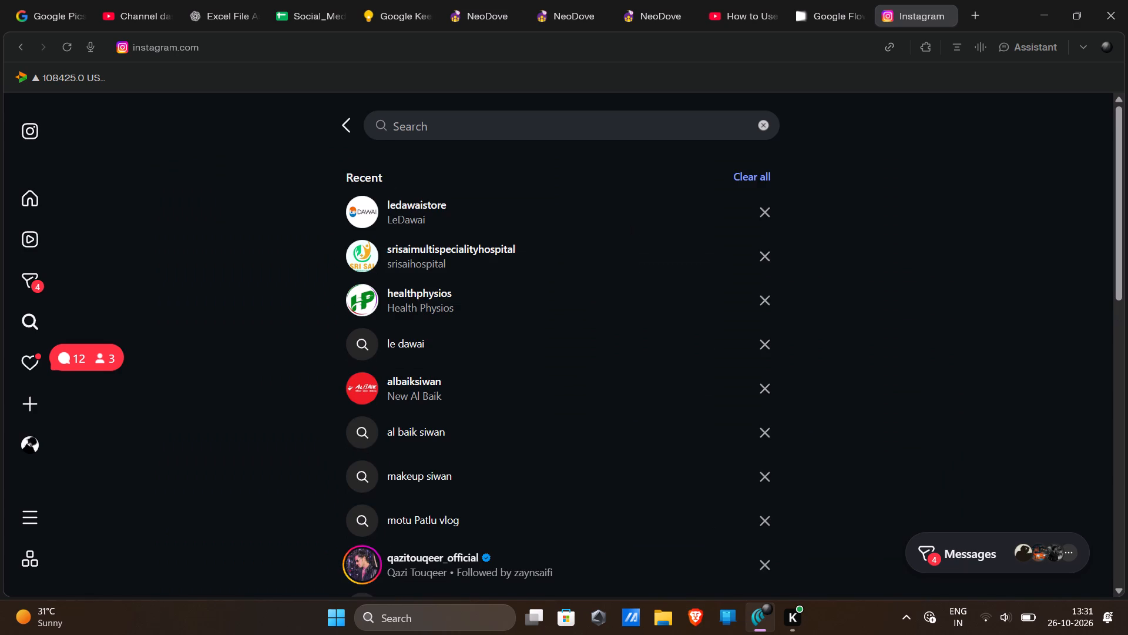
click(545, 307)
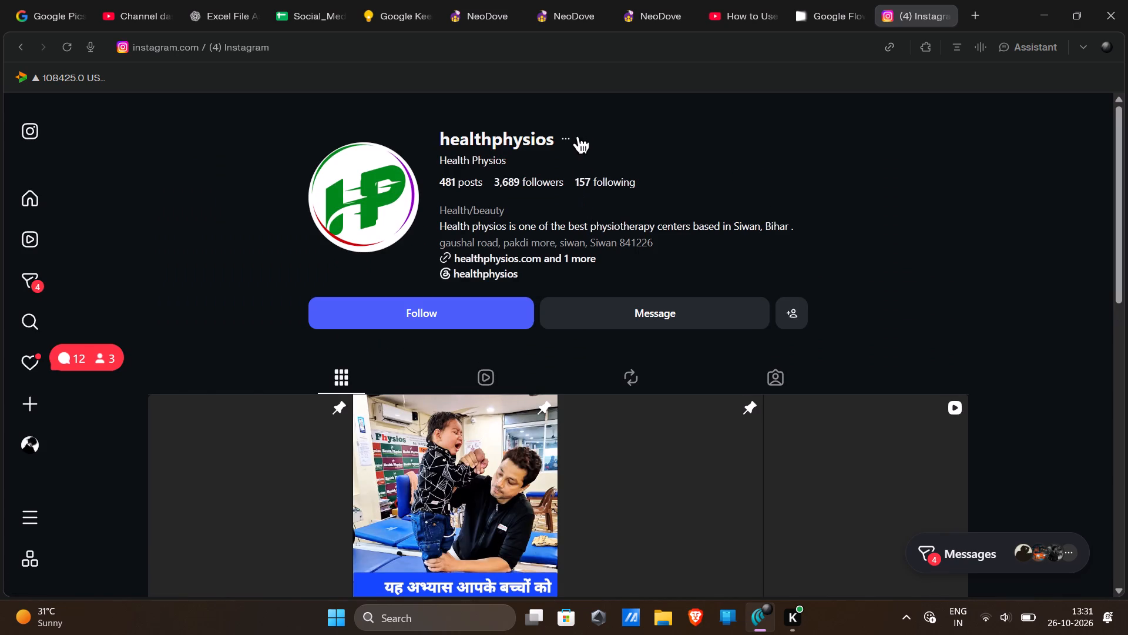
click(566, 138)
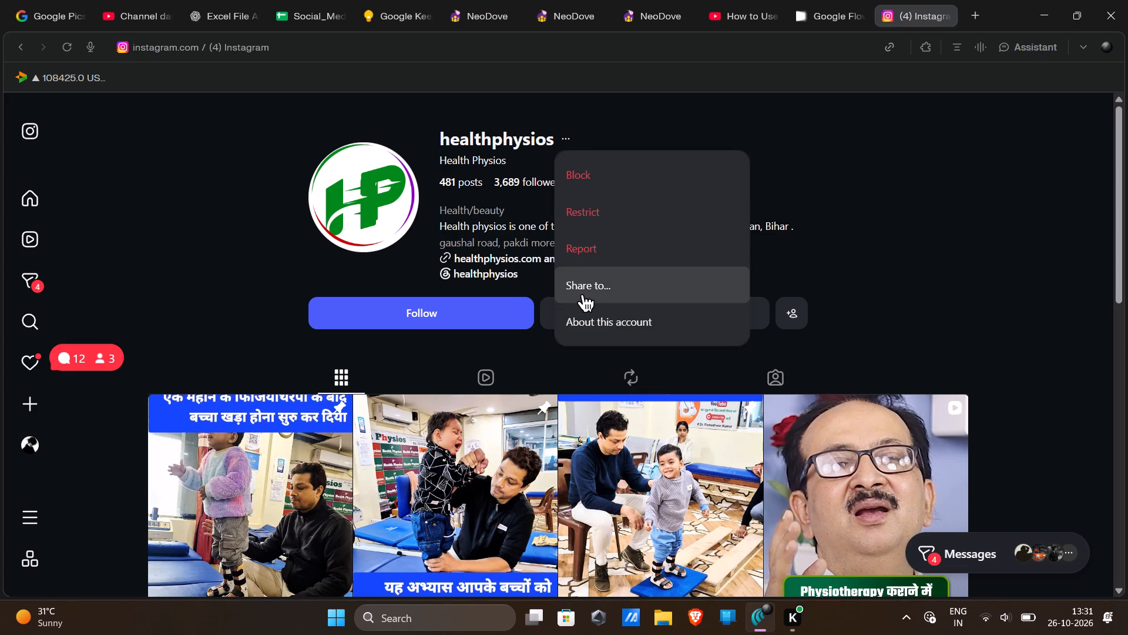
click(582, 295)
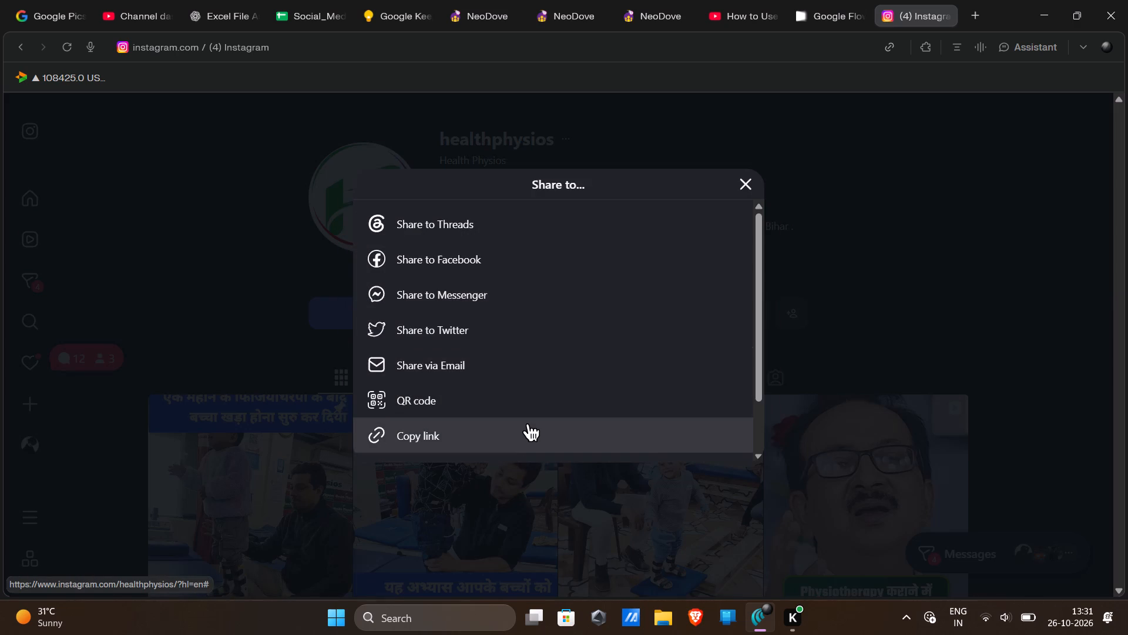
click(527, 425)
Paste the copied healthphysios profile link into cell D13 of entry 9 in the Digital_Assets sheet.
click(310, 0)
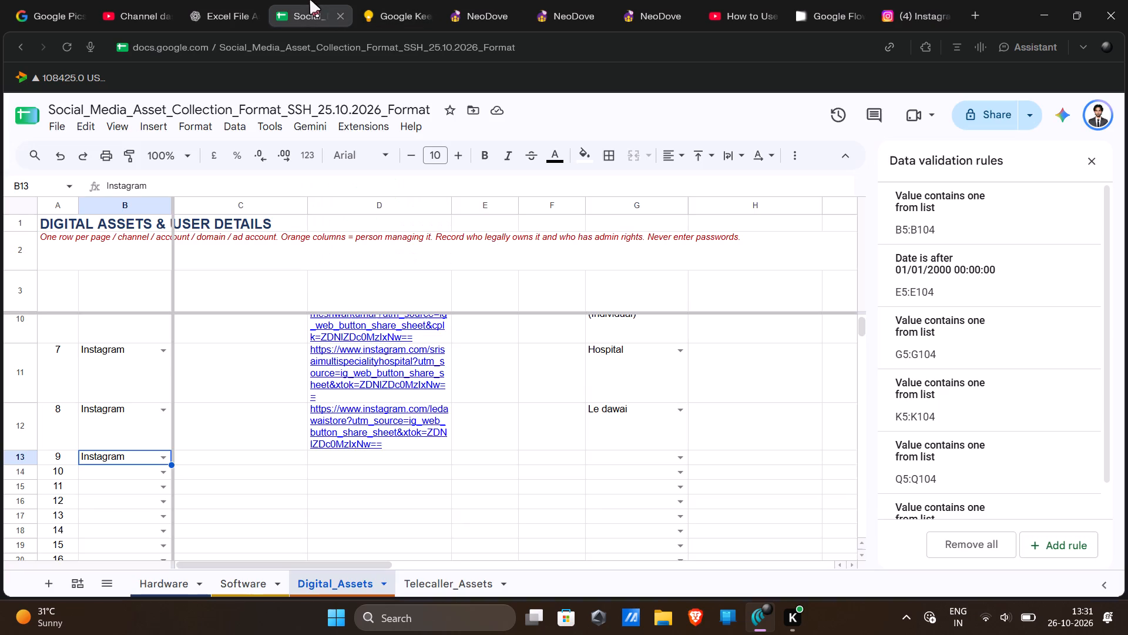
double_click(412, 456)
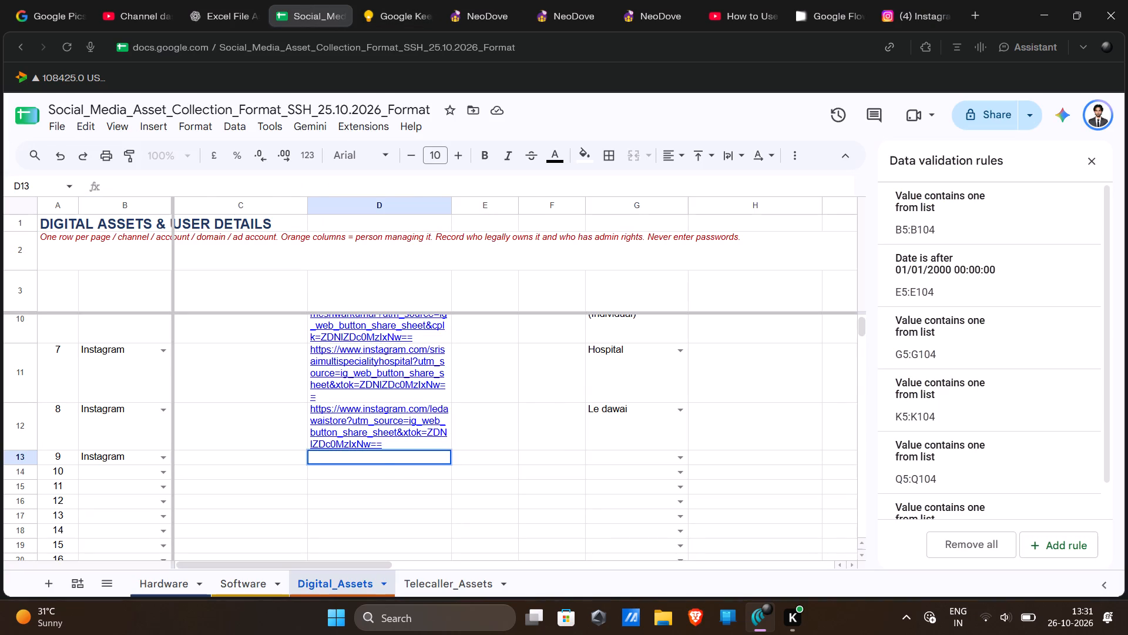
key(ctrl+v)
click(411, 525)
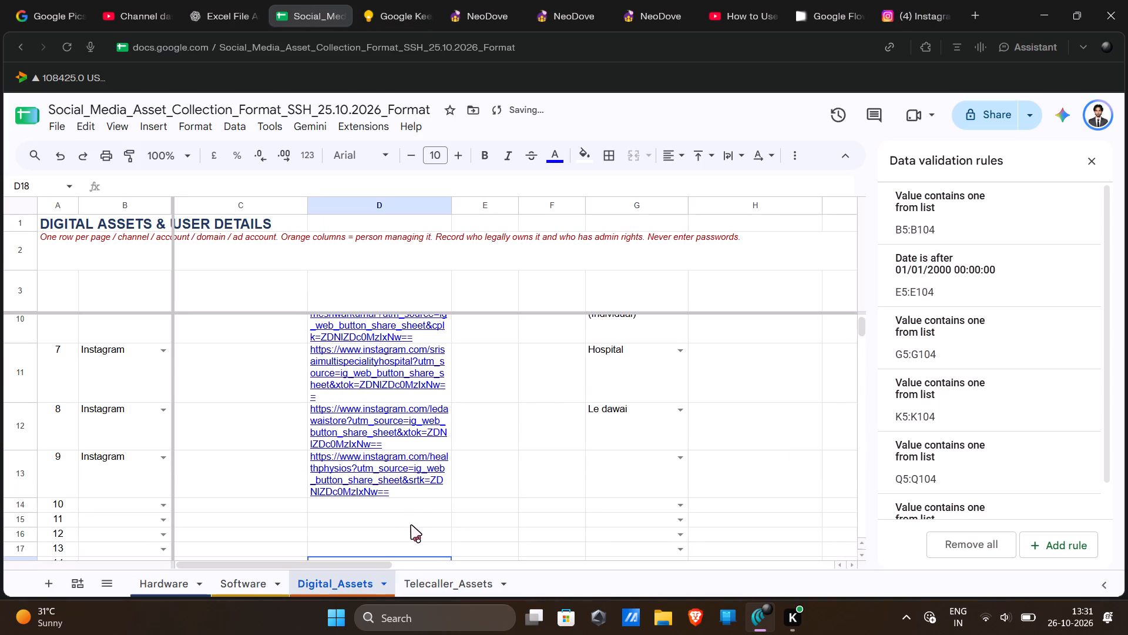
Set the ownership in cell G13 of entry 9 to Physio.
click(685, 460)
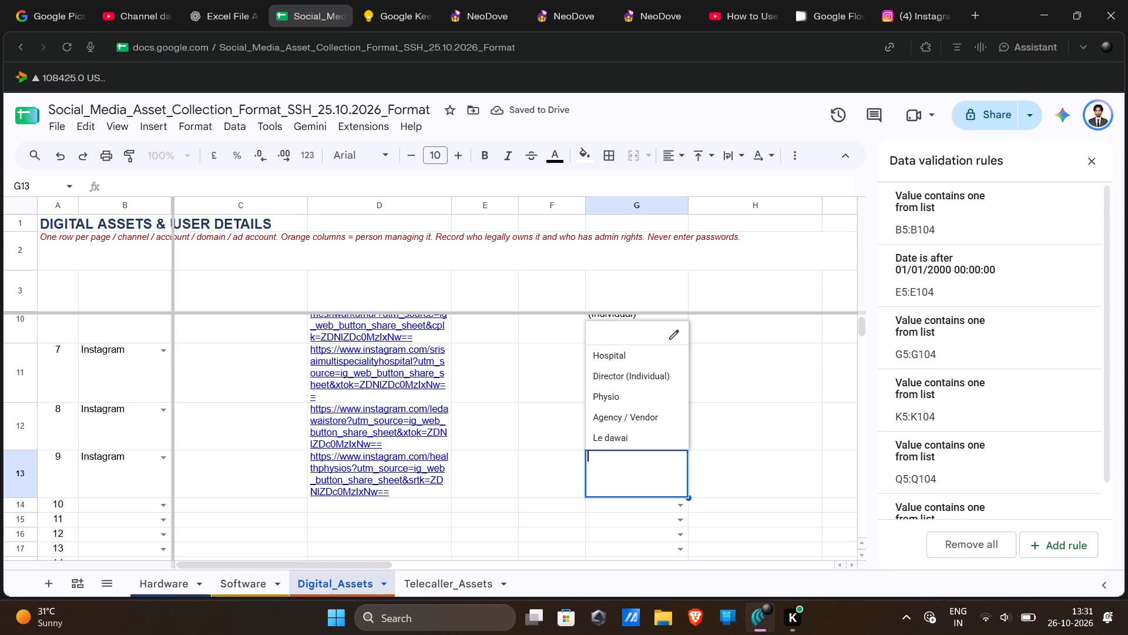
click(670, 397)
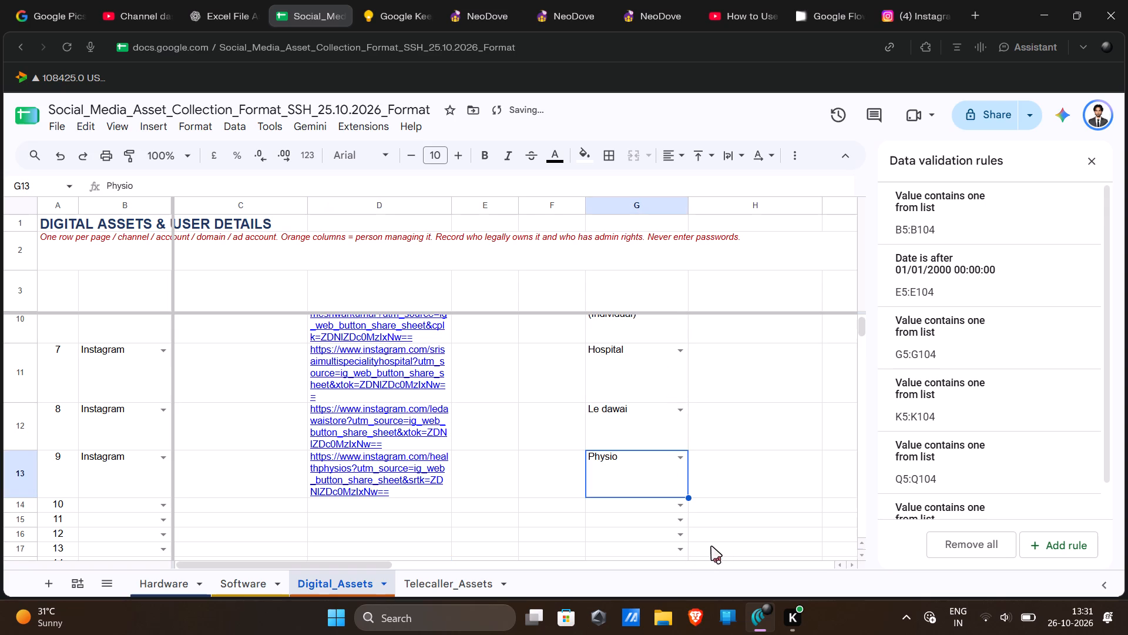
click(723, 534)
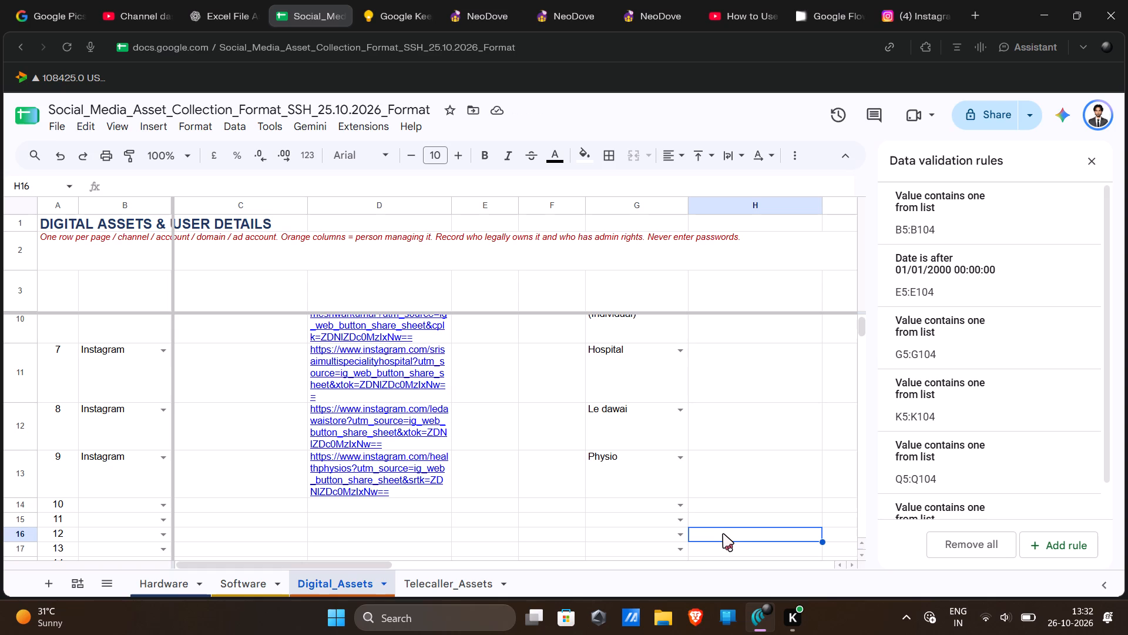
Review the types, links and ownership of entries 1 to 9 and the rows below them in the Digital_Assets sheet.
scroll(723, 534, up, 1)
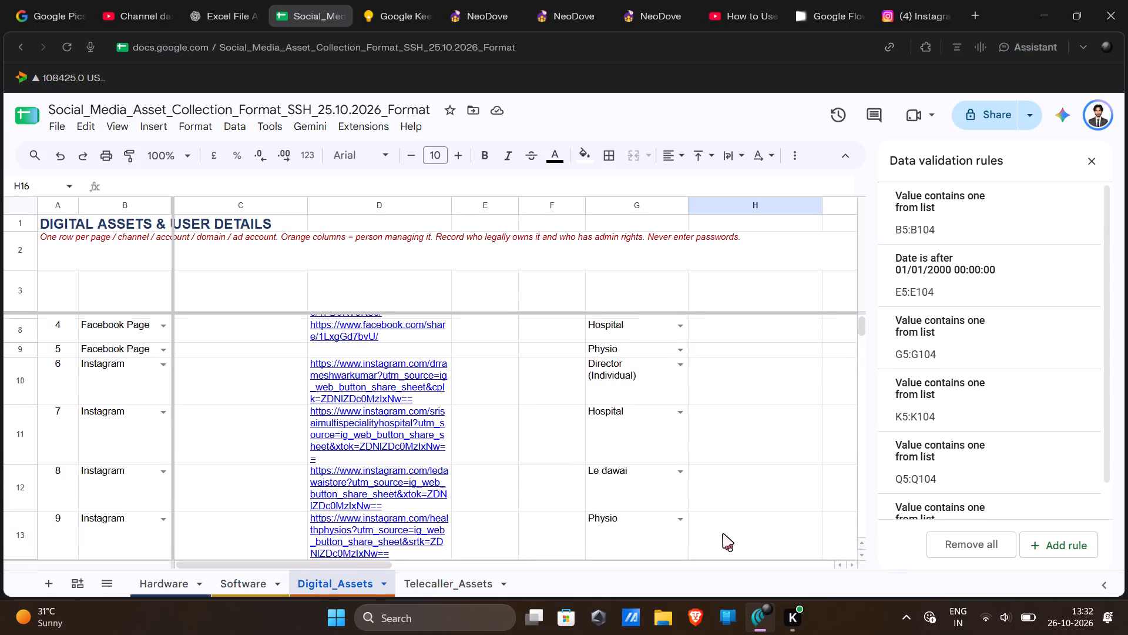
scroll(723, 534, up, 1)
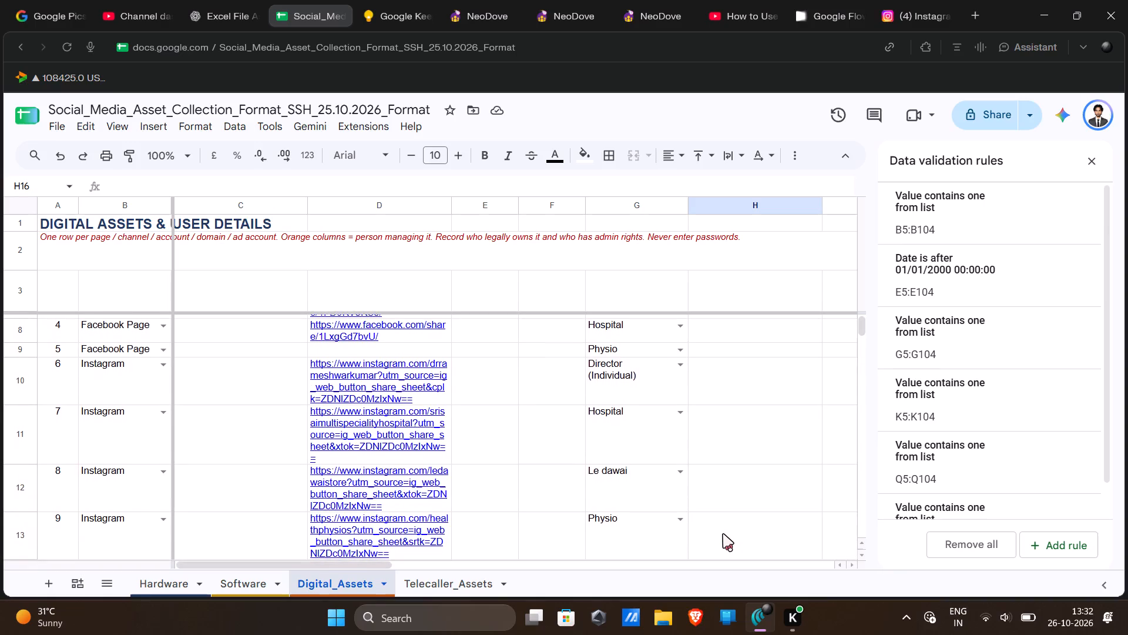
scroll(723, 534, up, 1)
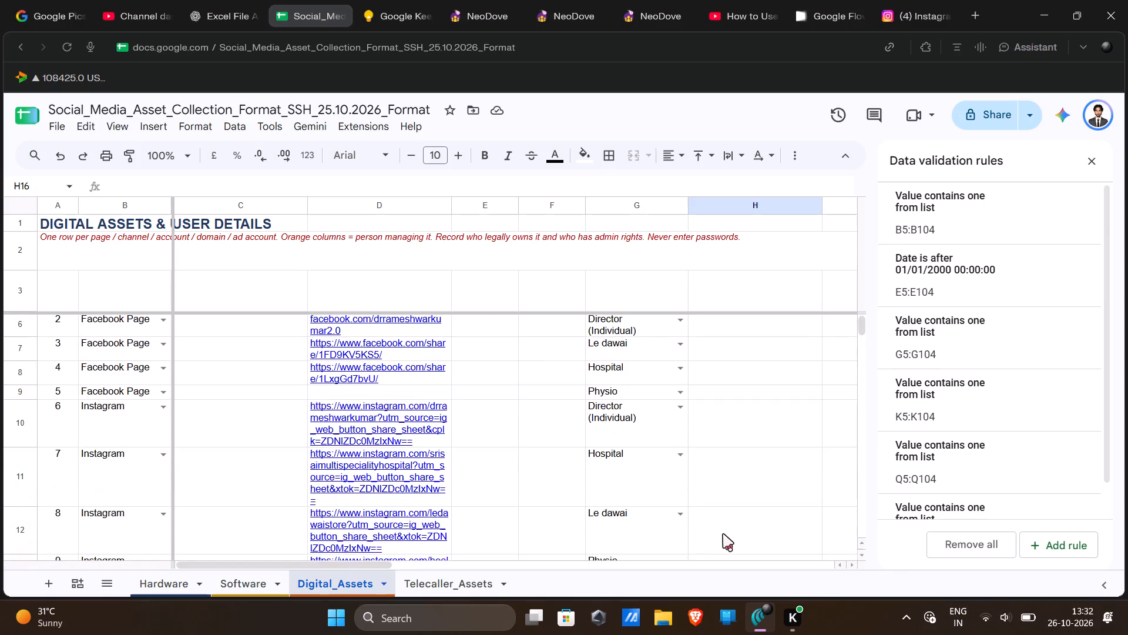
scroll(723, 534, up, 2)
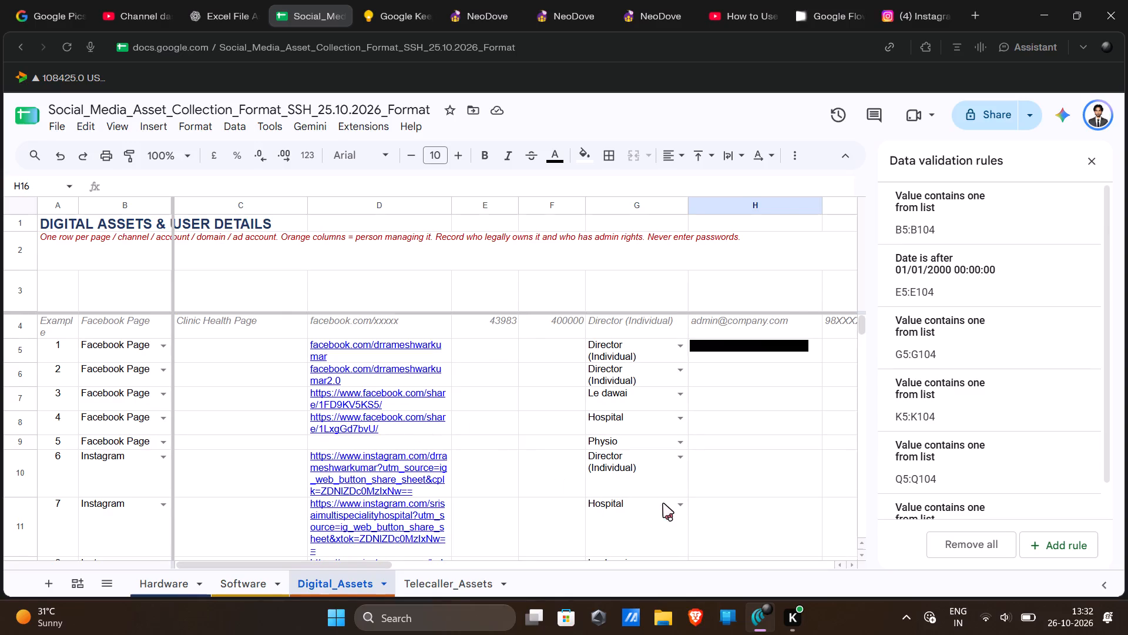
scroll(734, 500, down, 1)
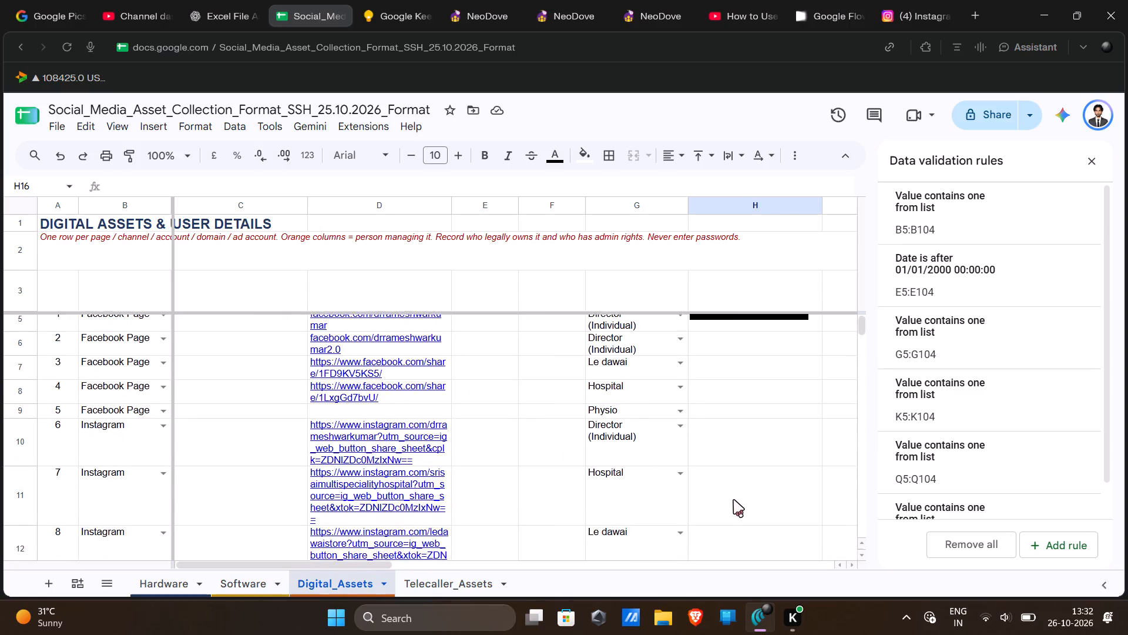
scroll(734, 500, down, 2)
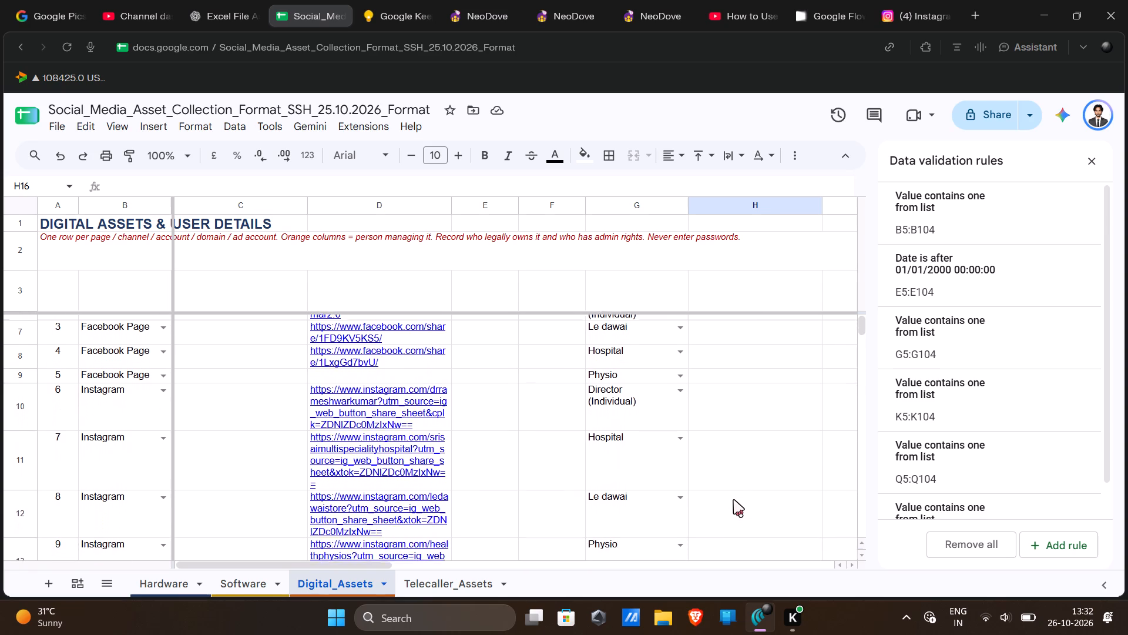
scroll(734, 500, down, 2)
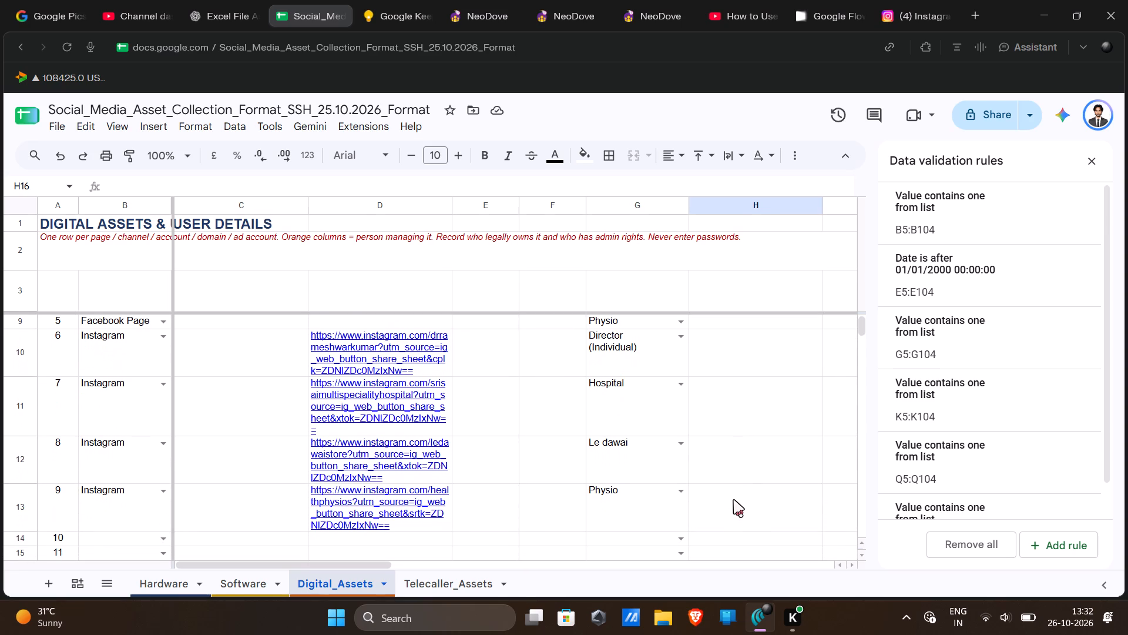
scroll(734, 500, down, 2)
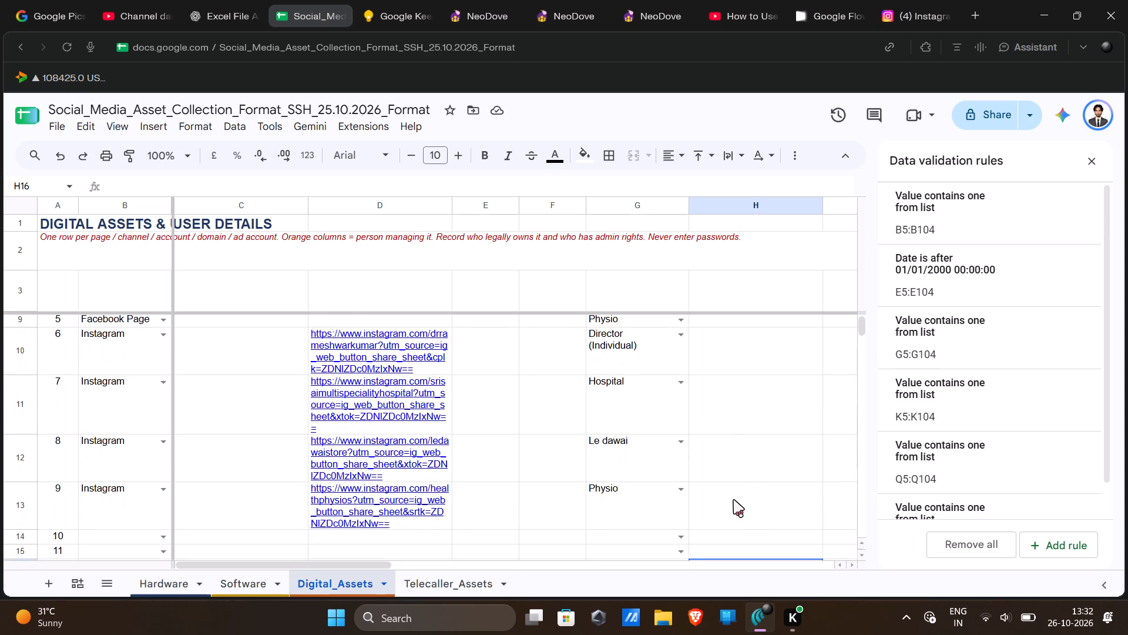
scroll(734, 500, down, 1)
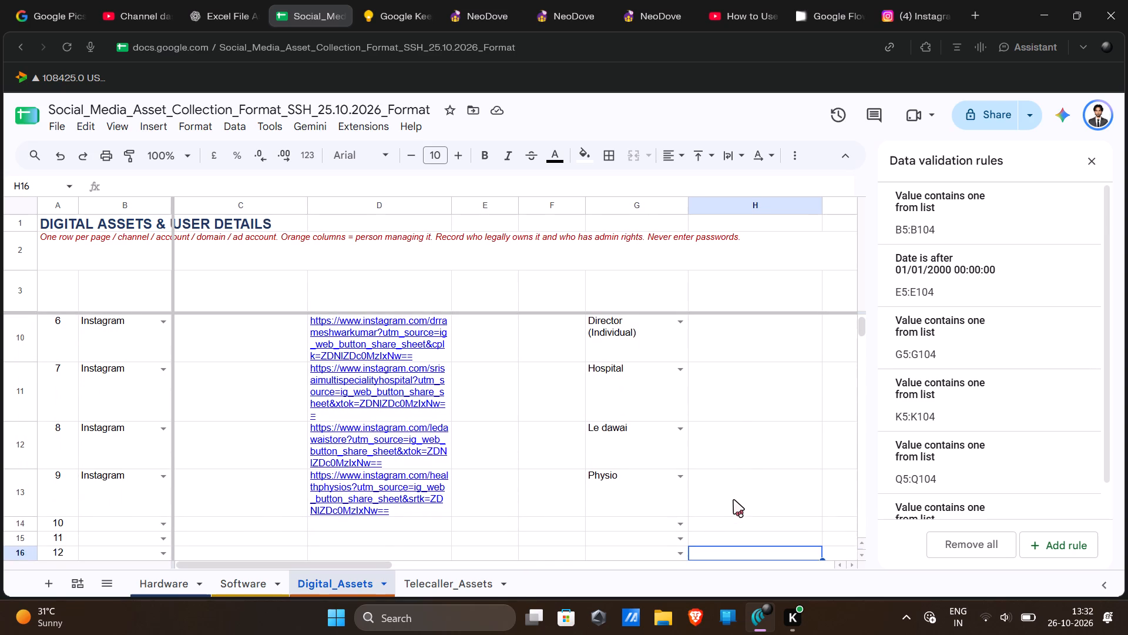
scroll(734, 500, down, 3)
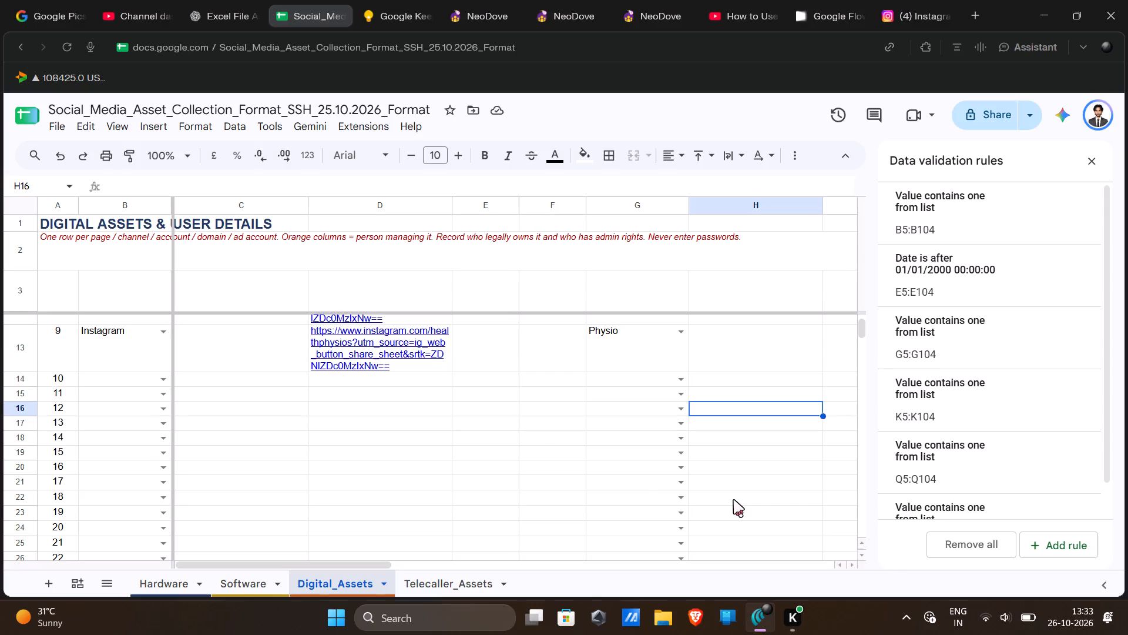
Examine the Digital_Assets columns across the Facebook and Instagram rows for entries still to fill, including the drop-down choices in cell K7.
scroll(550, 453, up, 6)
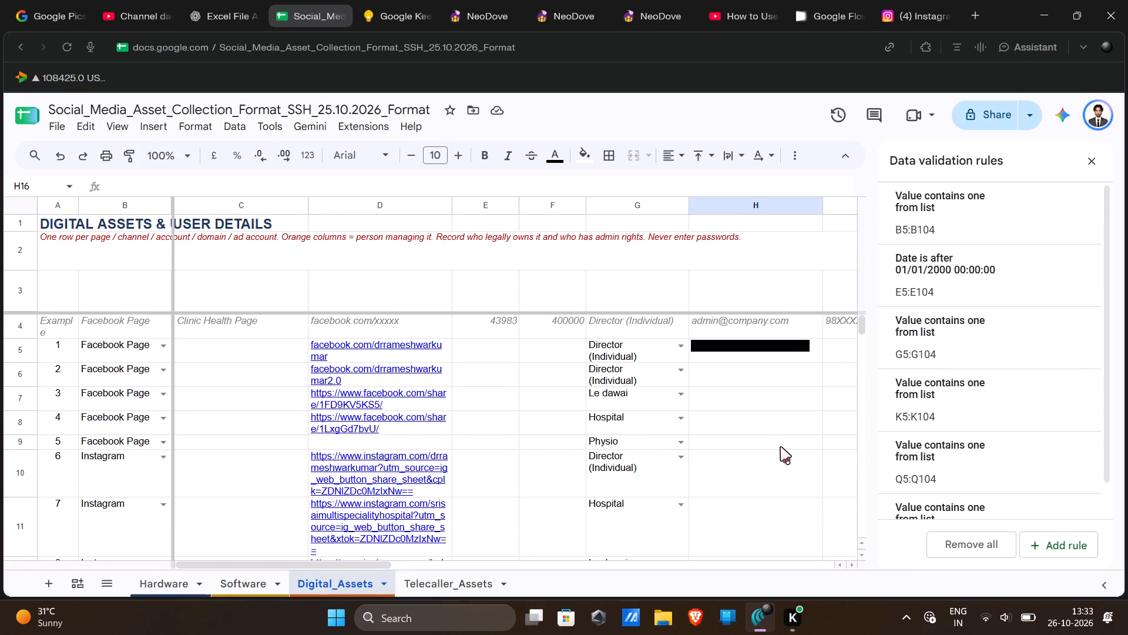
scroll(781, 447, left, 2)
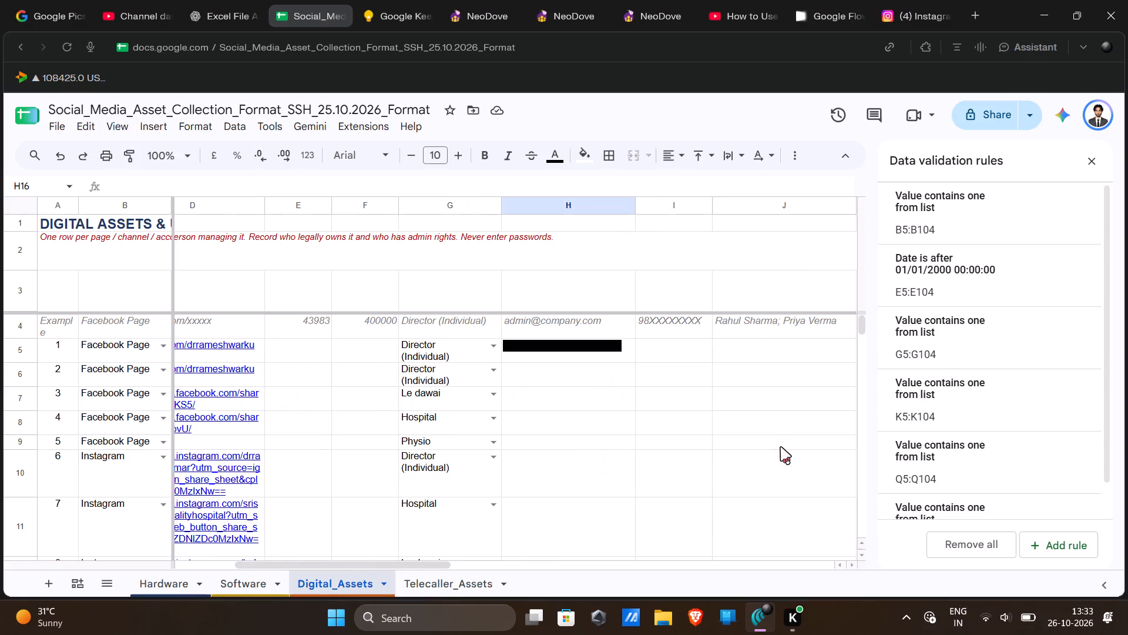
scroll(781, 447, left, 1)
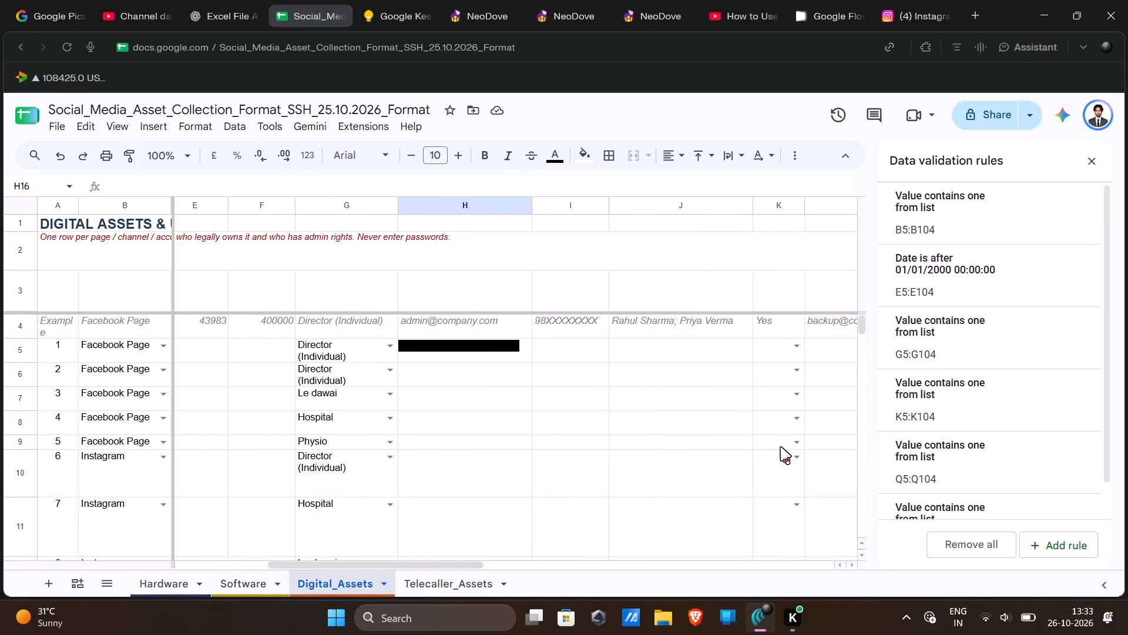
scroll(781, 447, left, 2)
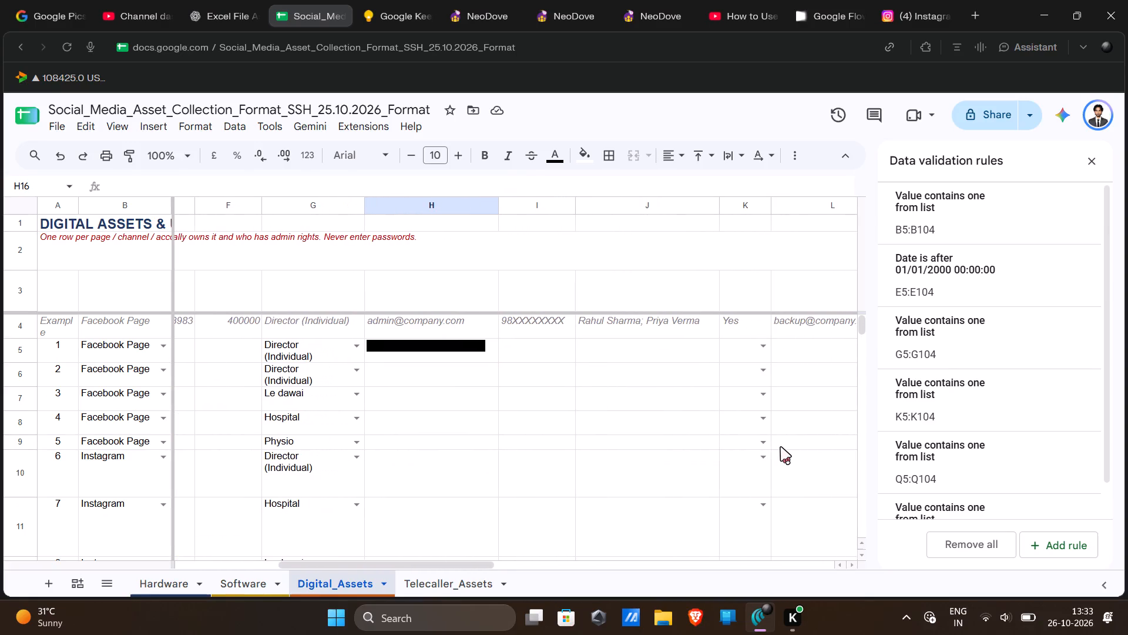
click(767, 394)
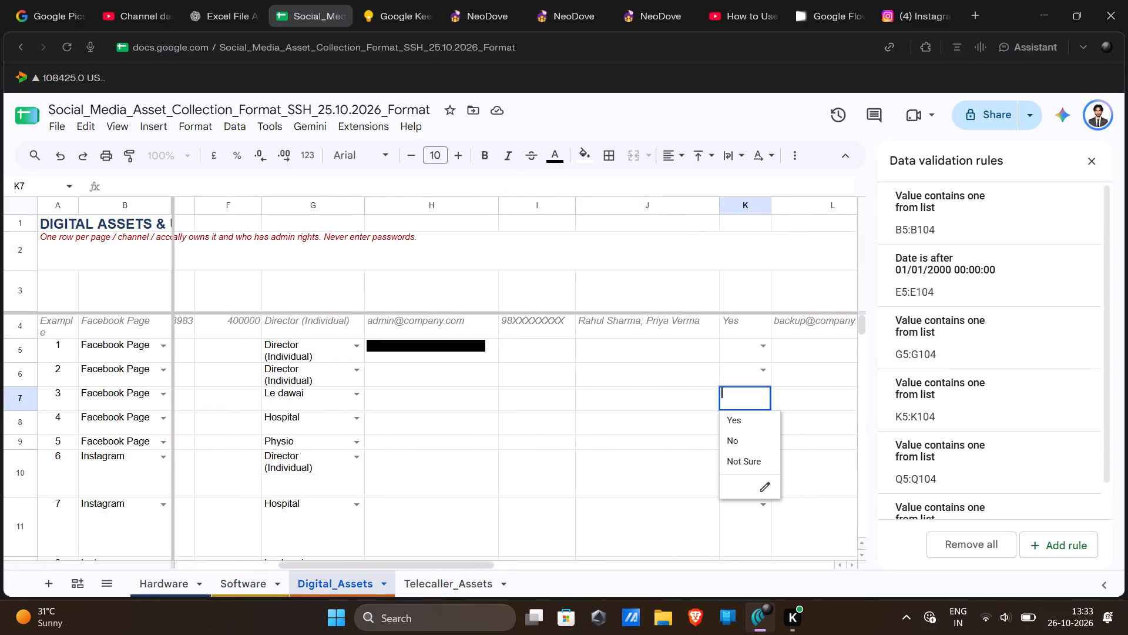
click(659, 441)
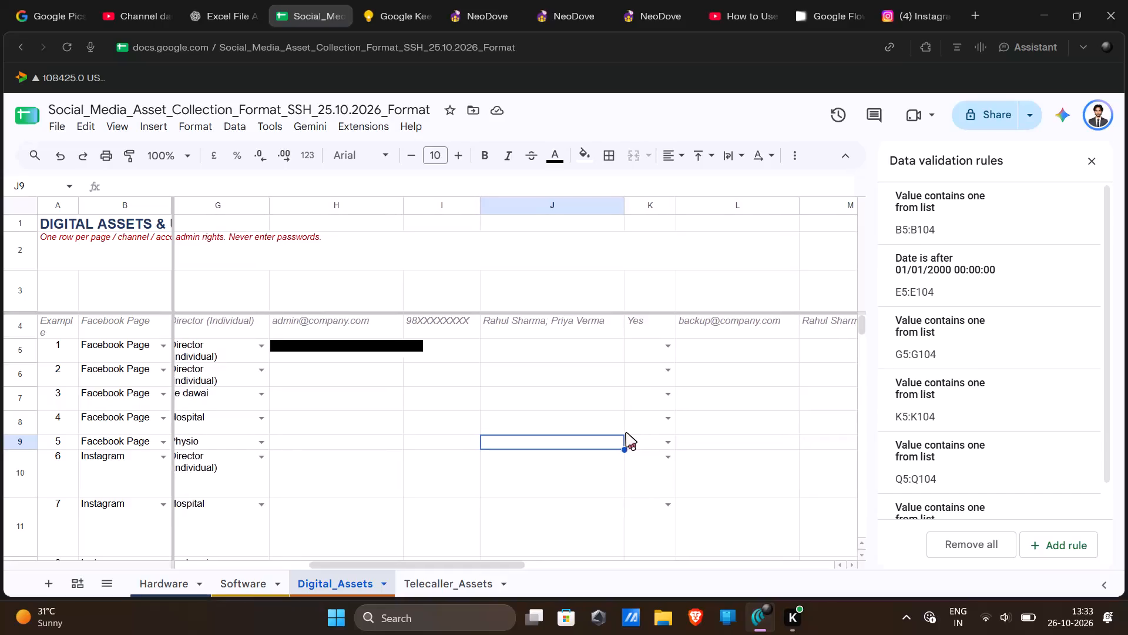
scroll(626, 433, right, 1)
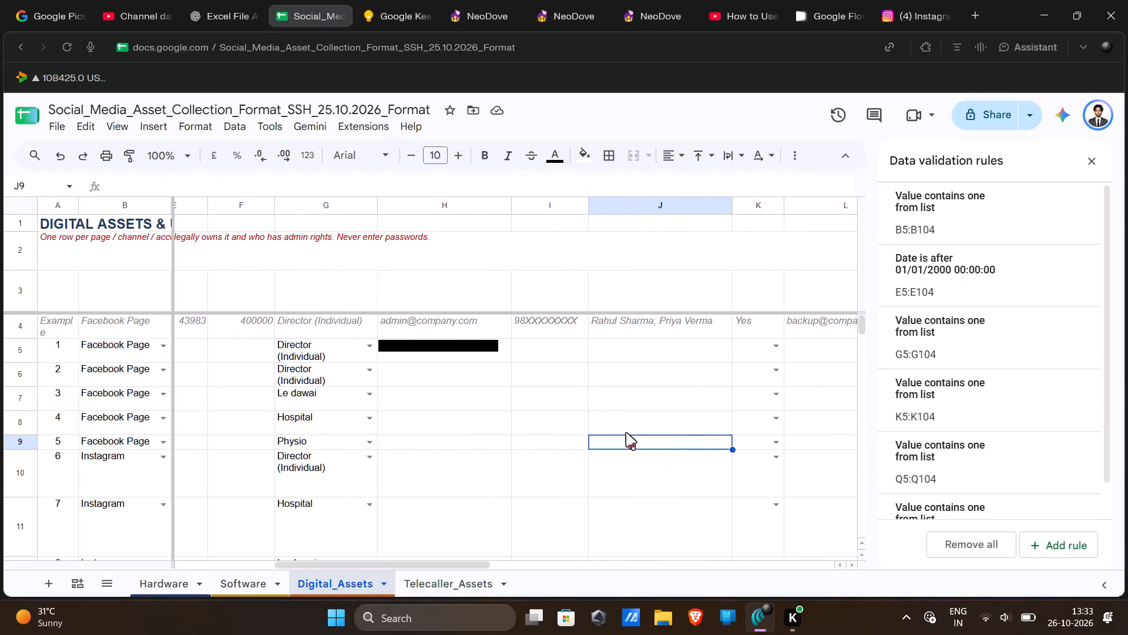
scroll(626, 433, right, 1)
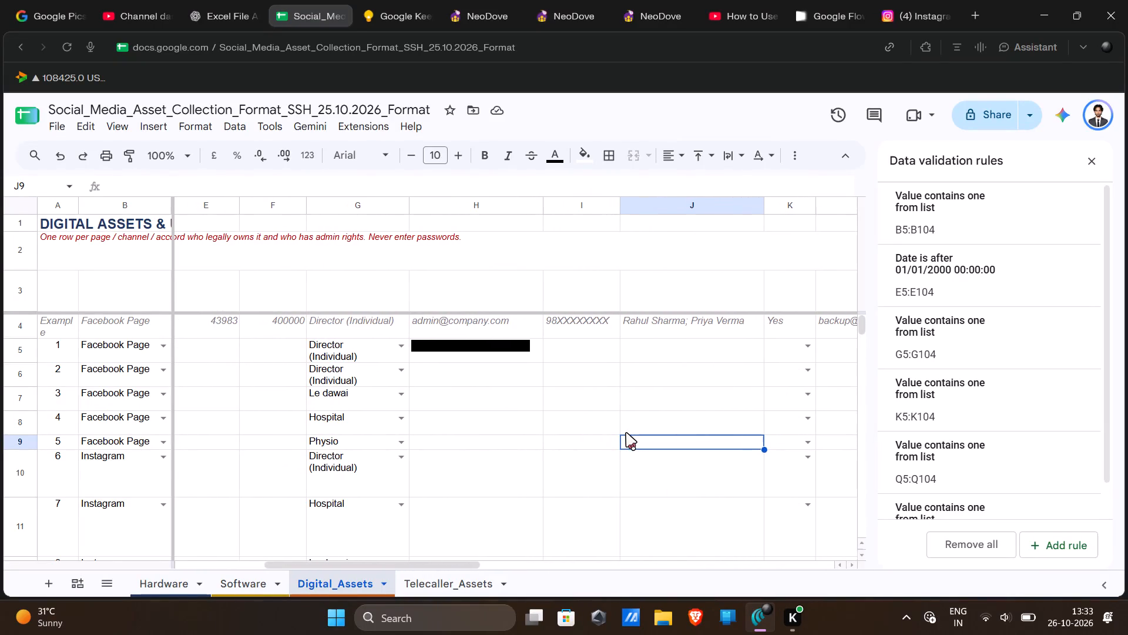
scroll(626, 433, left, 5)
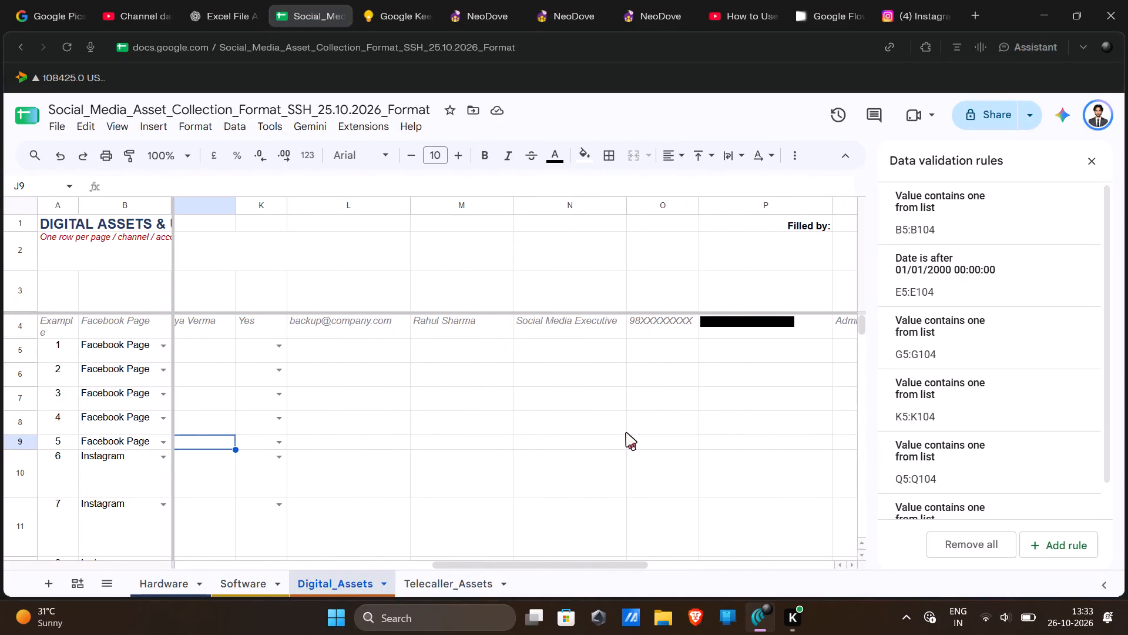
scroll(475, 437, right, 7)
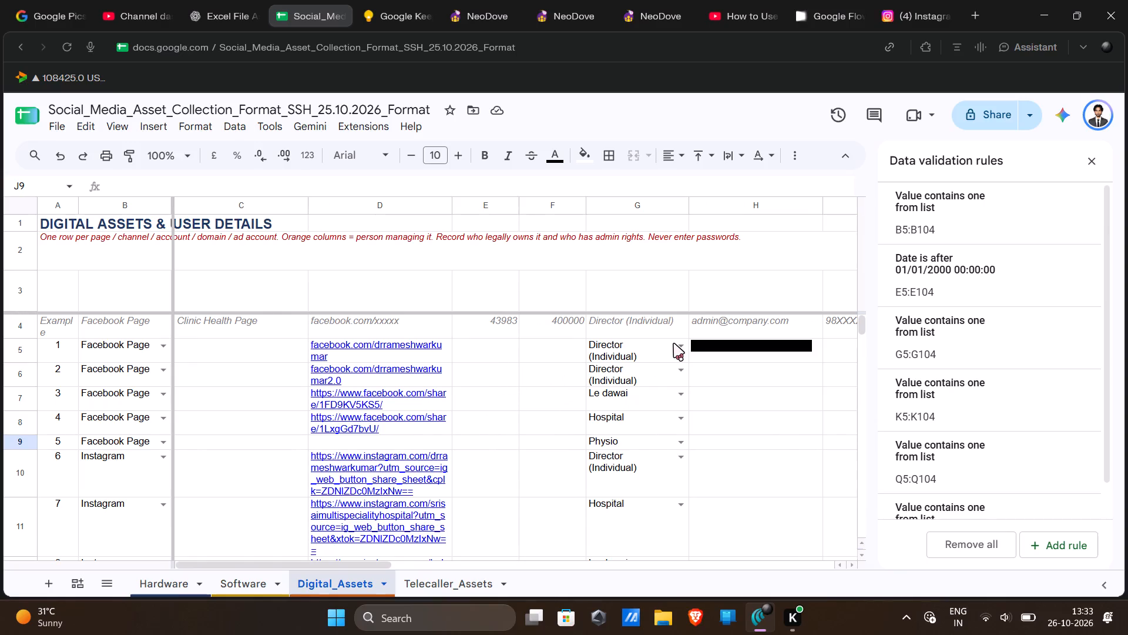
scroll(721, 375, left, 1)
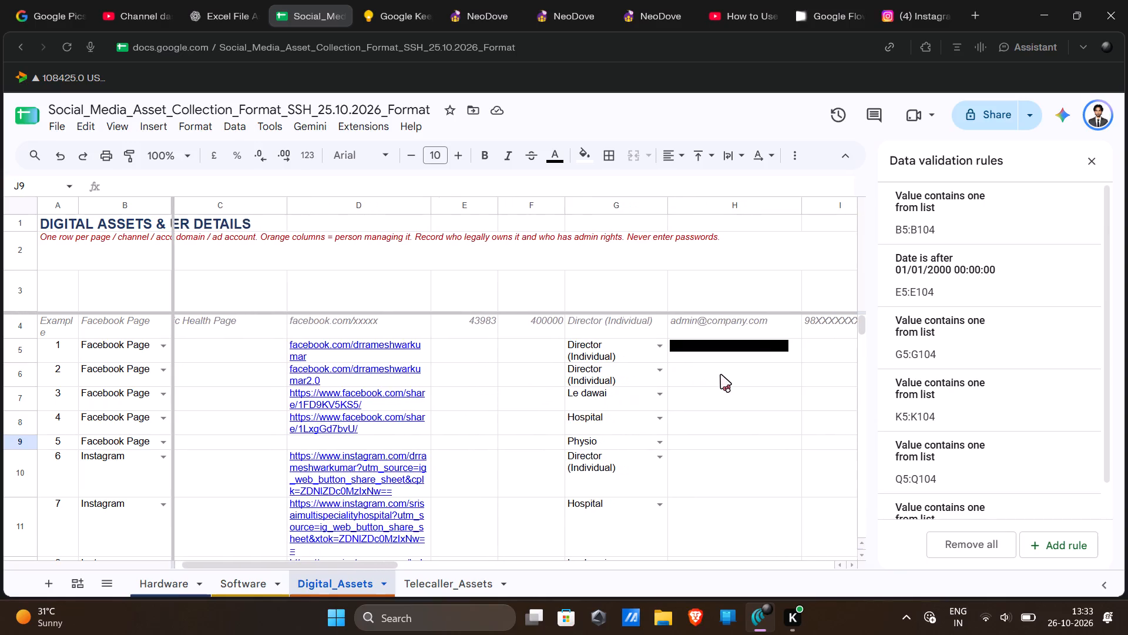
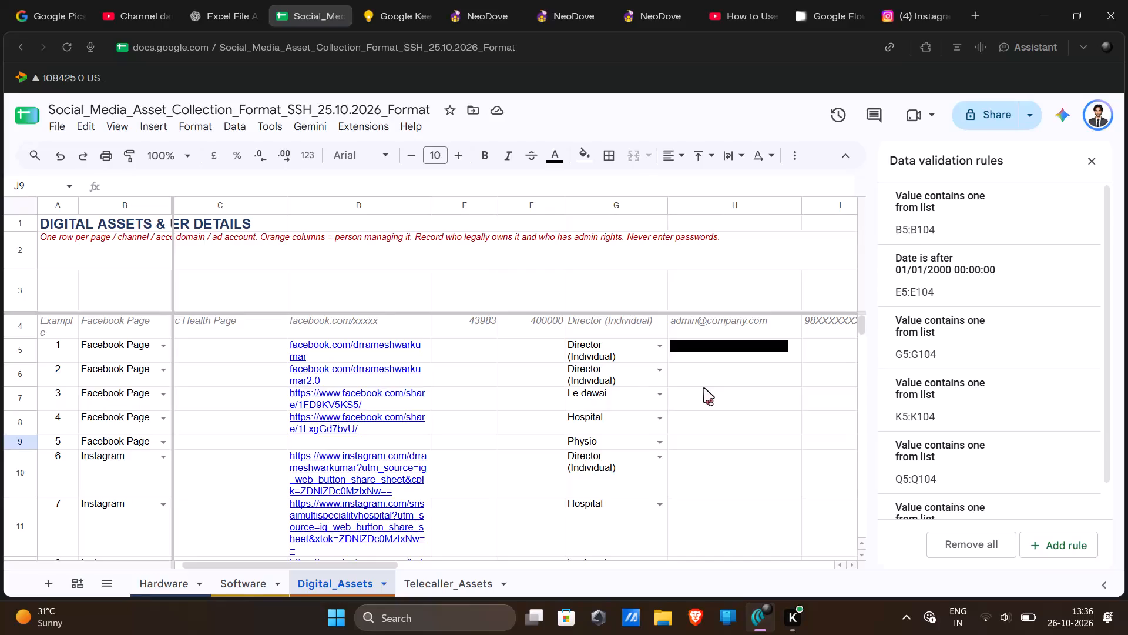
Replace the Moderator option with Manager in the column Q access-role drop-down and apply the change to all matching drop-downs.
scroll(740, 405, left, 5)
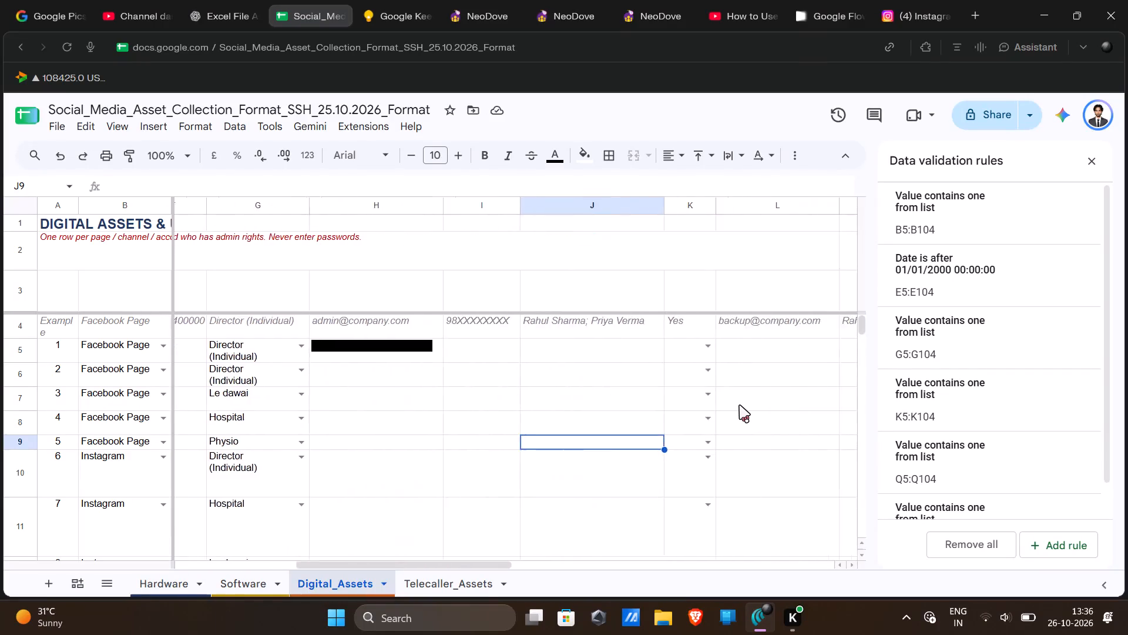
scroll(740, 405, left, 5)
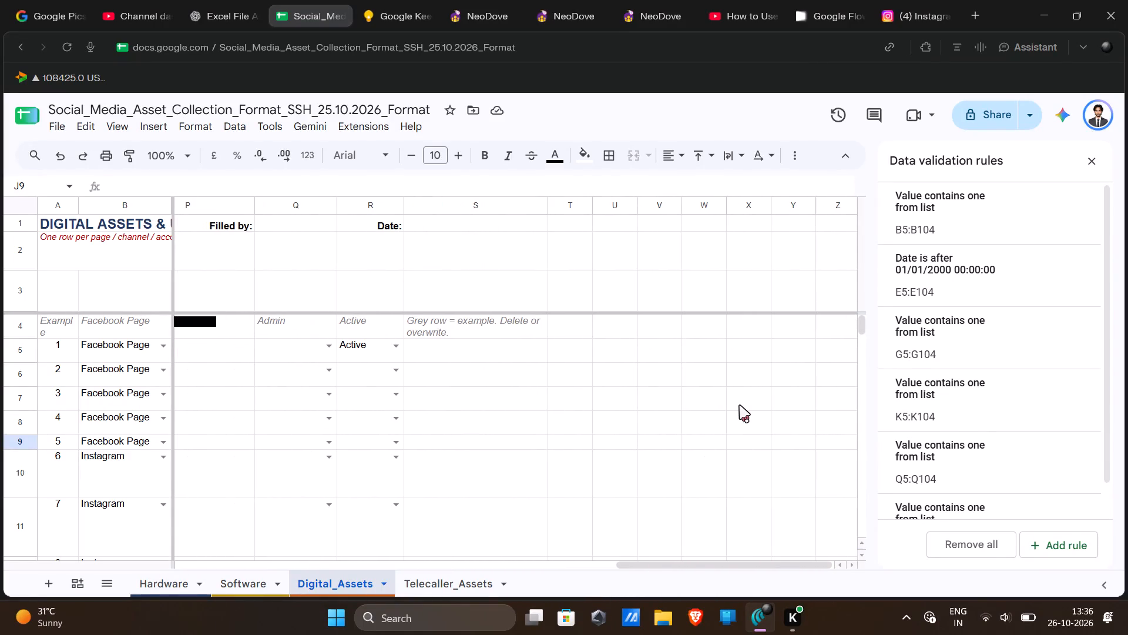
scroll(740, 405, right, 4)
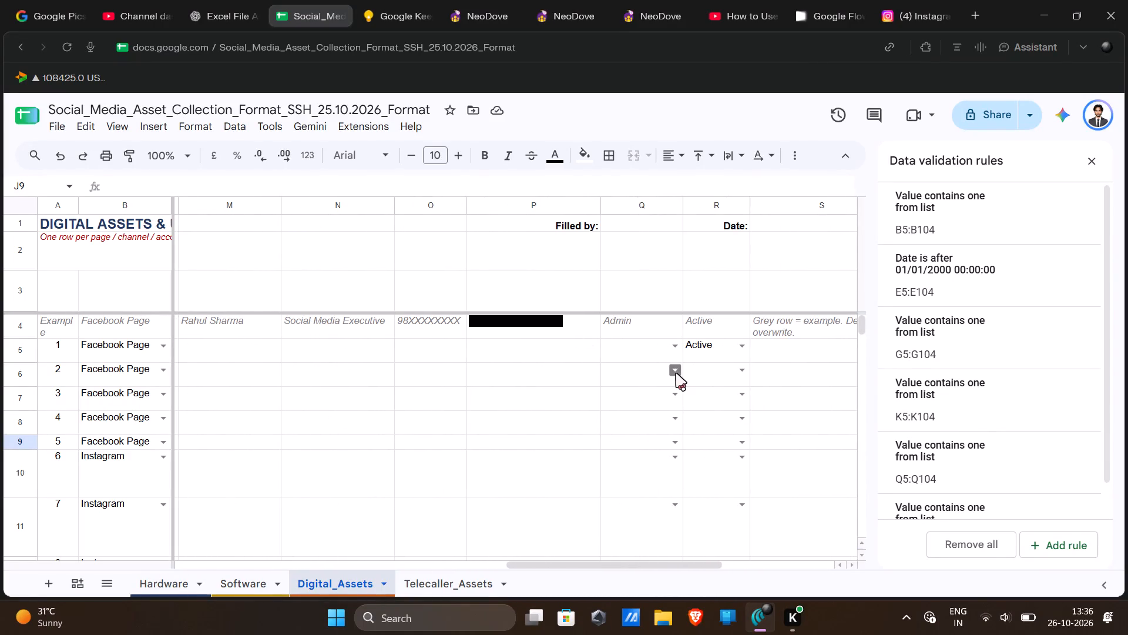
click(676, 373)
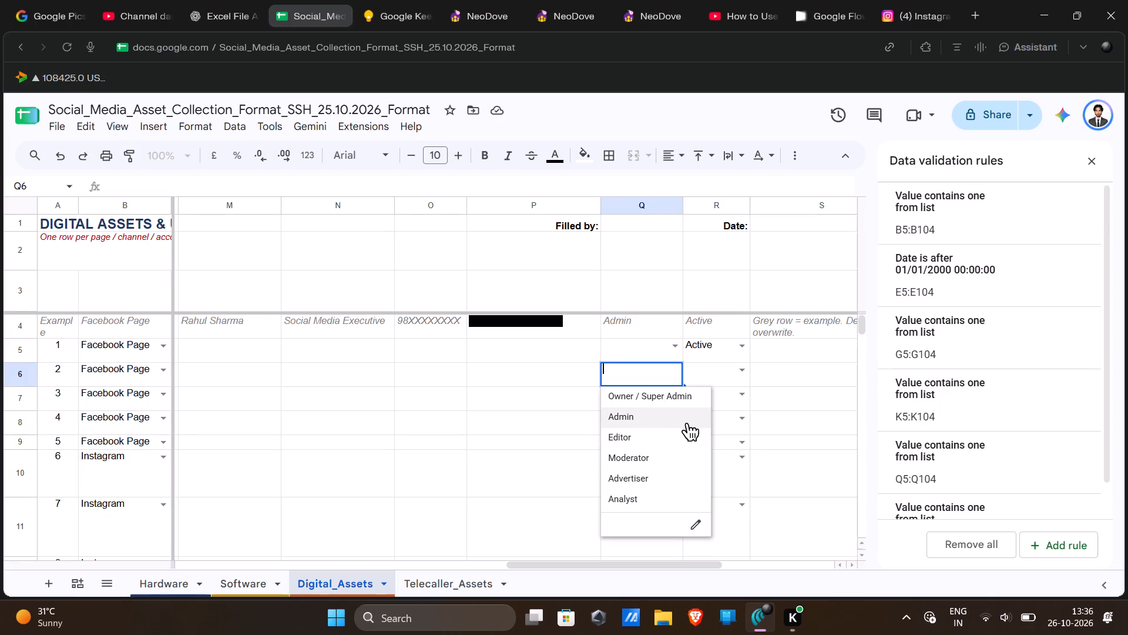
click(697, 526)
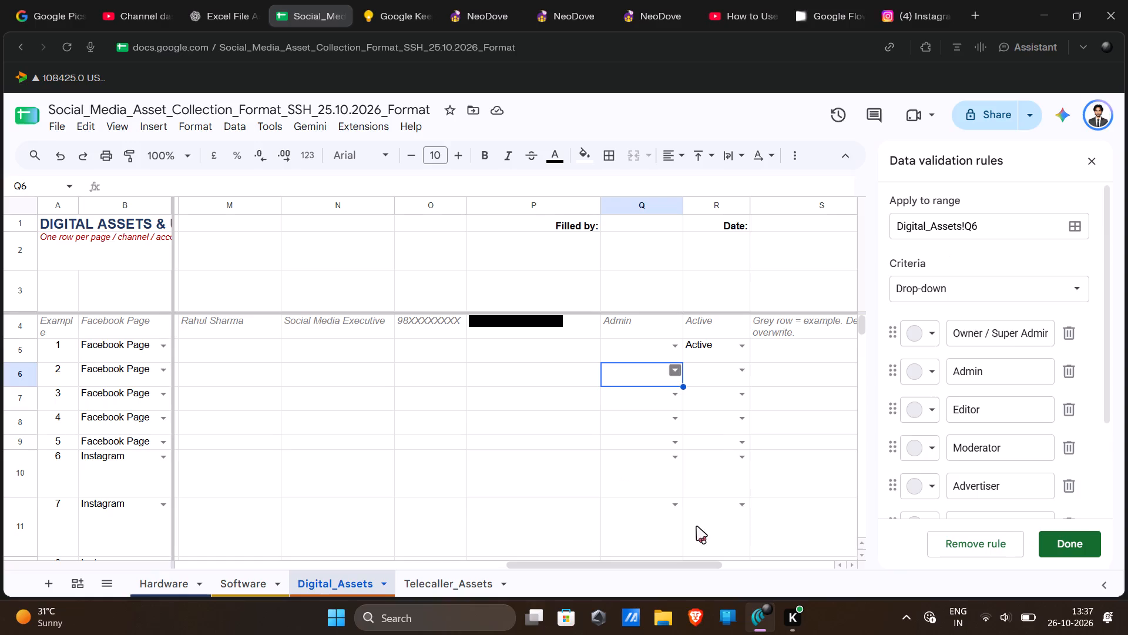
scroll(985, 464, down, 1)
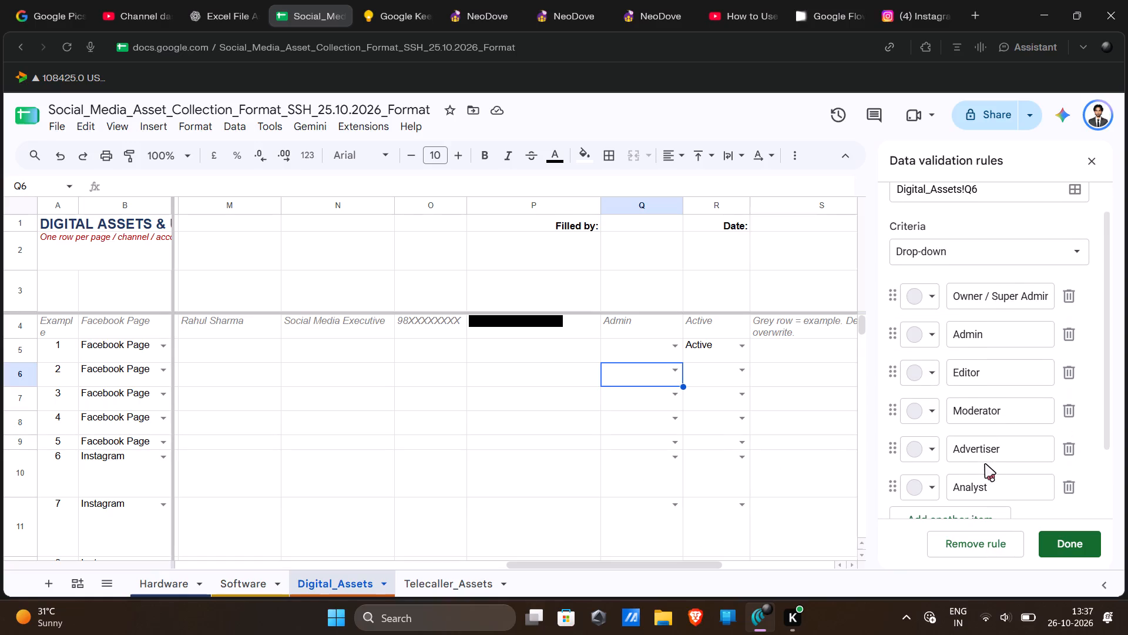
click(1028, 402)
key(BackSpace)
key(BackSpace)
key(BackSpace)
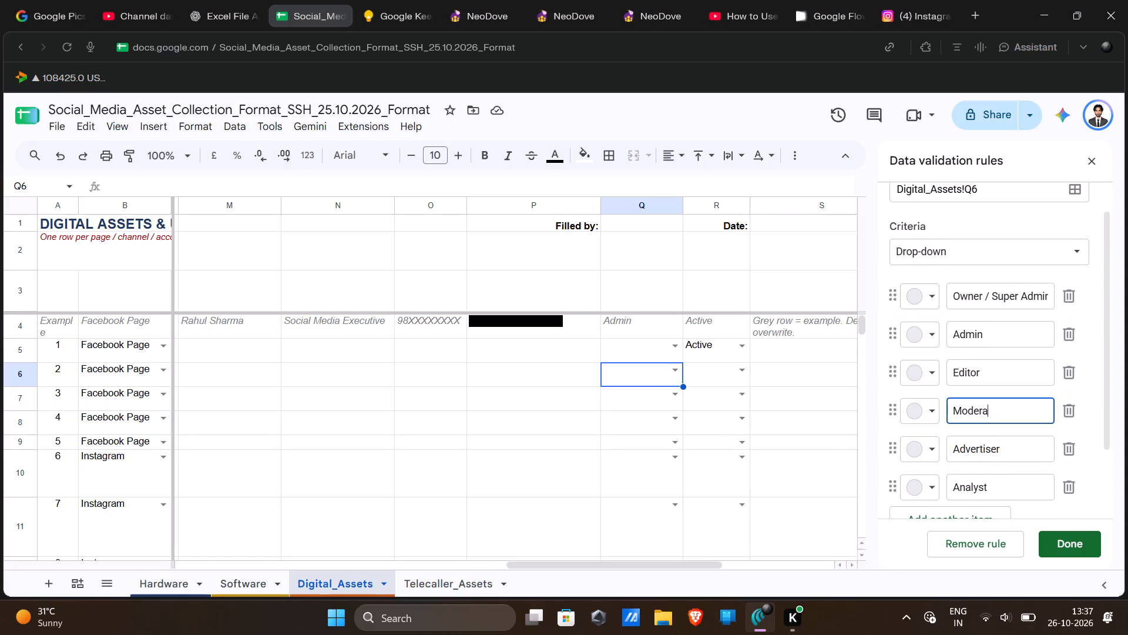
key(BackSpace)
key(BackSpace)
key(BackSpace)
key(BackSpace)
key(BackSpace)
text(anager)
click(1072, 539)
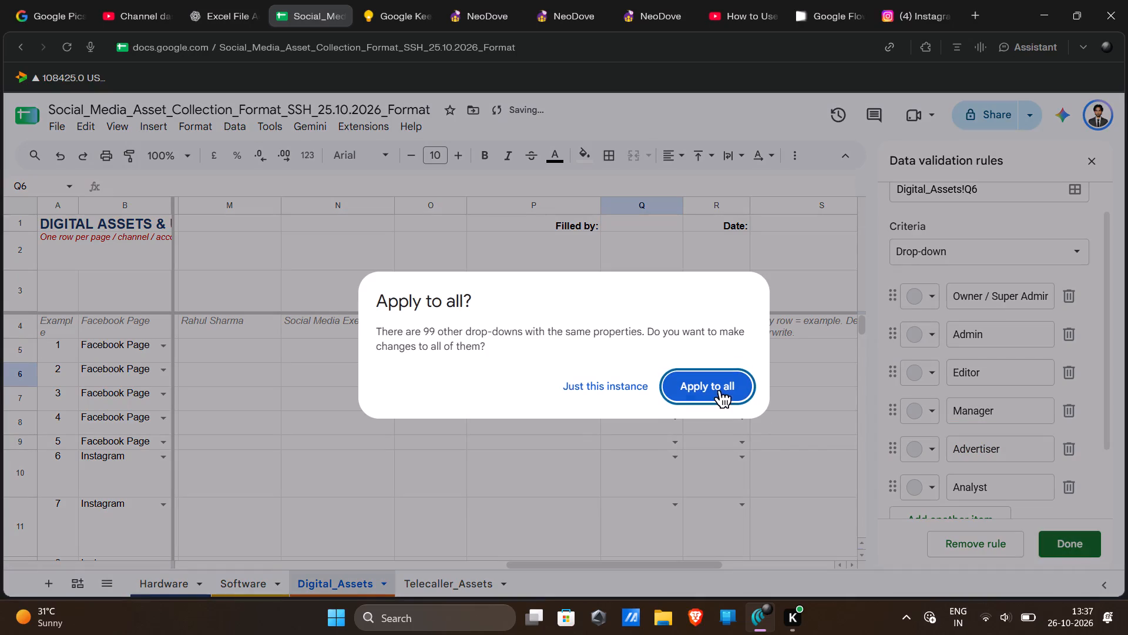
click(717, 390)
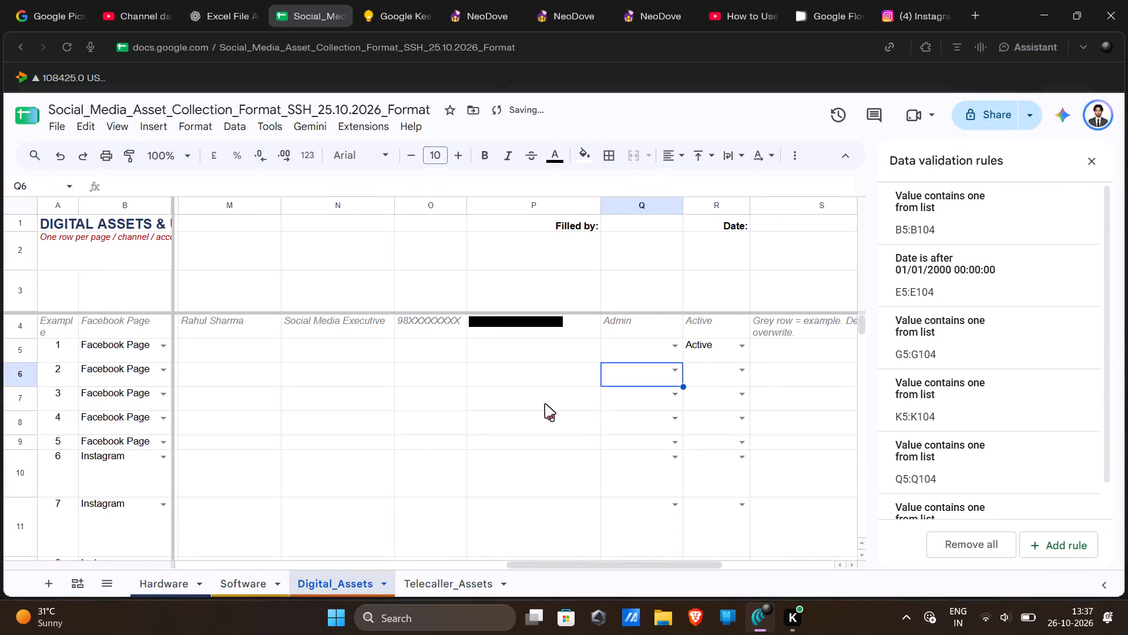
Set the second Facebook Page row's access role in Q6 to Manager and its status in R6 to Active.
scroll(540, 404, right, 9)
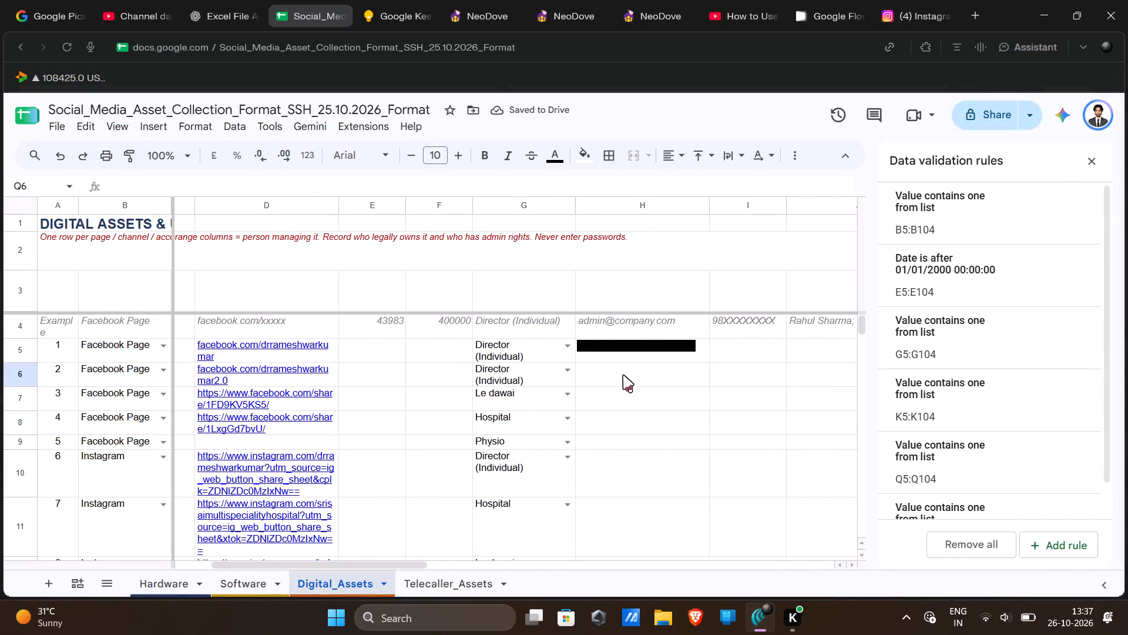
scroll(623, 375, left, 7)
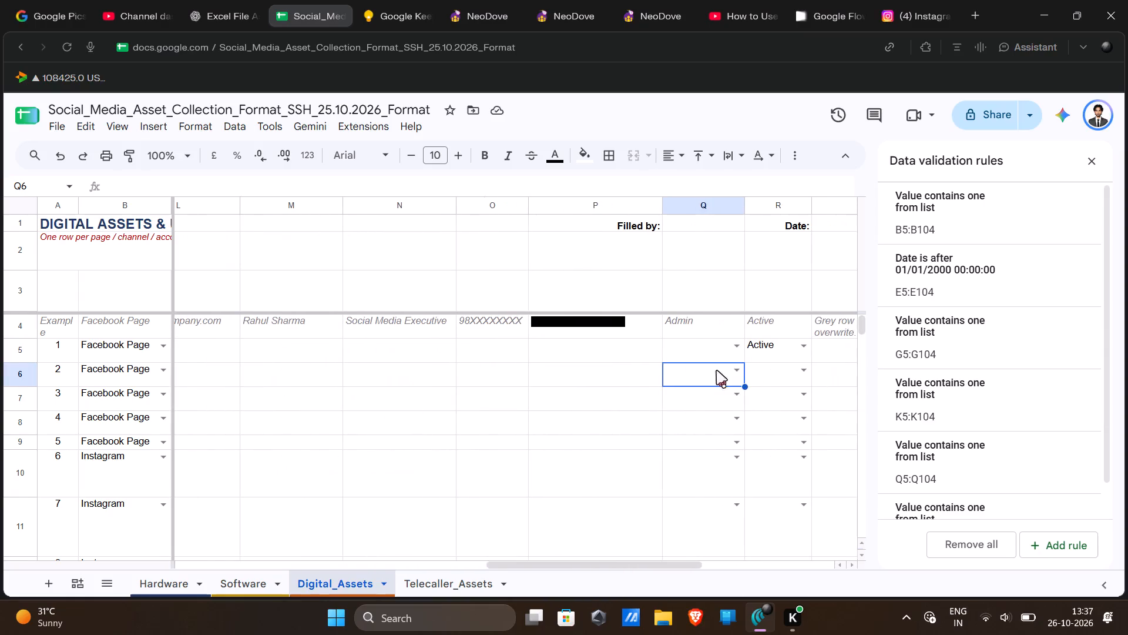
click(738, 373)
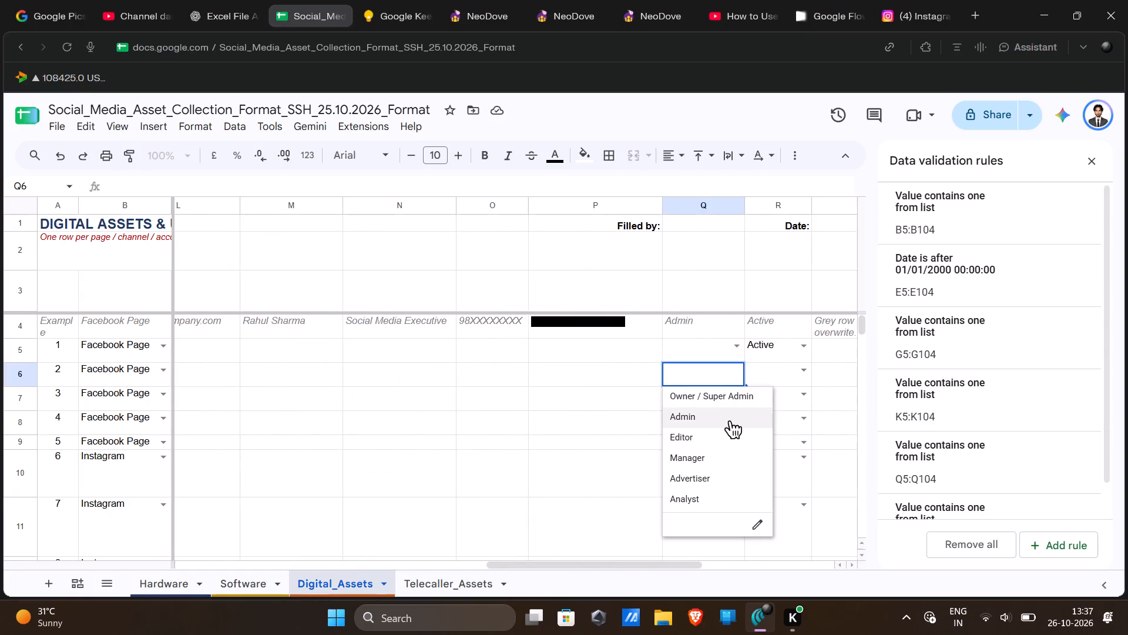
click(723, 461)
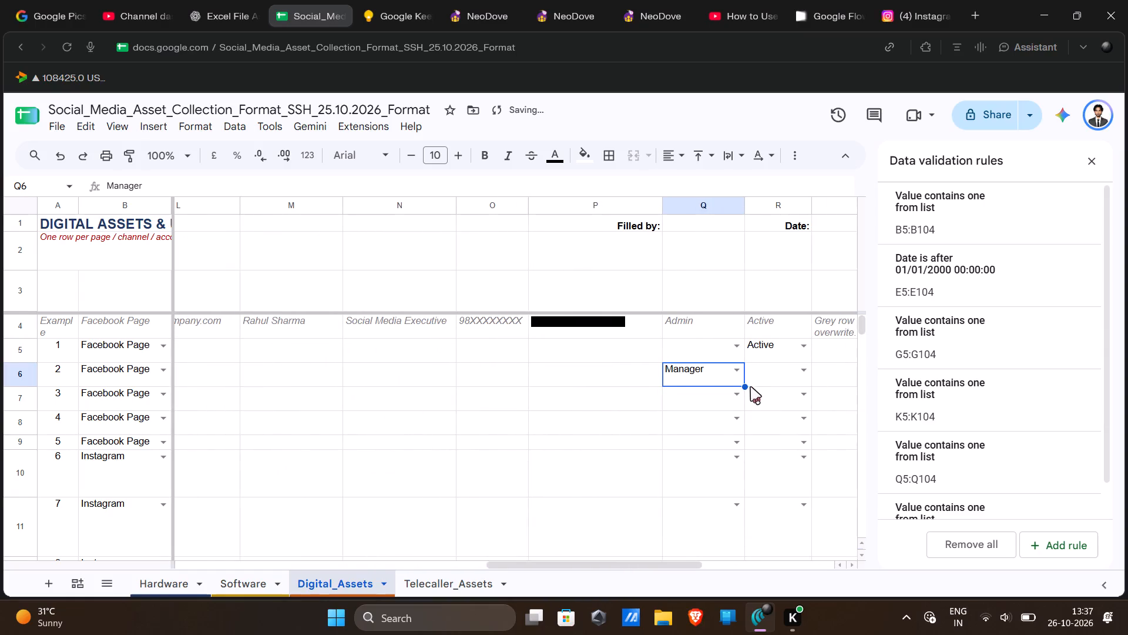
click(807, 369)
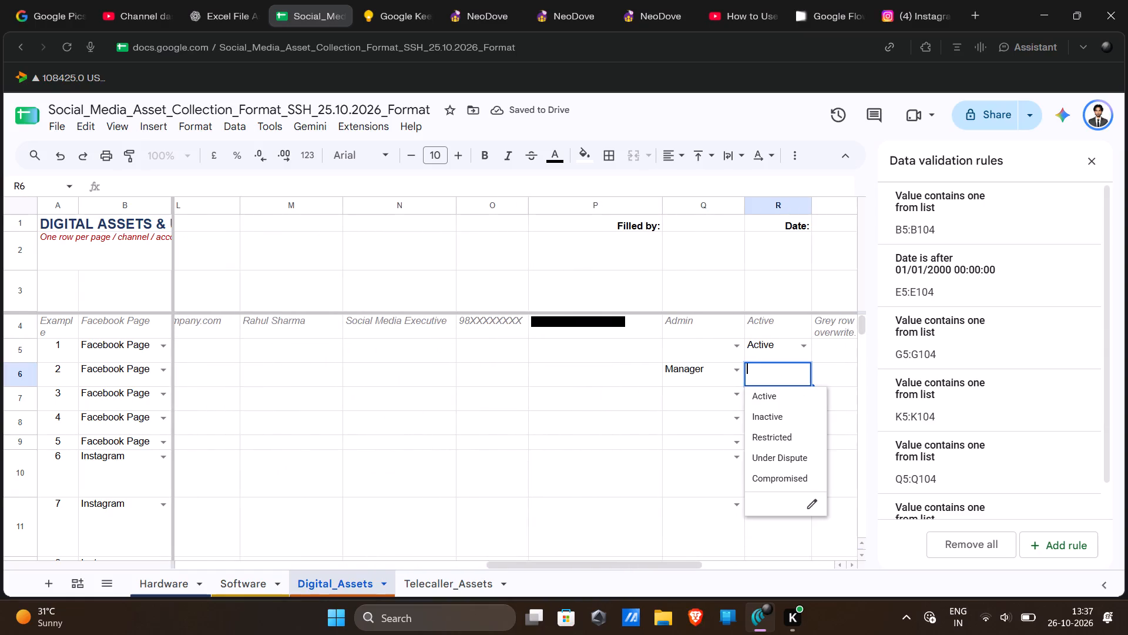
click(796, 397)
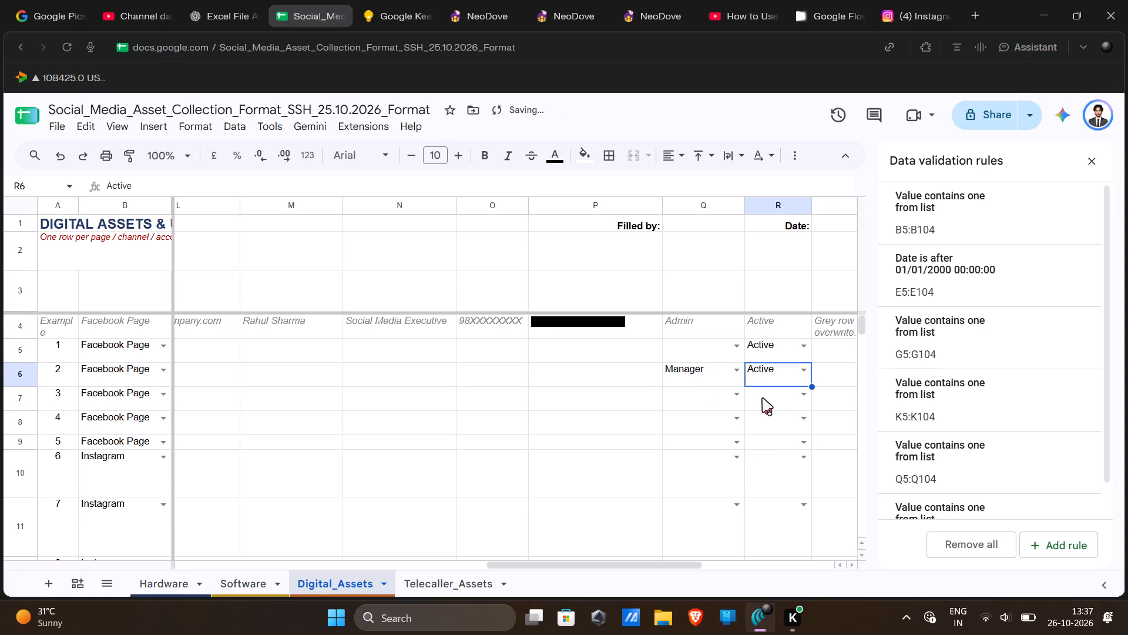
Enter the managing person's name in cell M6 of the second Facebook Page row.
scroll(774, 398, left, 1)
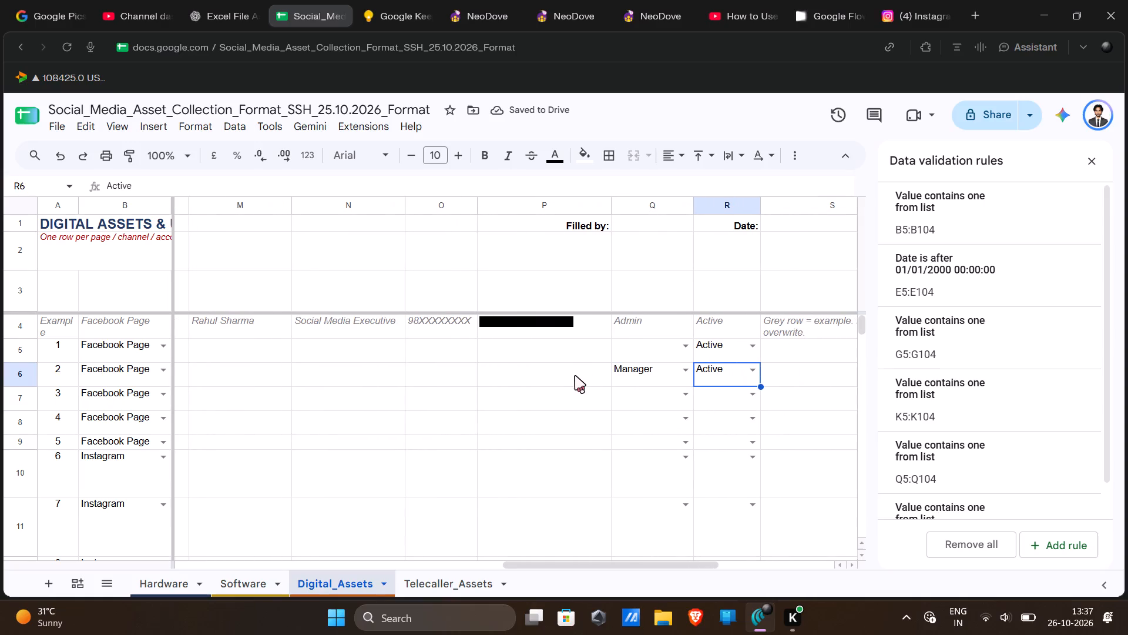
scroll(575, 376, right, 2)
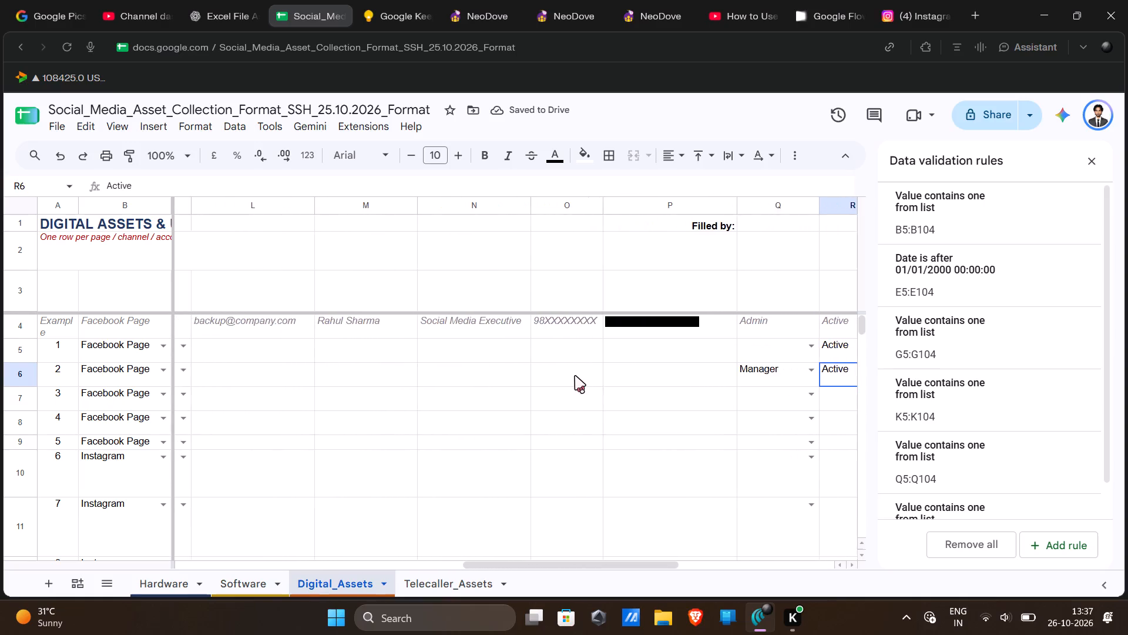
scroll(575, 376, right, 2)
double_click(484, 376)
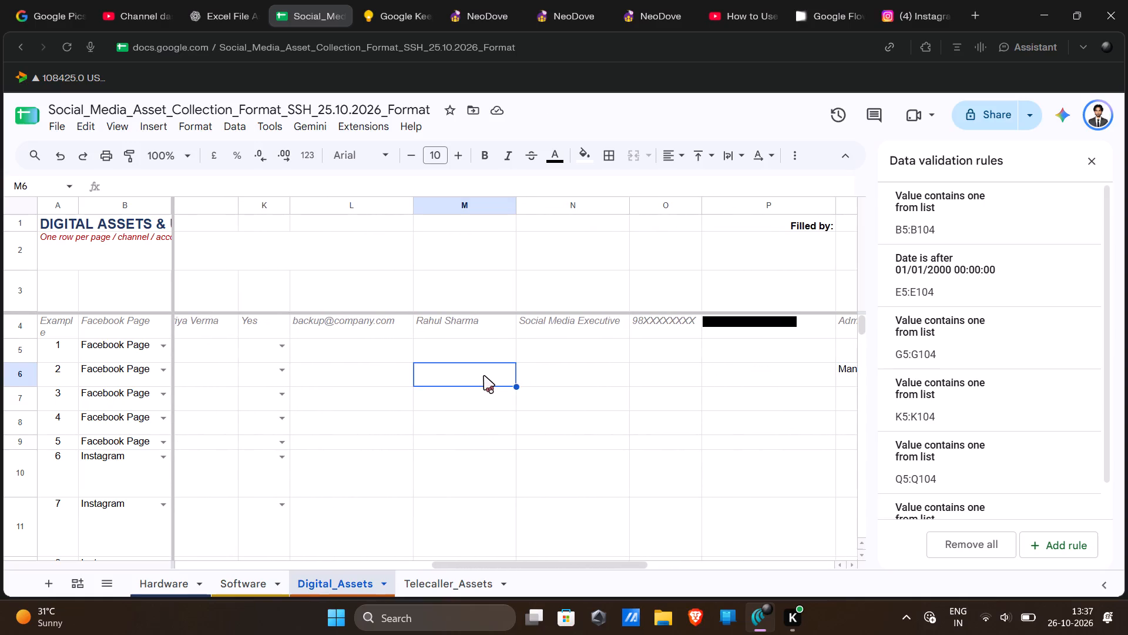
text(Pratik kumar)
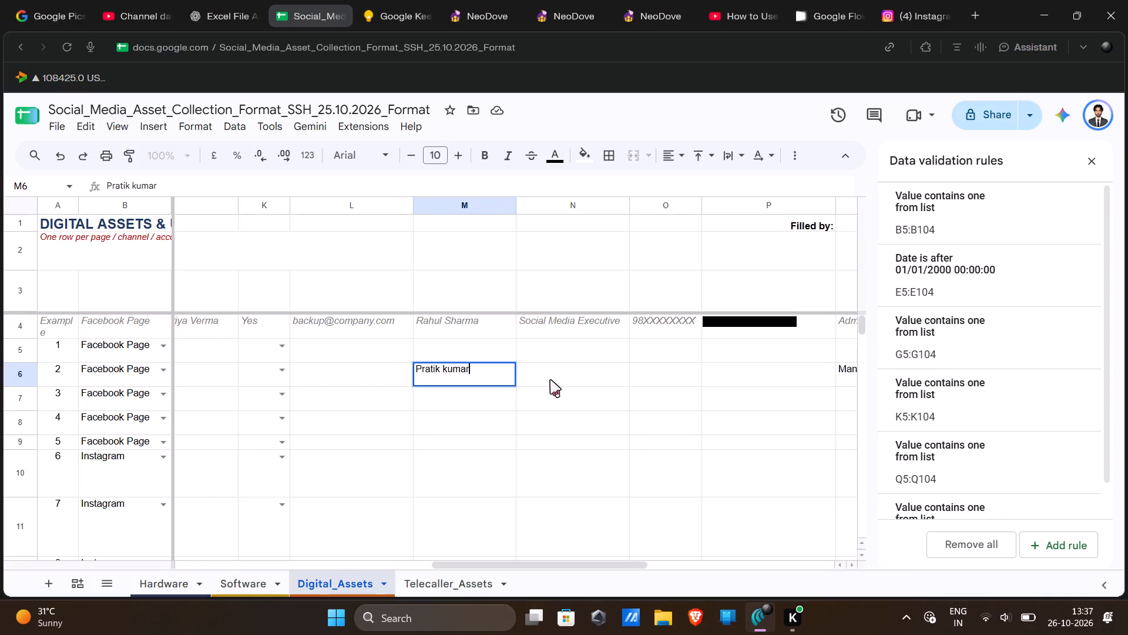
click(550, 380)
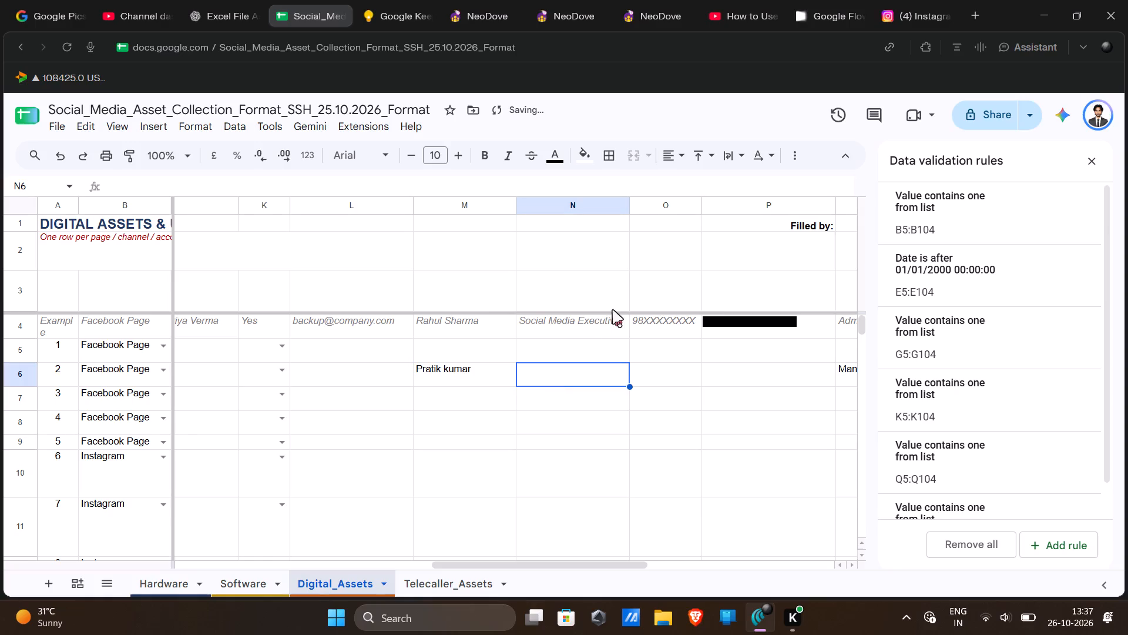
Enter Posting Executive as the managing person's designation in cell N6 of the second Facebook Page row.
drag(620, 322, 523, 320)
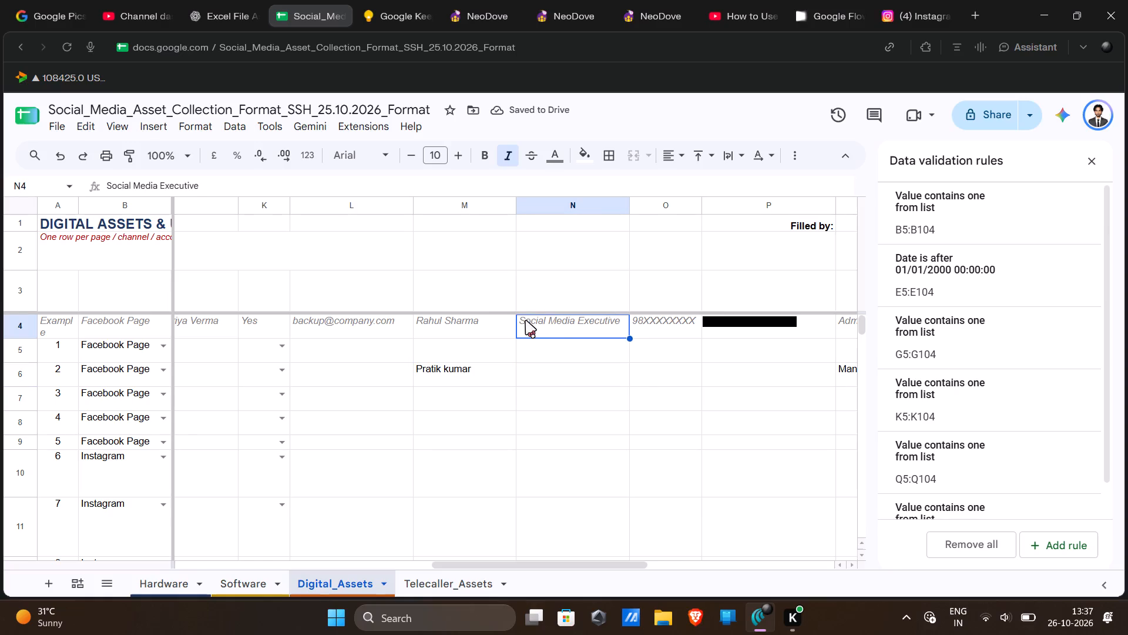
double_click(569, 374)
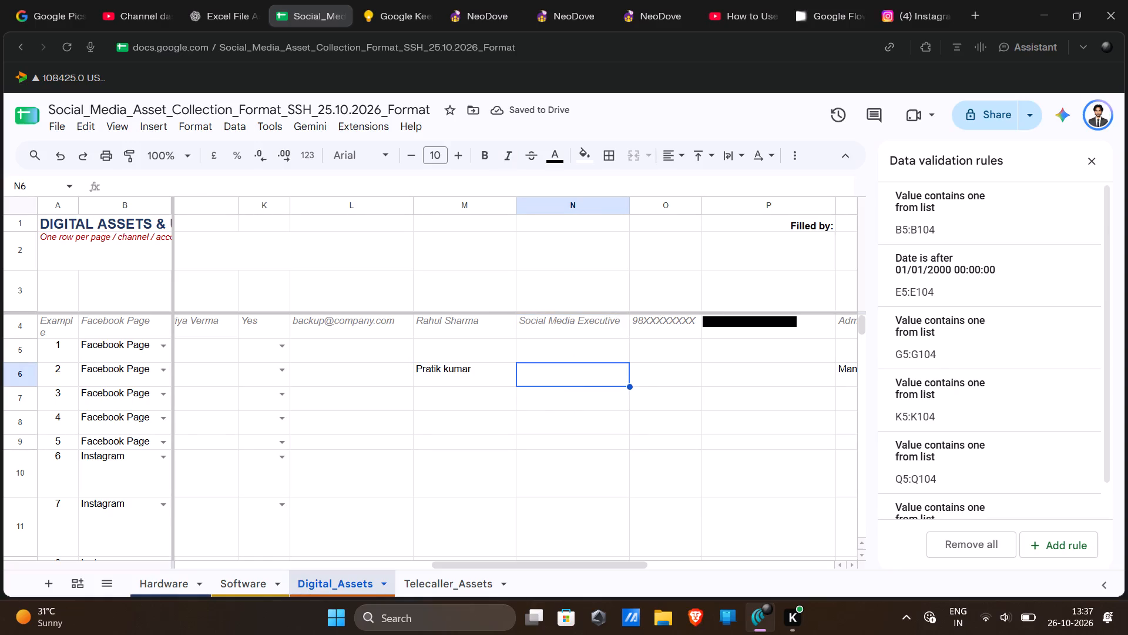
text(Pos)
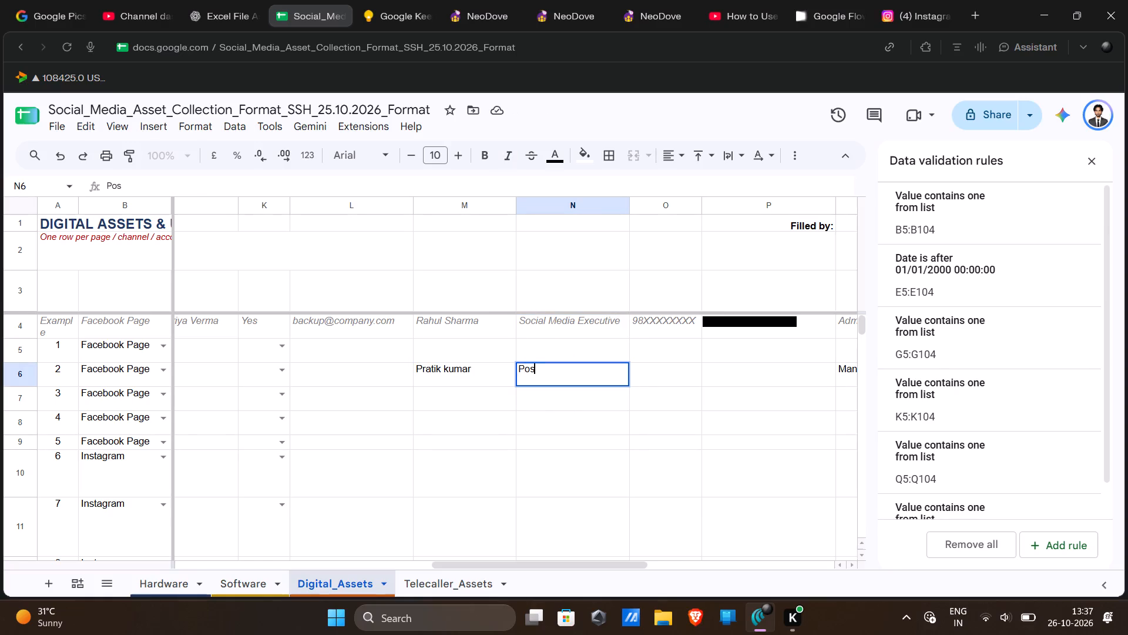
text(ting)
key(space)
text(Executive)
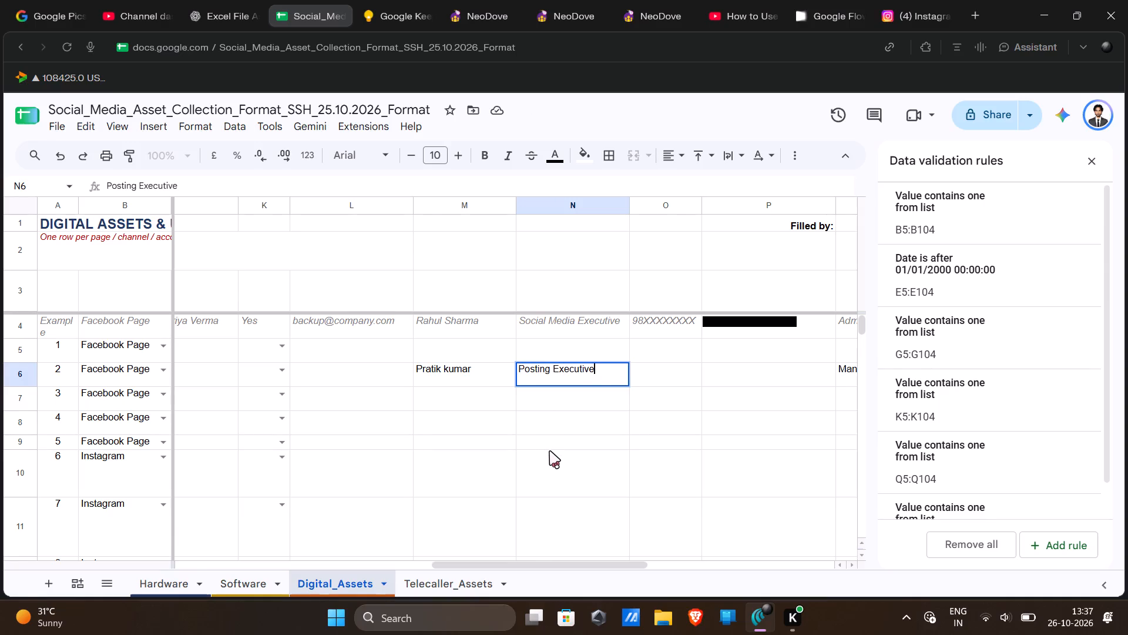
click(550, 451)
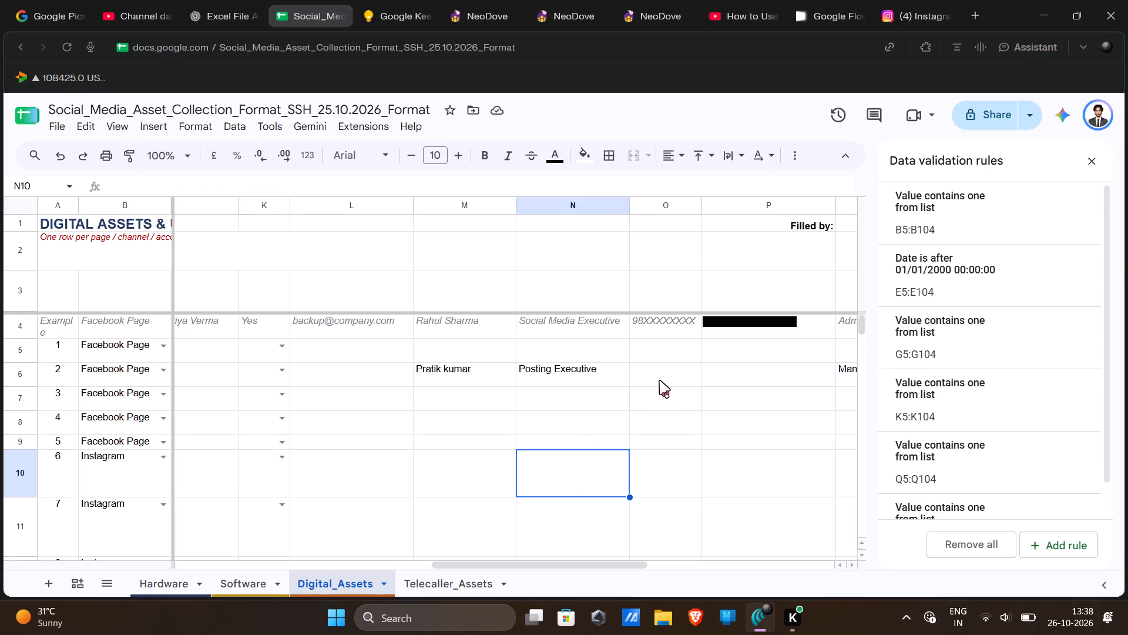
Enter Bablu as the managing person in cell M7 of the third Facebook Page row.
scroll(660, 380, up, 1)
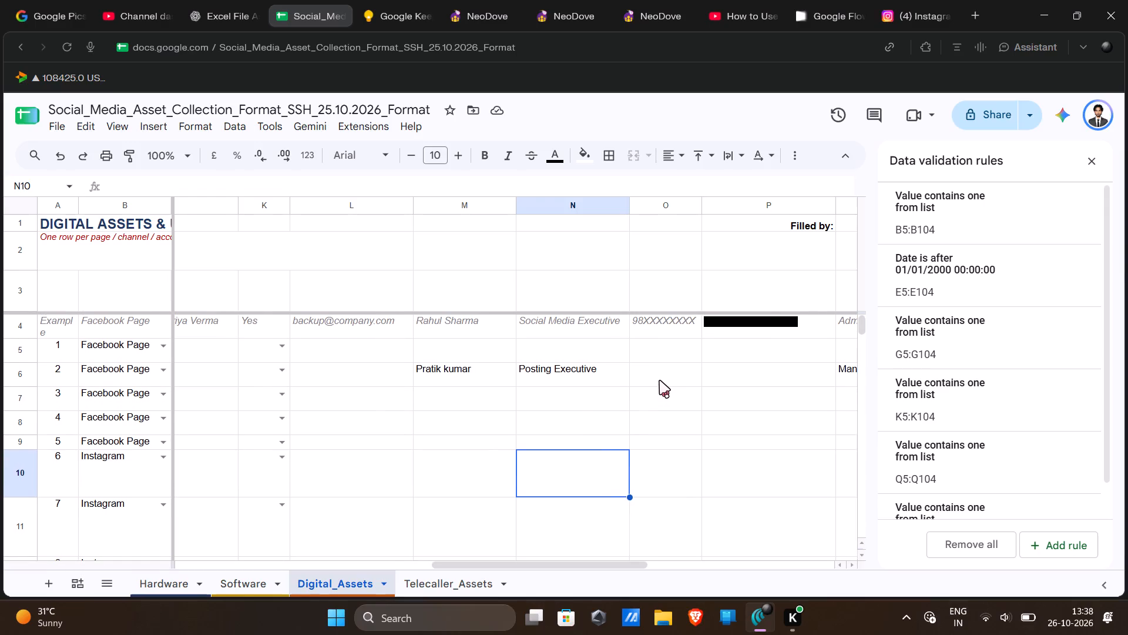
scroll(660, 380, left, 1)
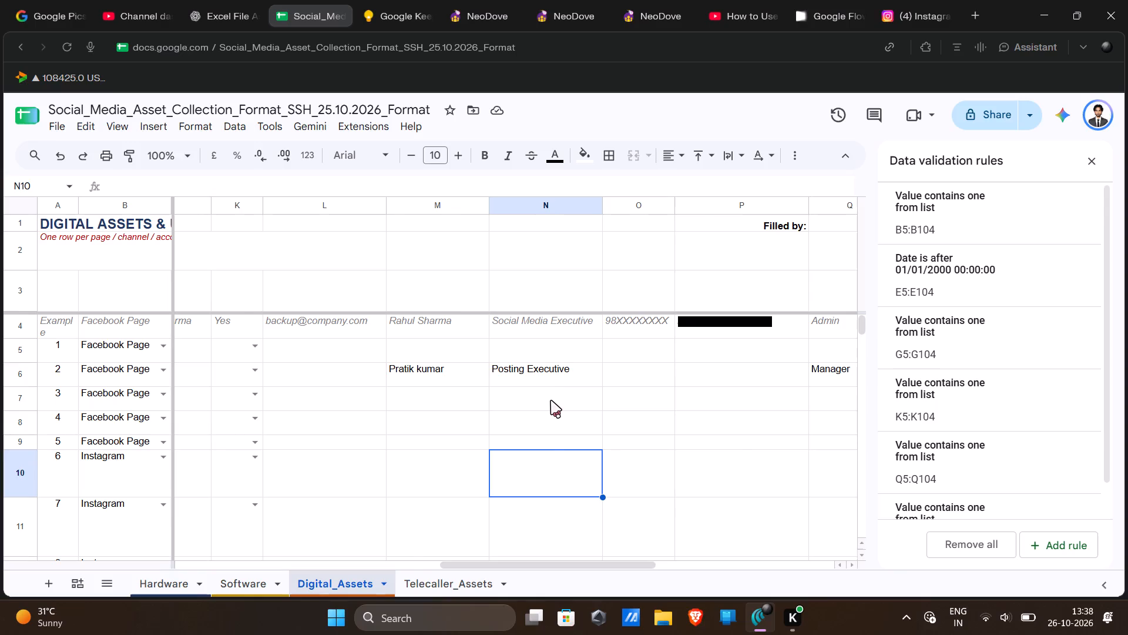
scroll(551, 400, right, 4)
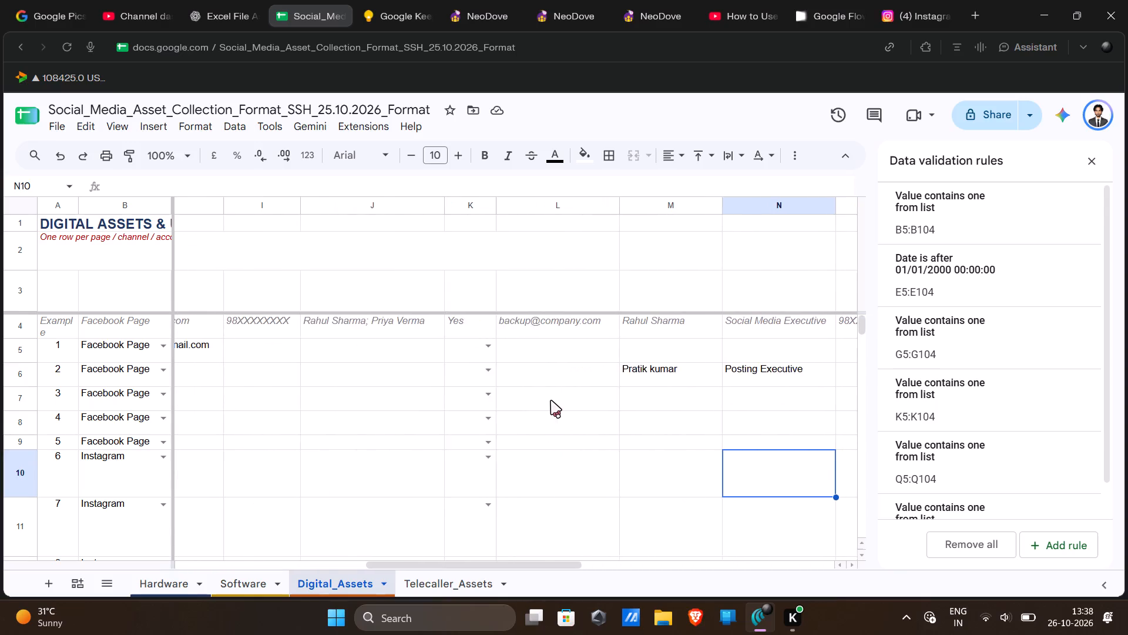
scroll(551, 400, right, 3)
scroll(551, 400, left, 1)
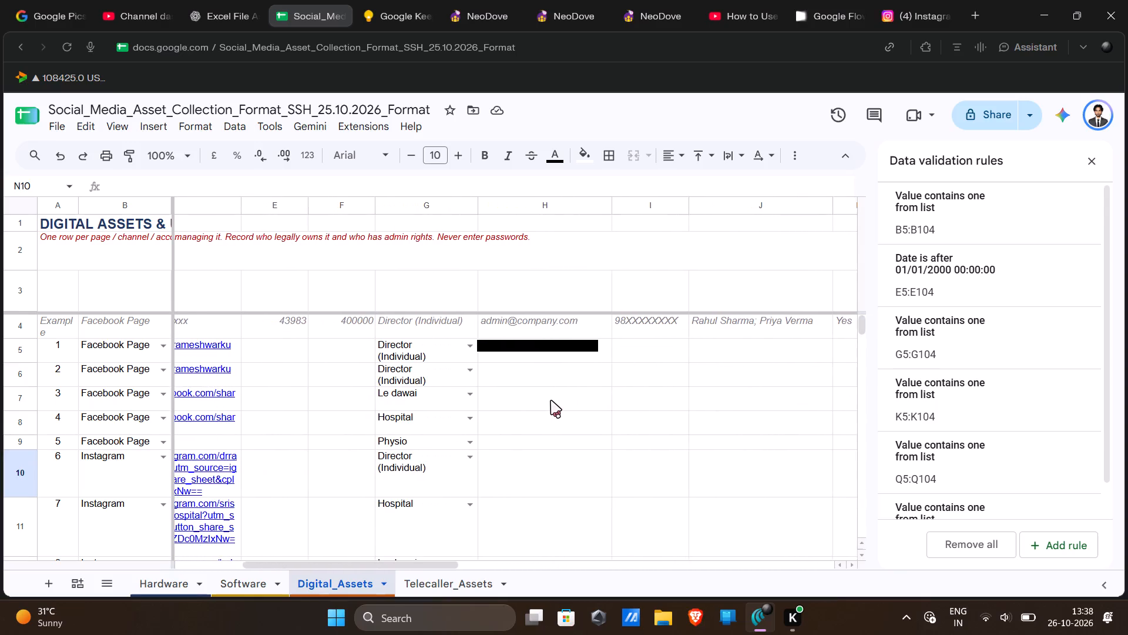
scroll(551, 400, left, 2)
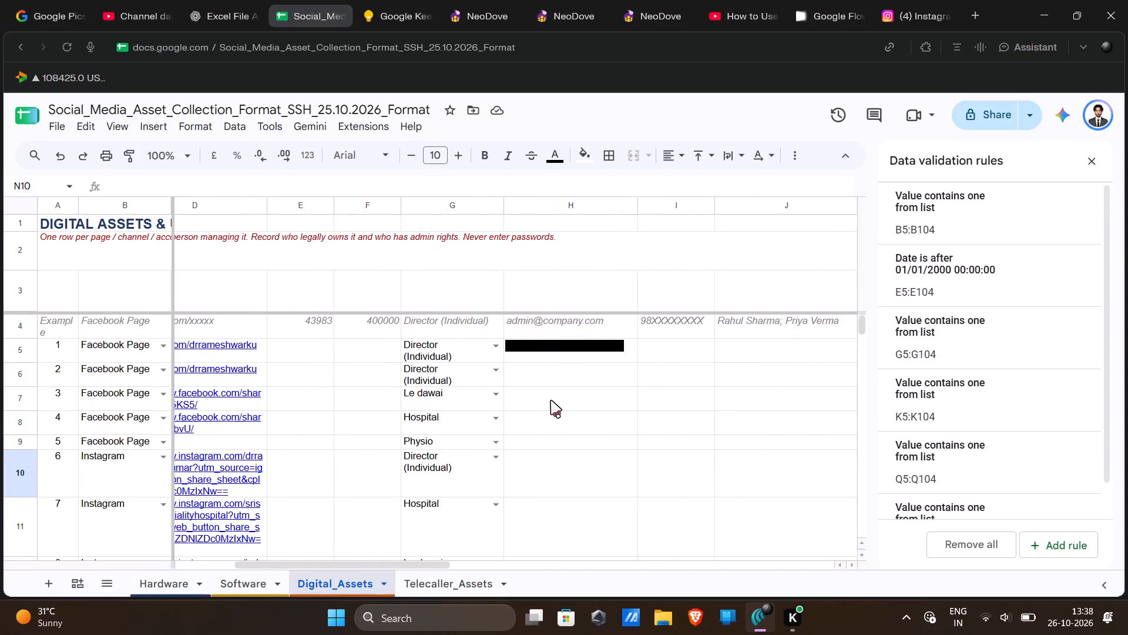
scroll(551, 400, left, 2)
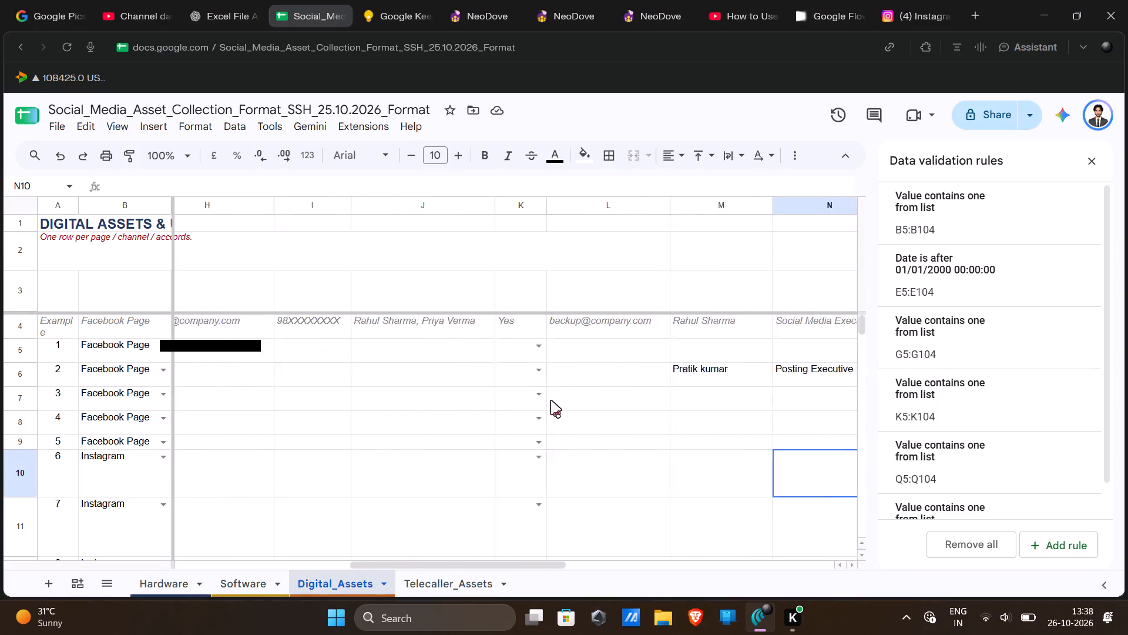
scroll(551, 400, left, 3)
double_click(551, 400)
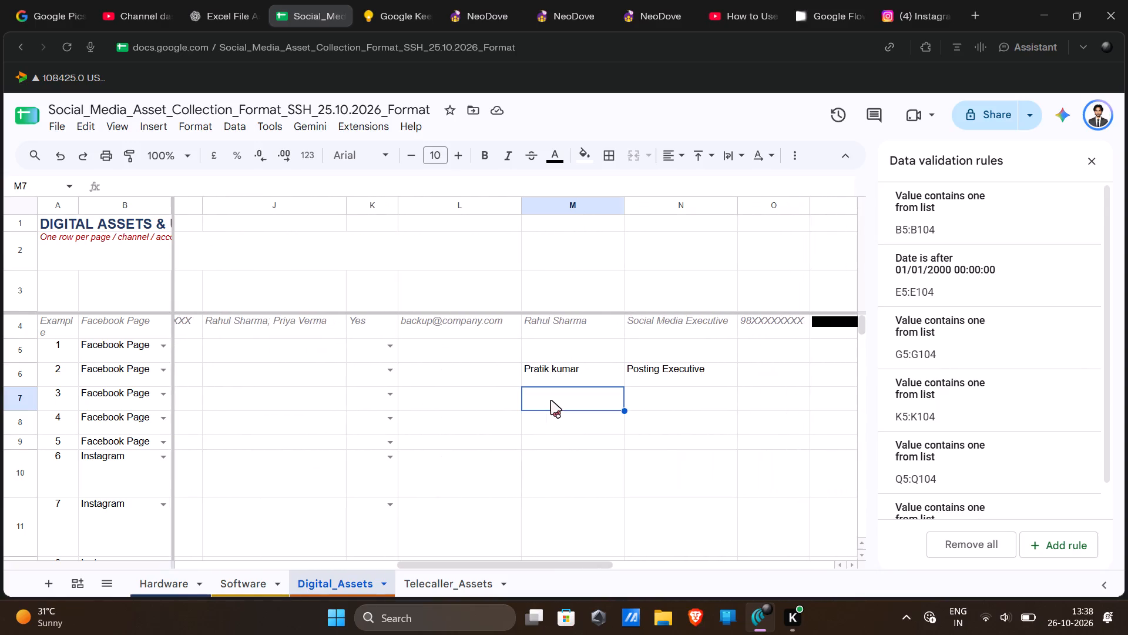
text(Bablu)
click(654, 400)
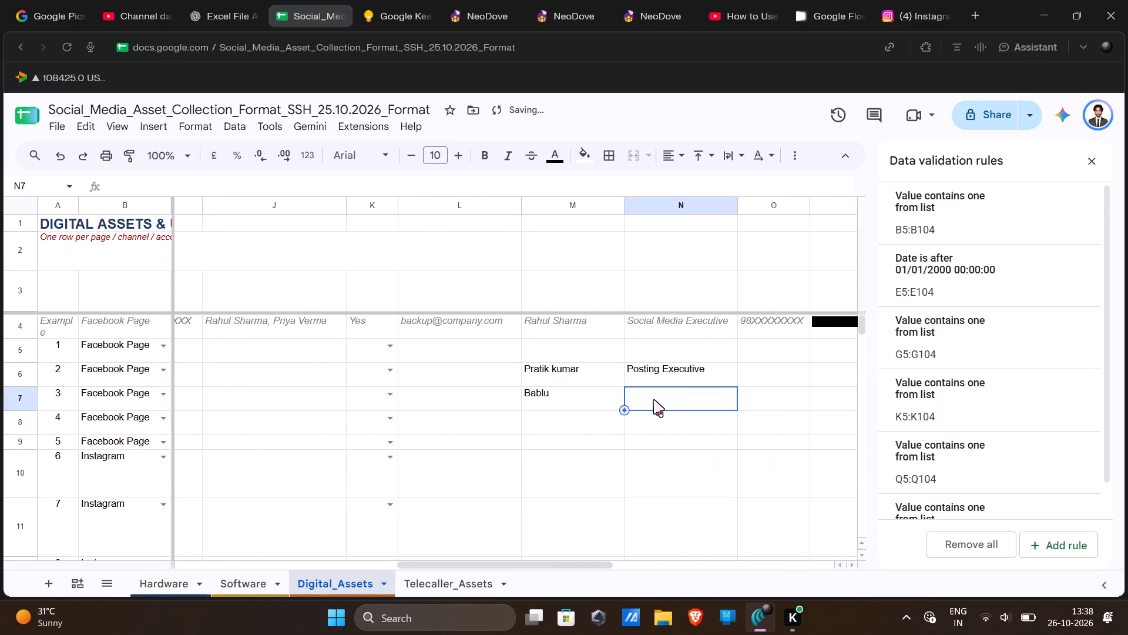
Fill the Posting Executive designation from N6 down through N11, covering the remaining Facebook Page rows and first two Instagram rows.
click(708, 373)
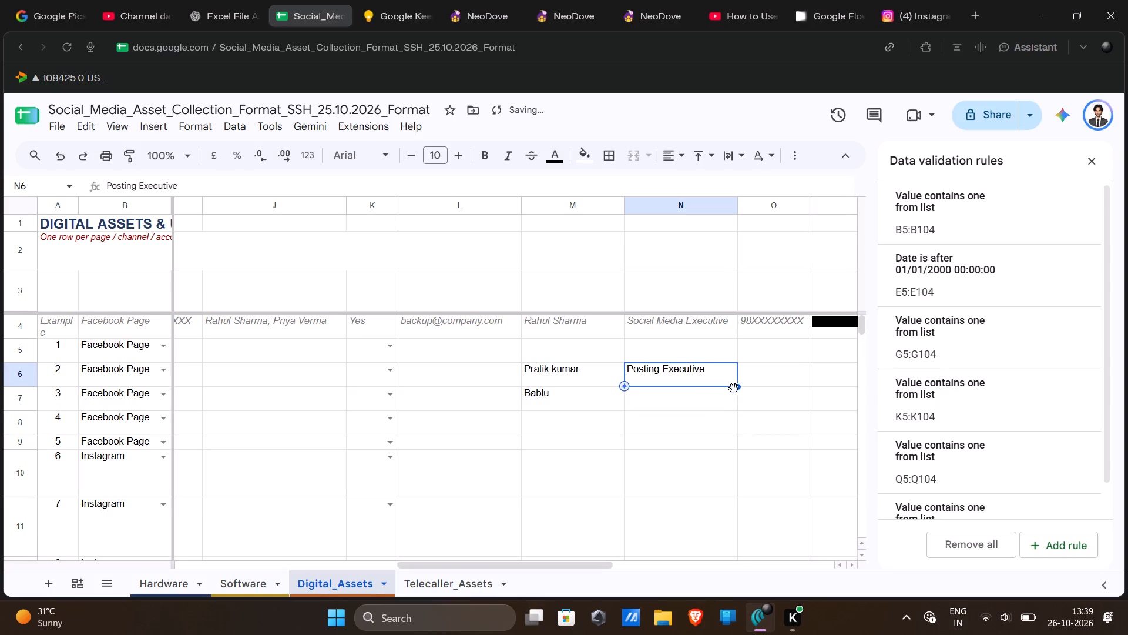
drag(737, 389, 734, 433)
drag(738, 385, 730, 470)
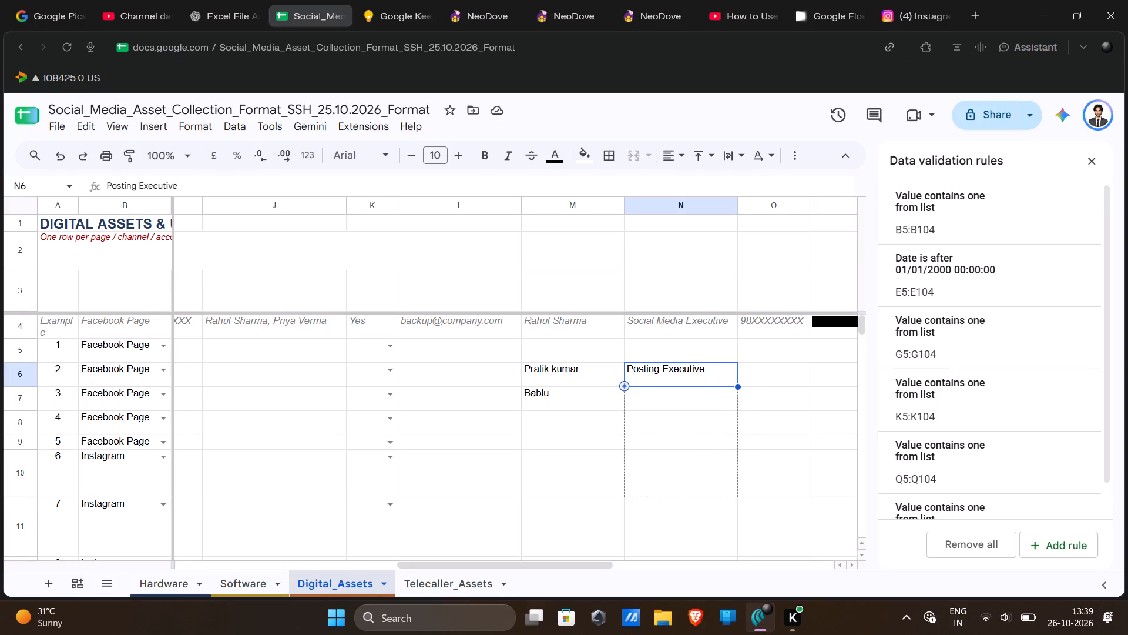
drag(730, 470, 739, 526)
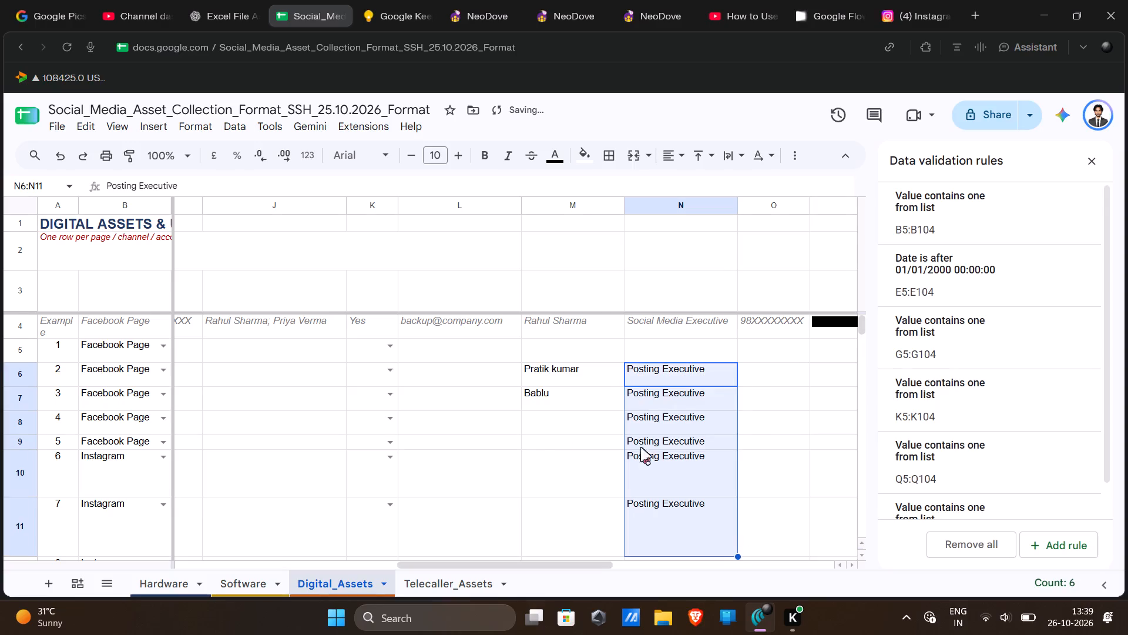
click(573, 438)
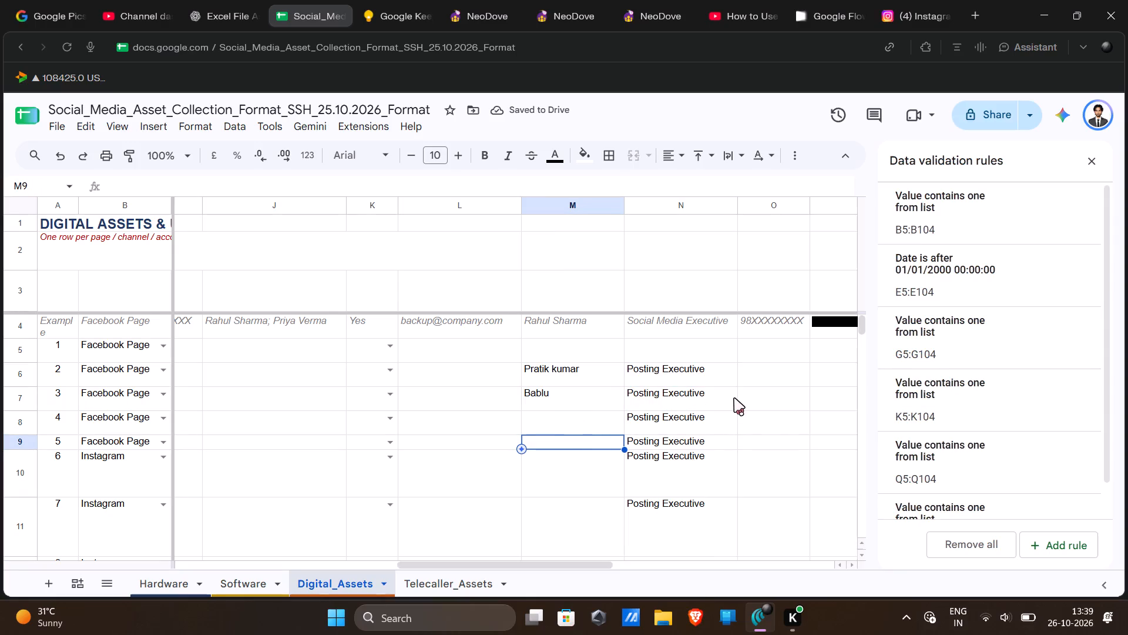
Set the third Facebook Page row's access role in Q7 to Manager.
scroll(734, 398, left, 5)
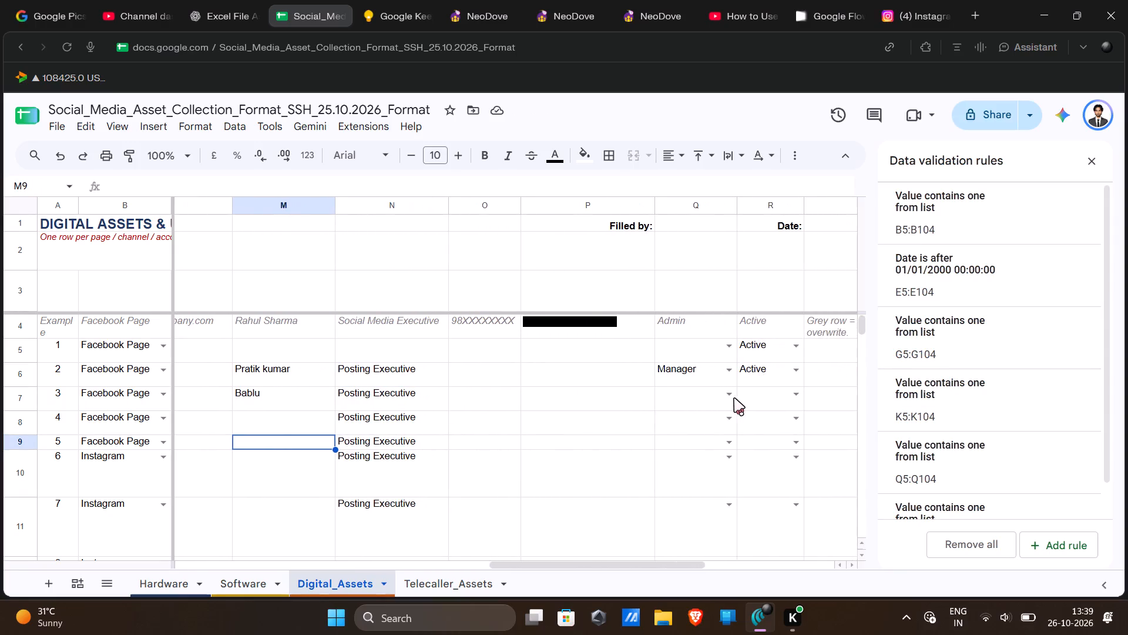
scroll(734, 398, left, 1)
click(734, 398)
click(717, 483)
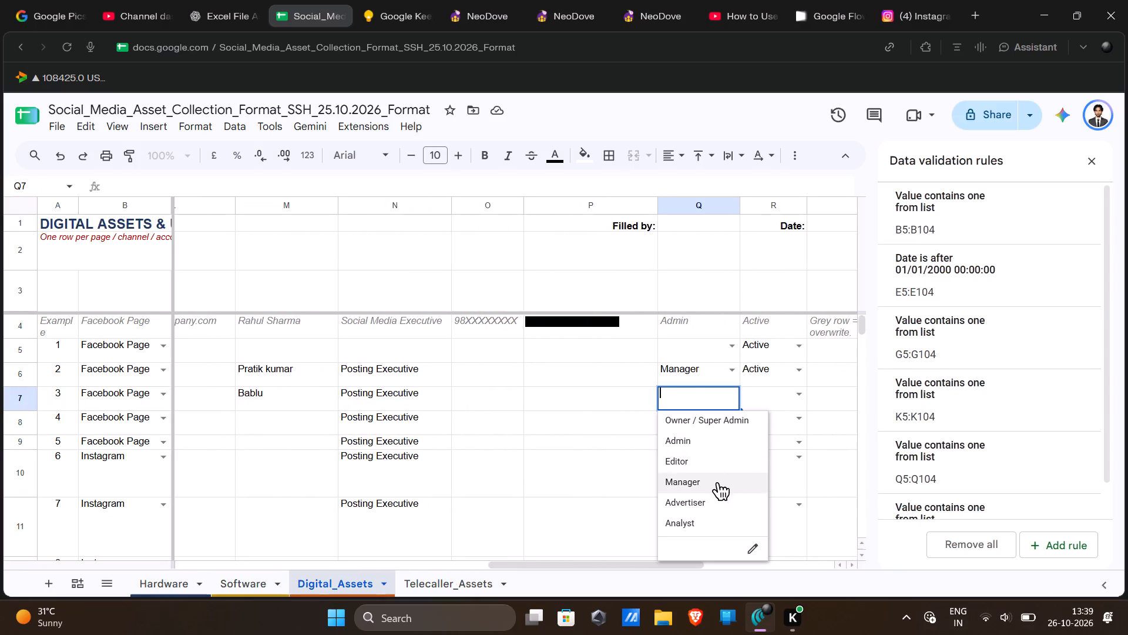
Review the page links and ownership entries alongside the managing-person columns for the Facebook and Instagram rows.
scroll(598, 423, right, 3)
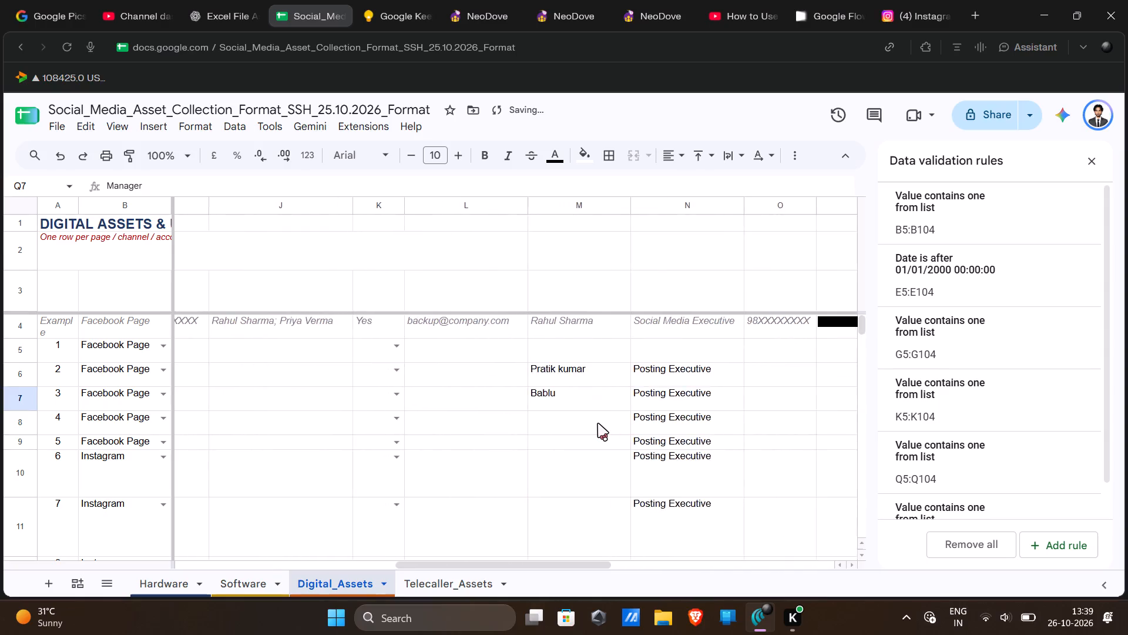
scroll(598, 423, right, 3)
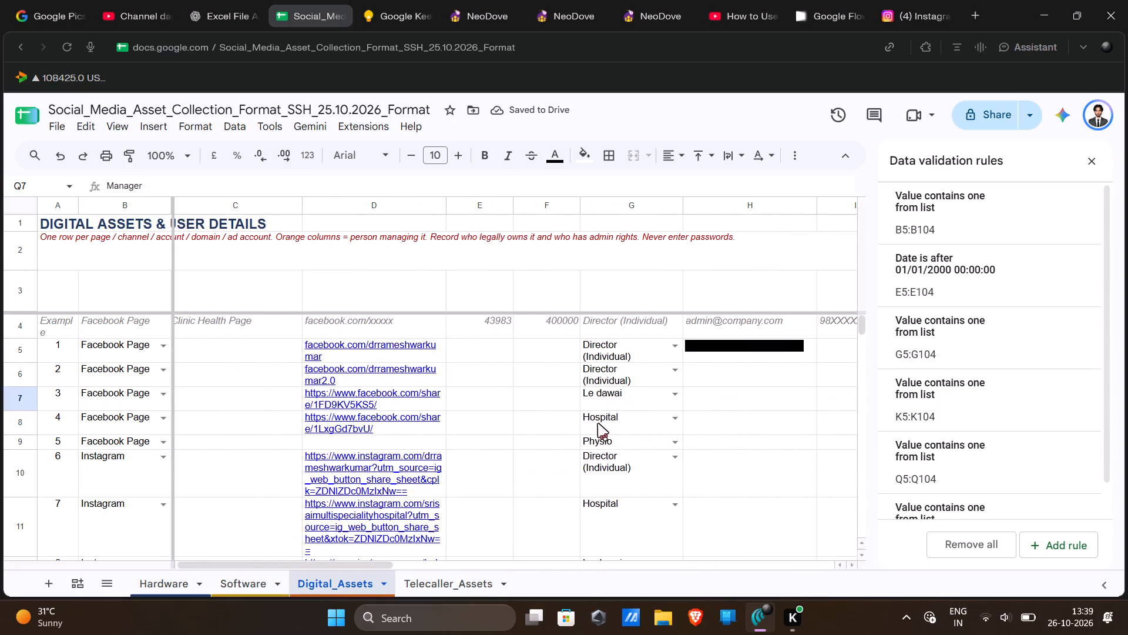
scroll(598, 423, right, 1)
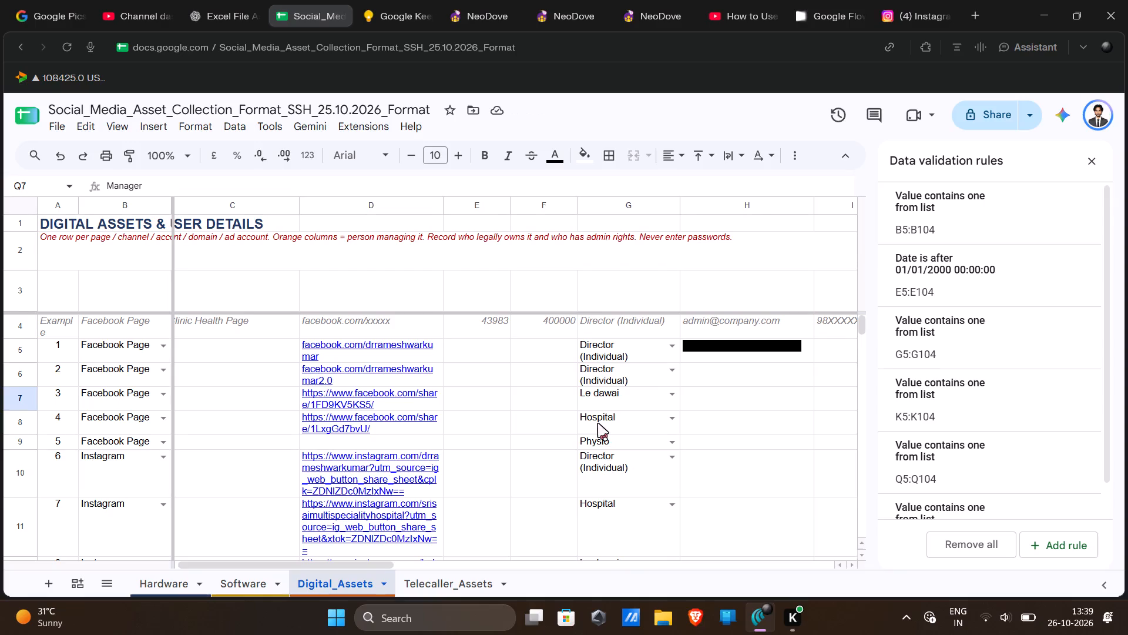
scroll(598, 423, left, 5)
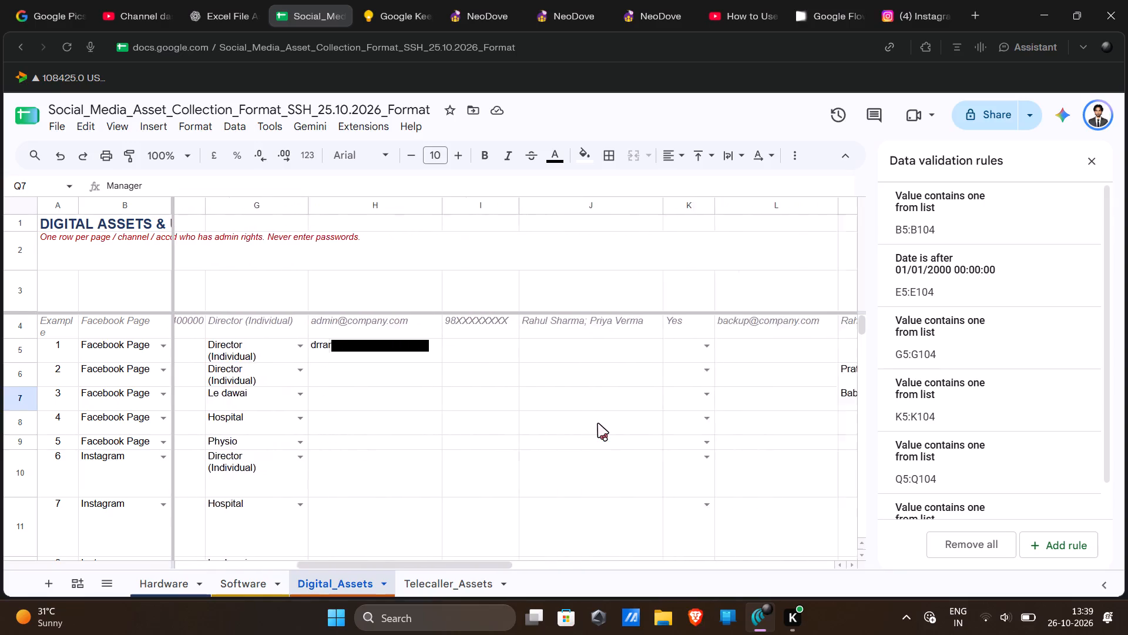
scroll(598, 423, left, 1)
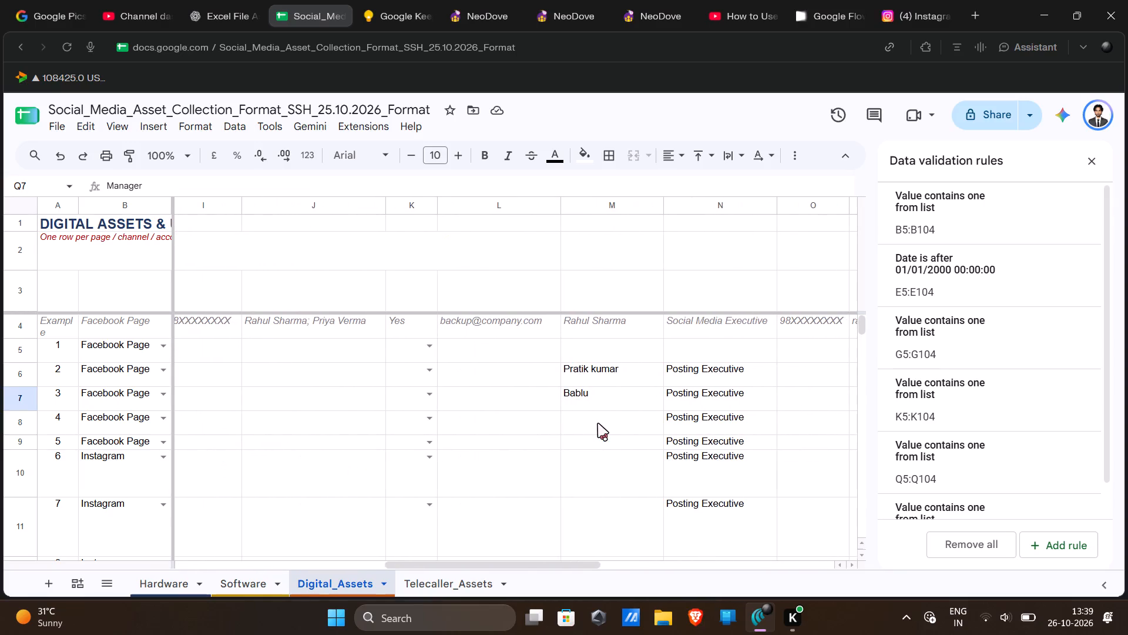
scroll(598, 423, left, 1)
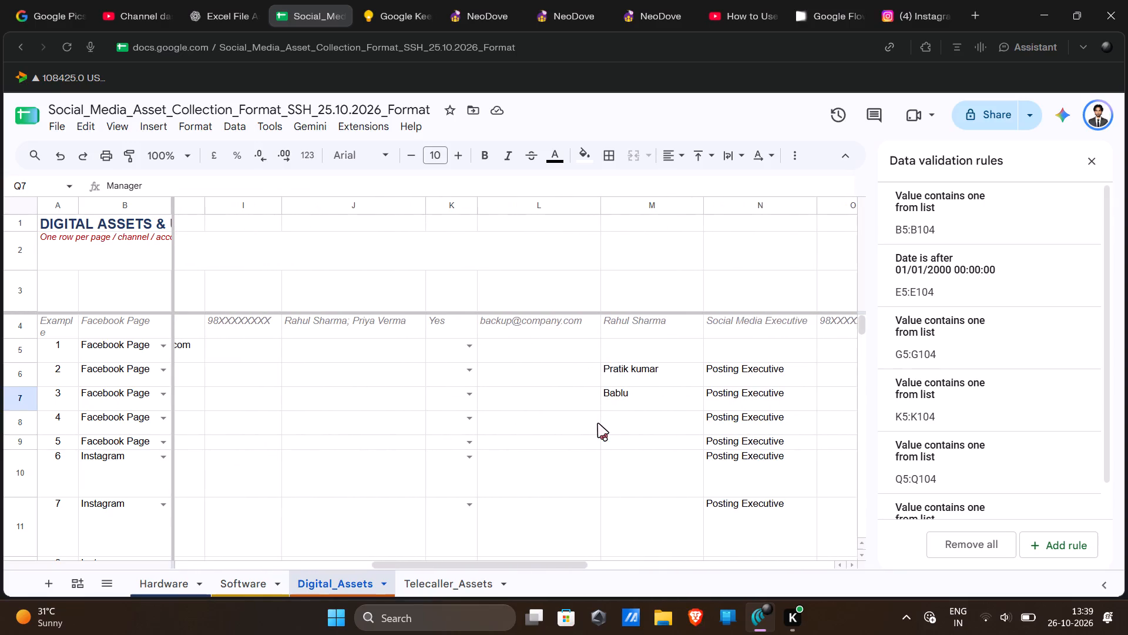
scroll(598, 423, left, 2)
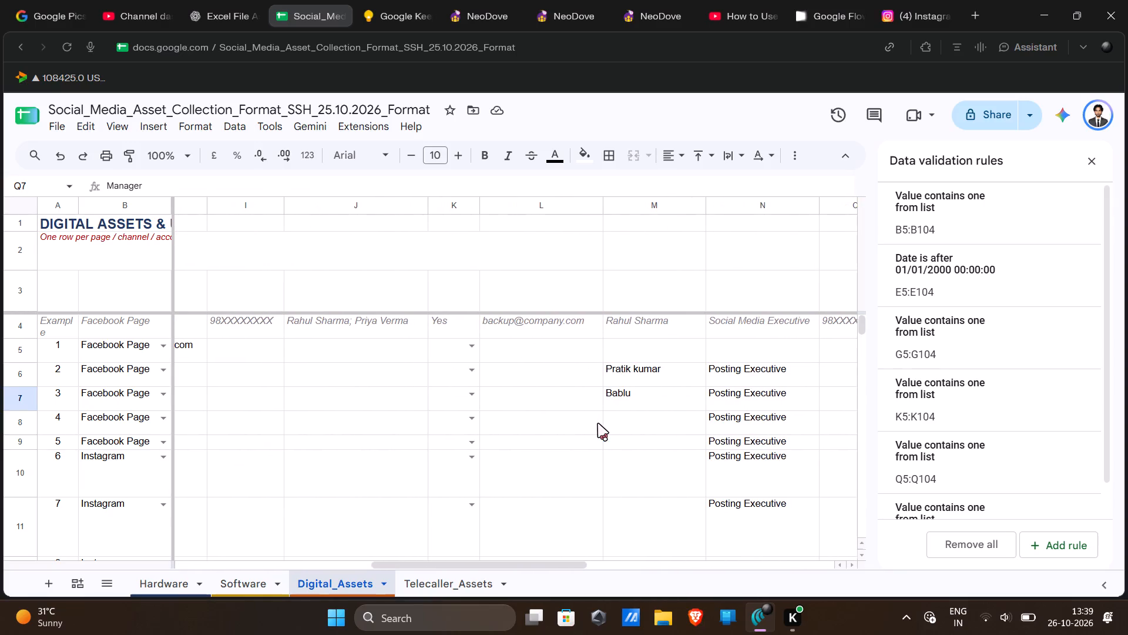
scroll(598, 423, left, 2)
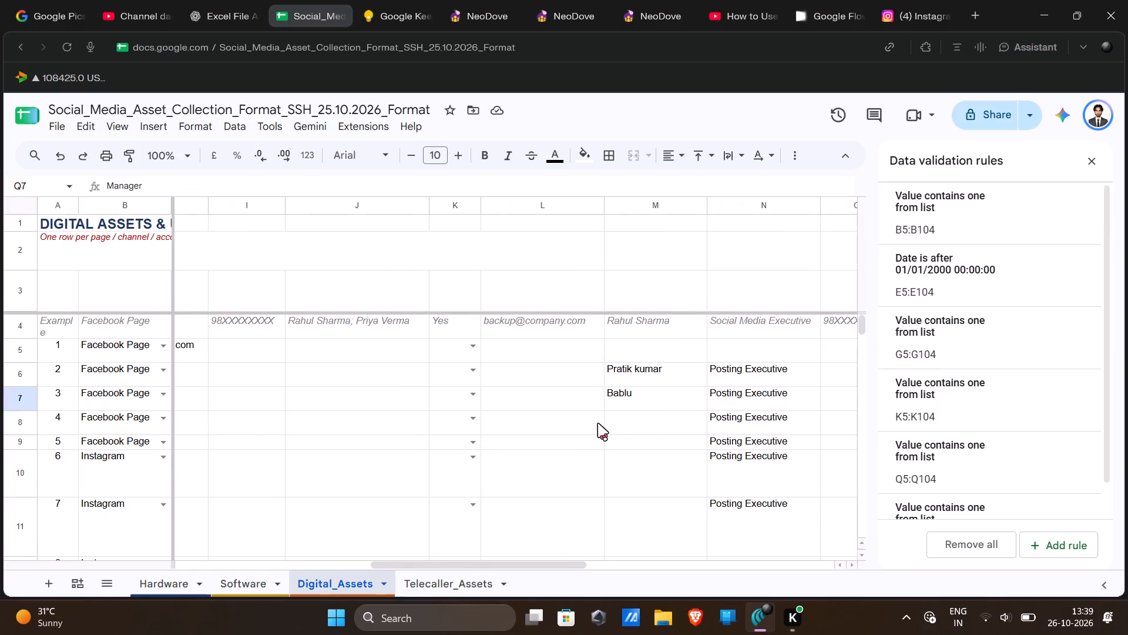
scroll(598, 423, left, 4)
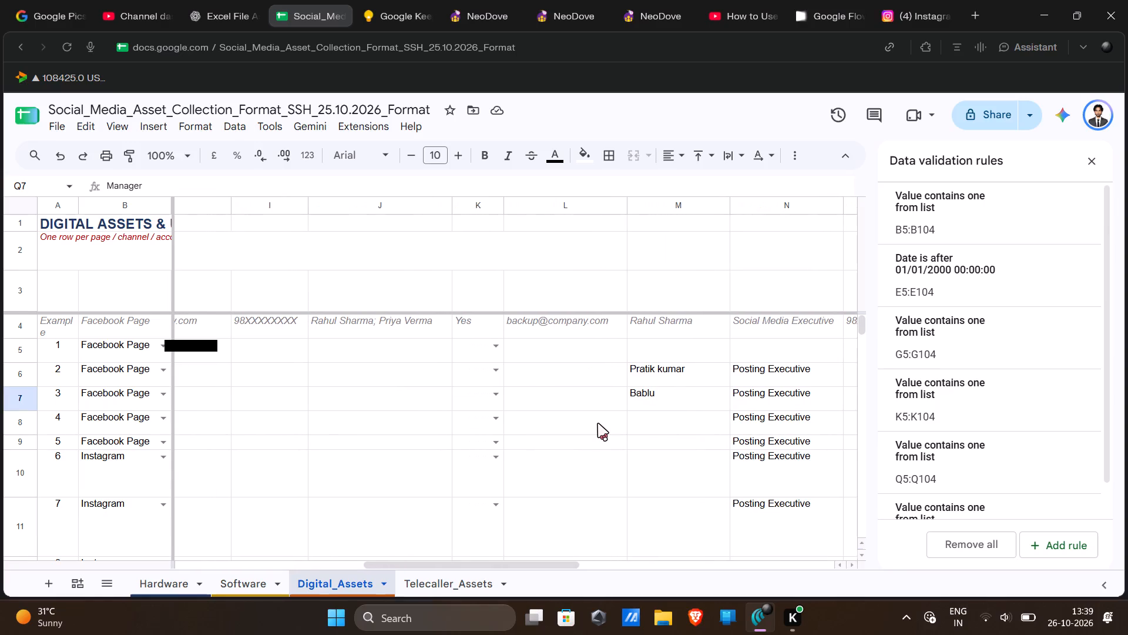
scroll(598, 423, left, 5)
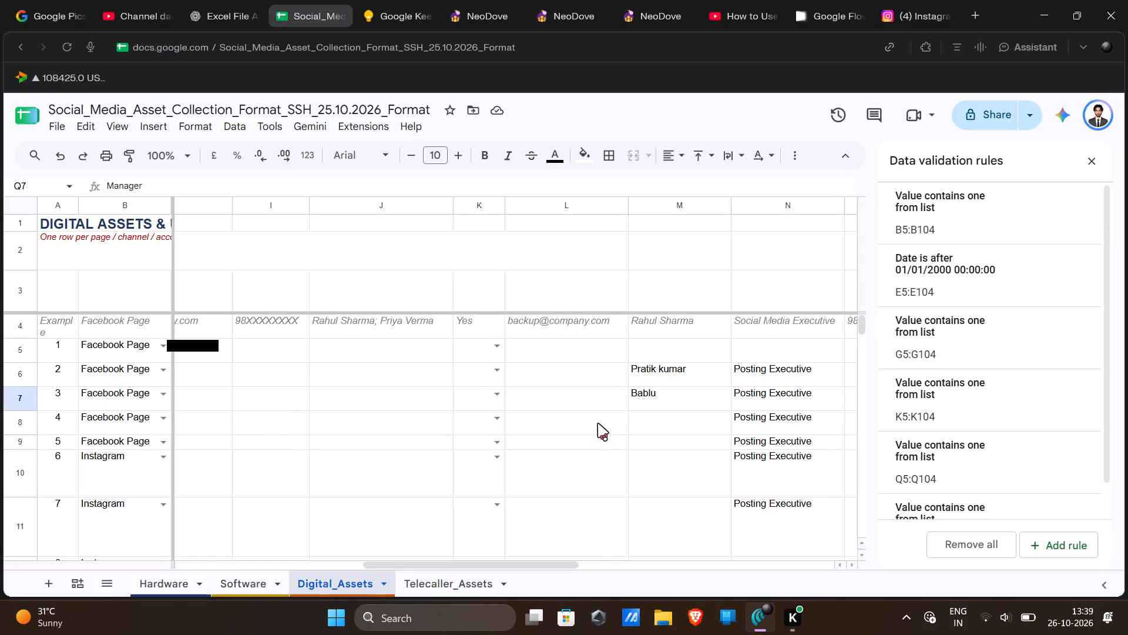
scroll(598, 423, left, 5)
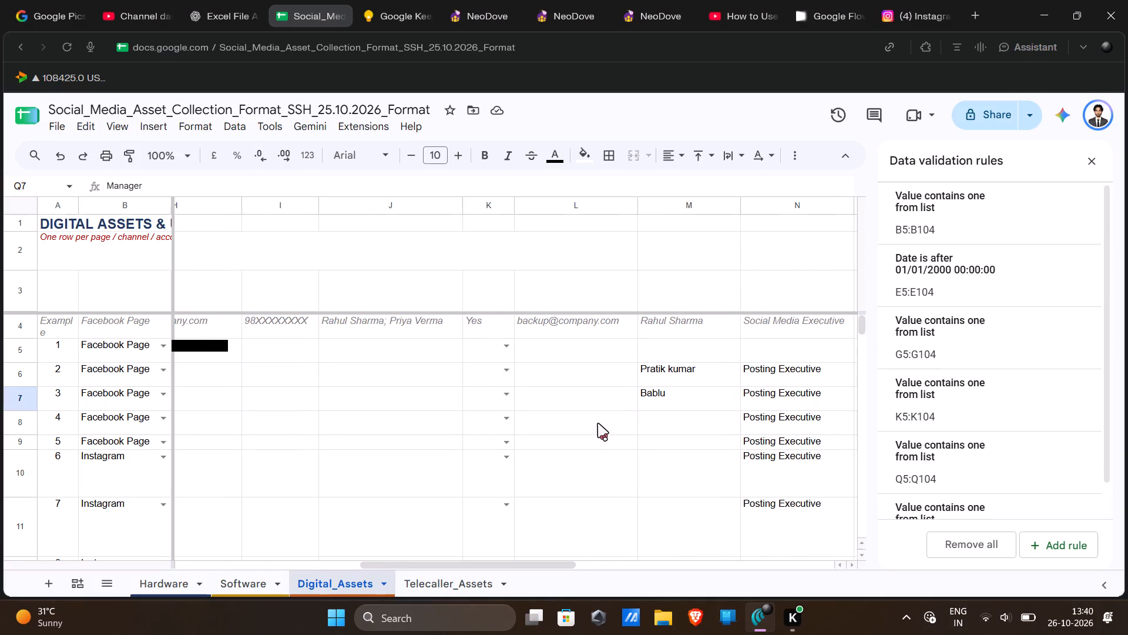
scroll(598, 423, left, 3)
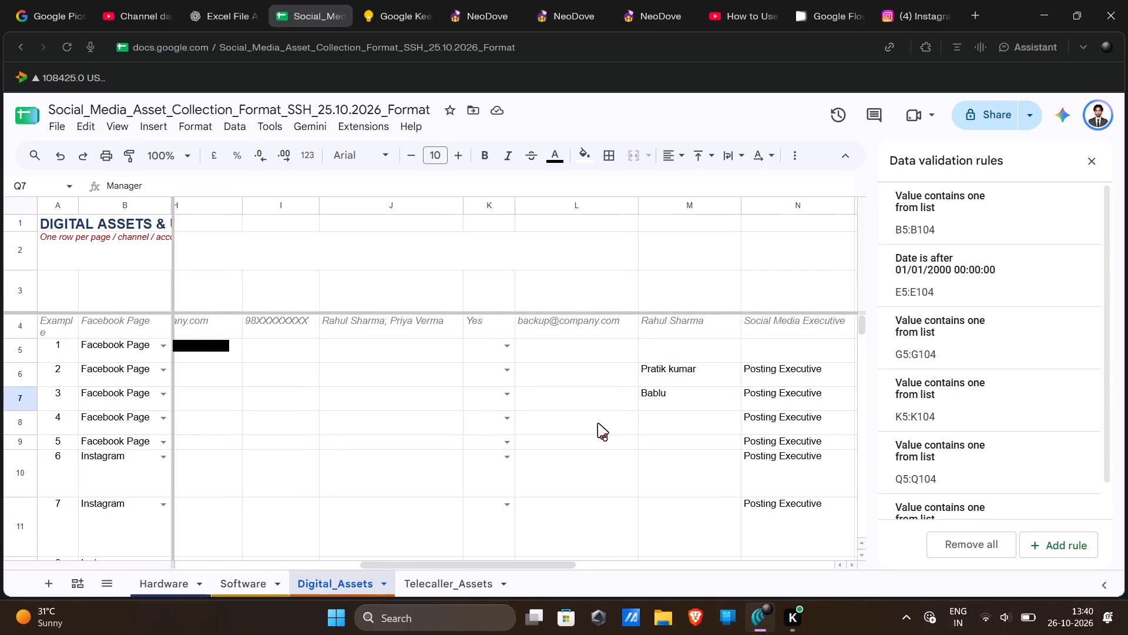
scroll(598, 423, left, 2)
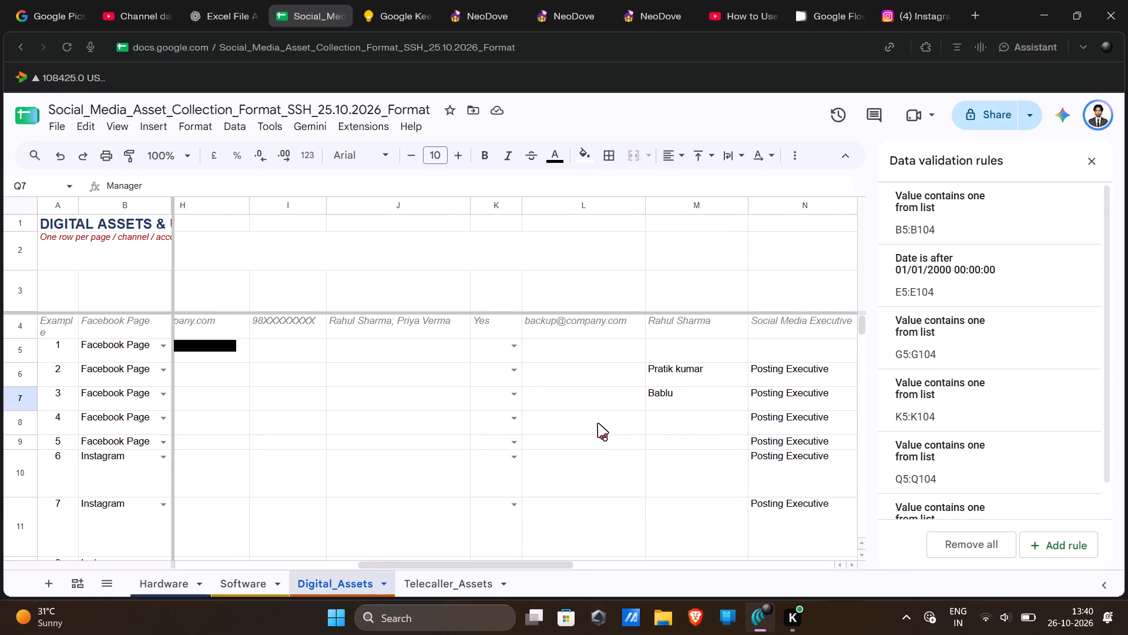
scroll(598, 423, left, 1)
Enter Vishal as the managing person in cell M8 of the fourth Facebook Page row.
scroll(598, 423, left, 1)
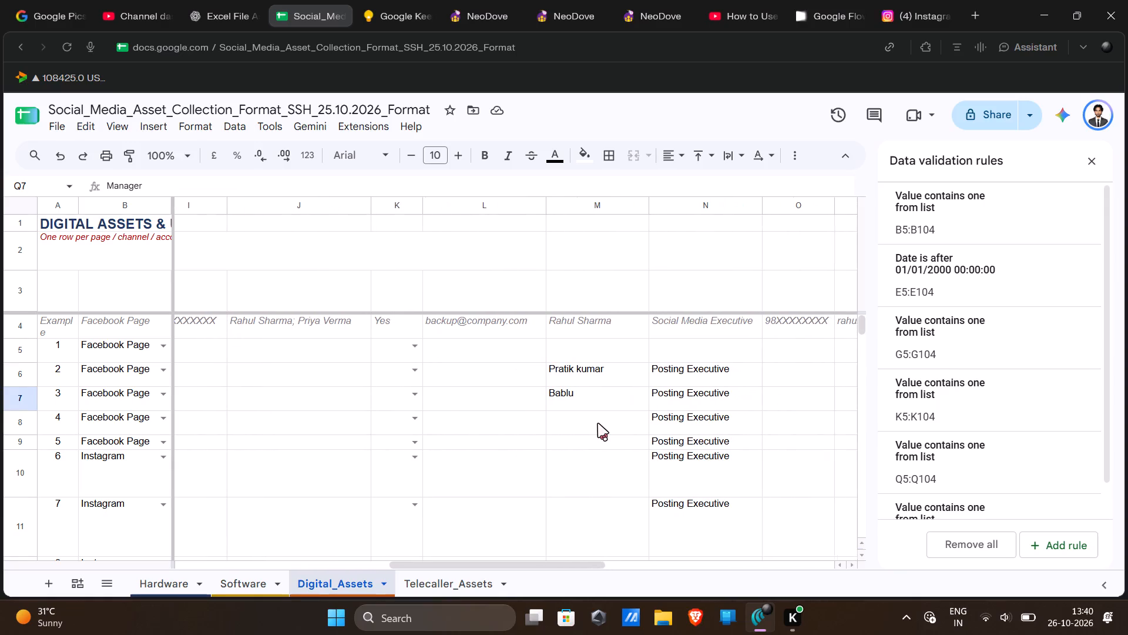
scroll(598, 423, left, 1)
right_click(598, 423)
double_click(589, 423)
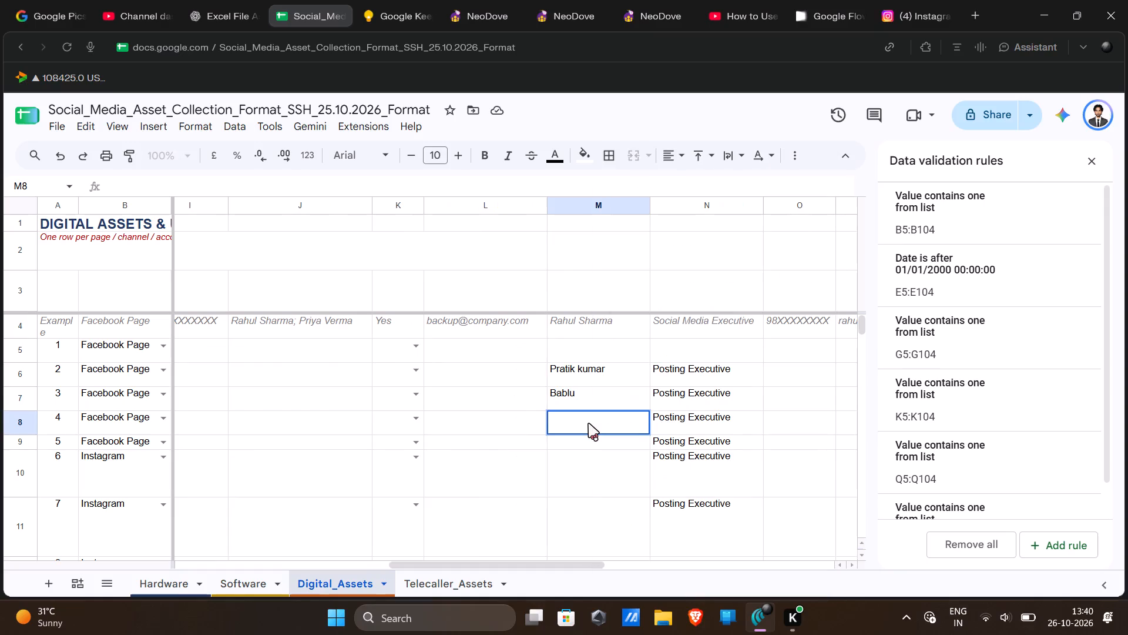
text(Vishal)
scroll(579, 446, right, 2)
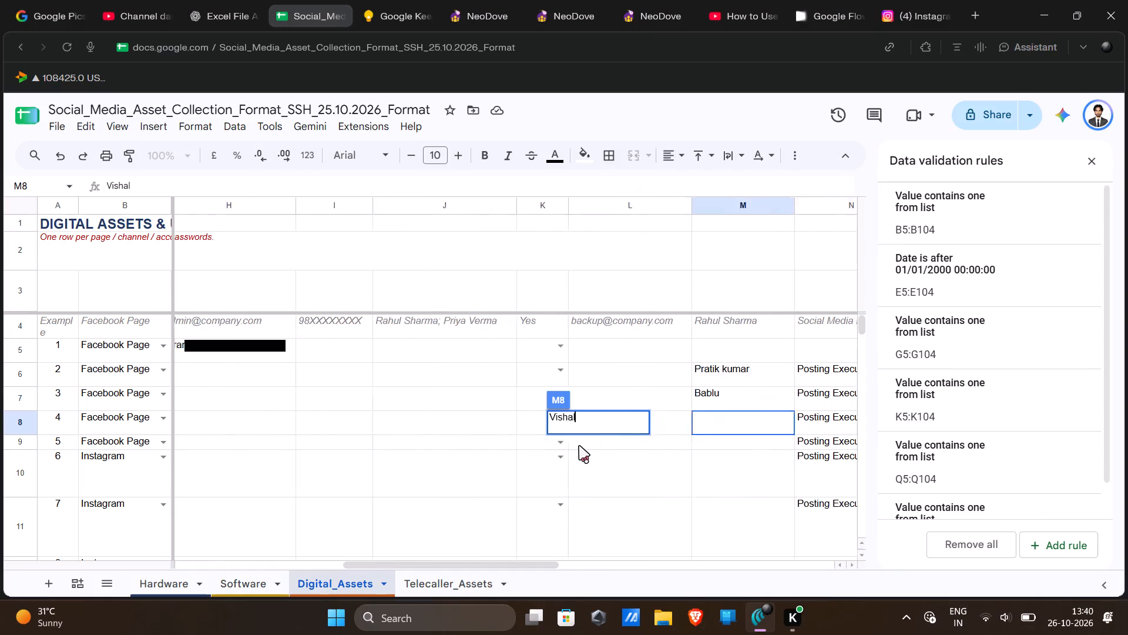
scroll(579, 446, right, 6)
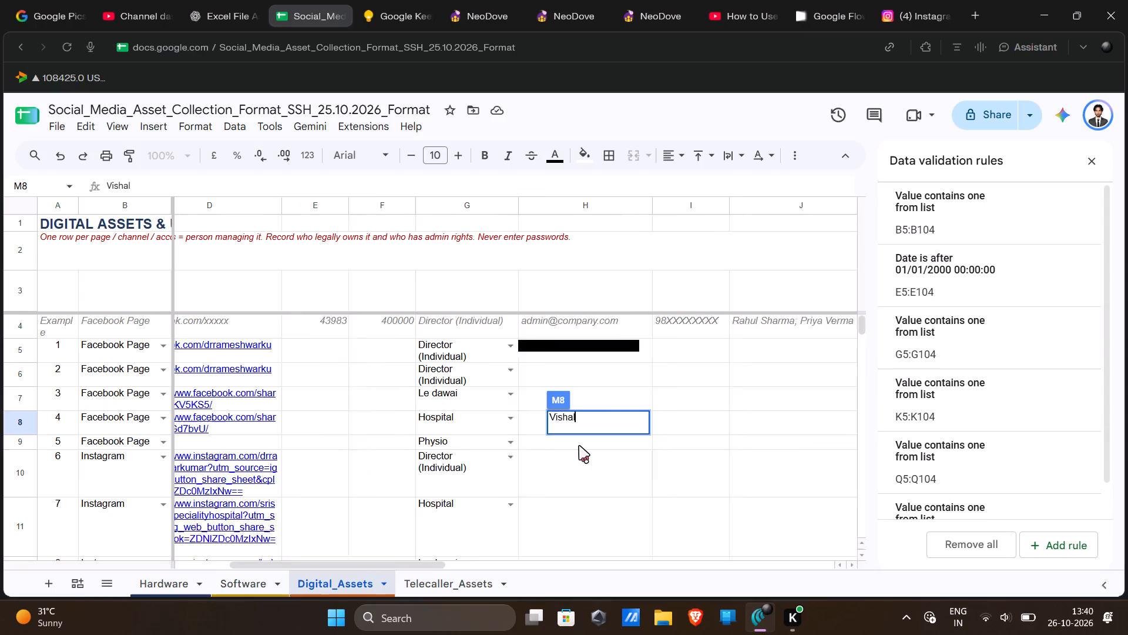
scroll(579, 446, right, 2)
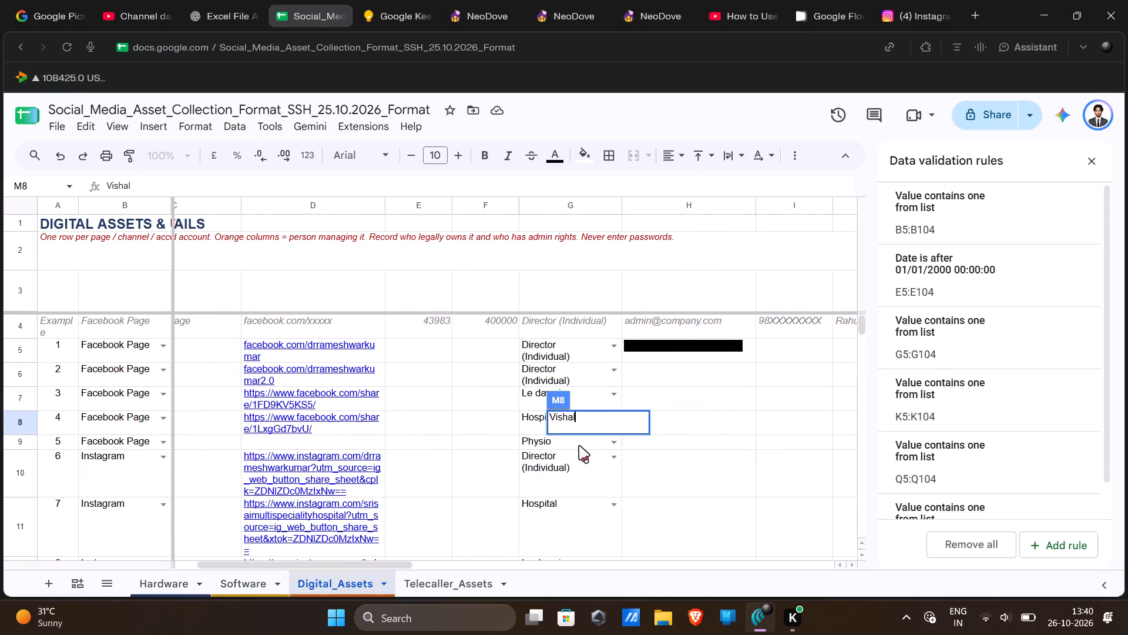
scroll(579, 446, right, 1)
click(400, 10)
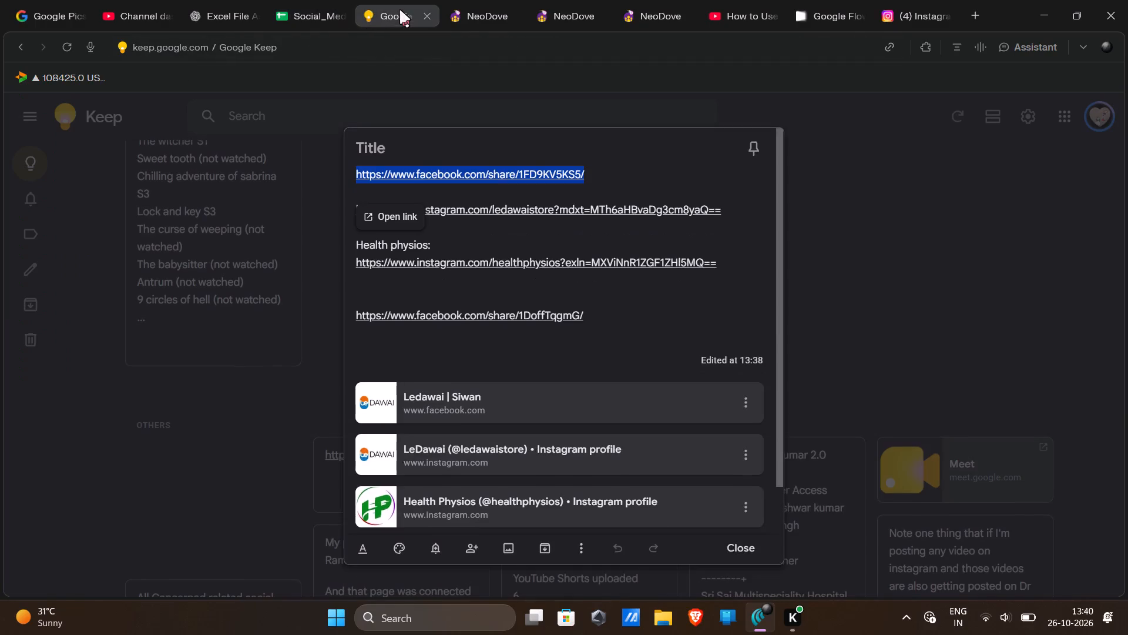
drag(609, 322, 350, 310)
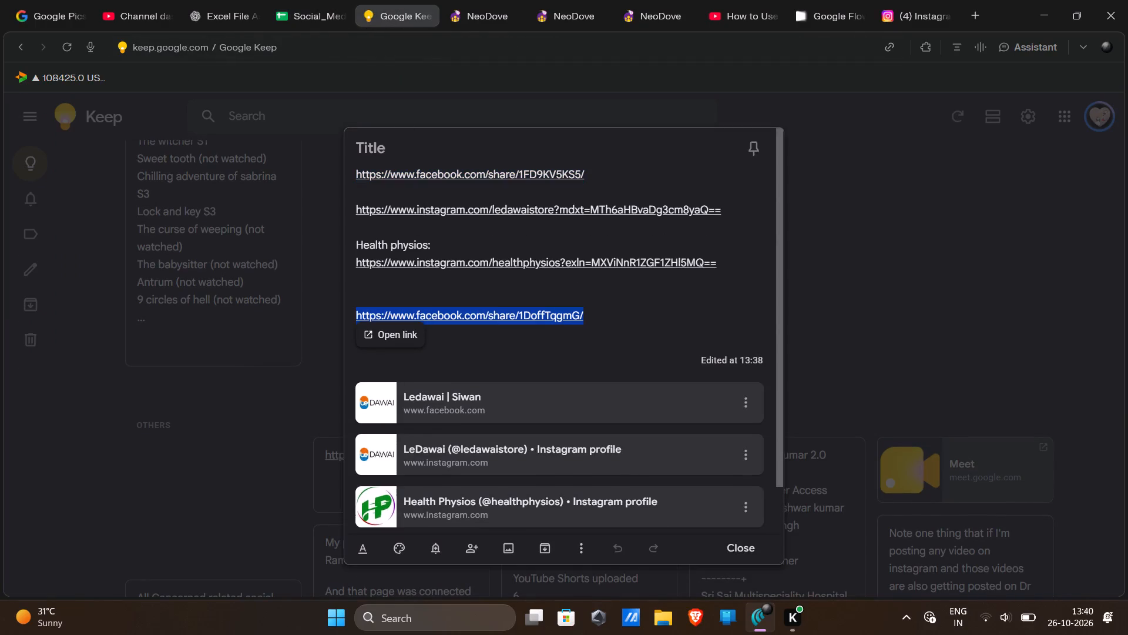
drag(350, 310, 348, 311)
key(ctrl+c)
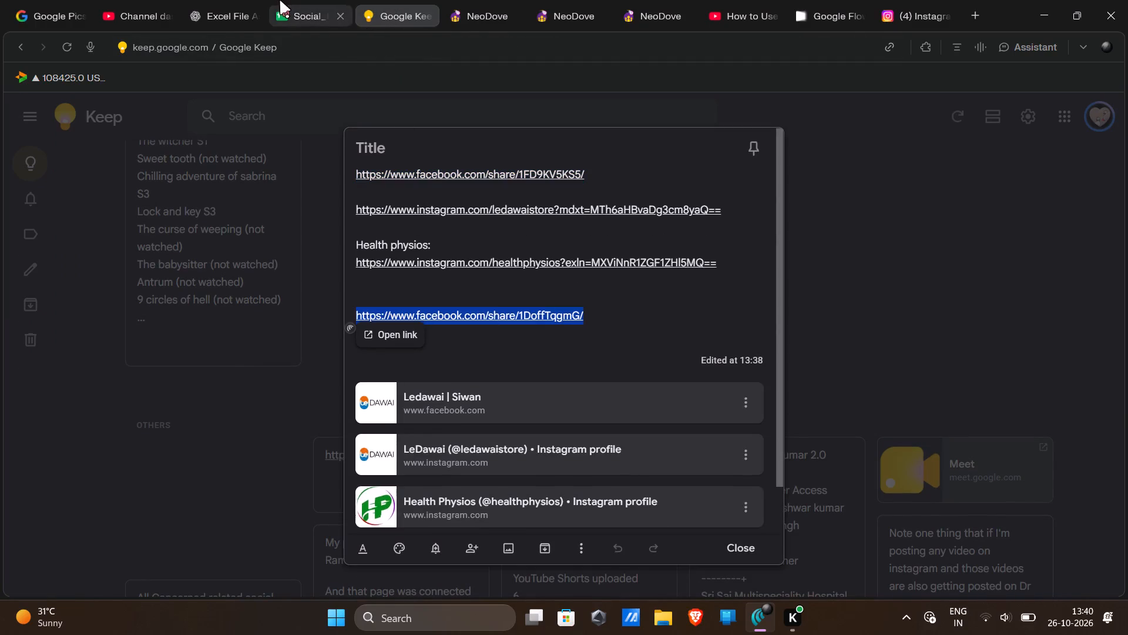
click(280, 2)
double_click(335, 439)
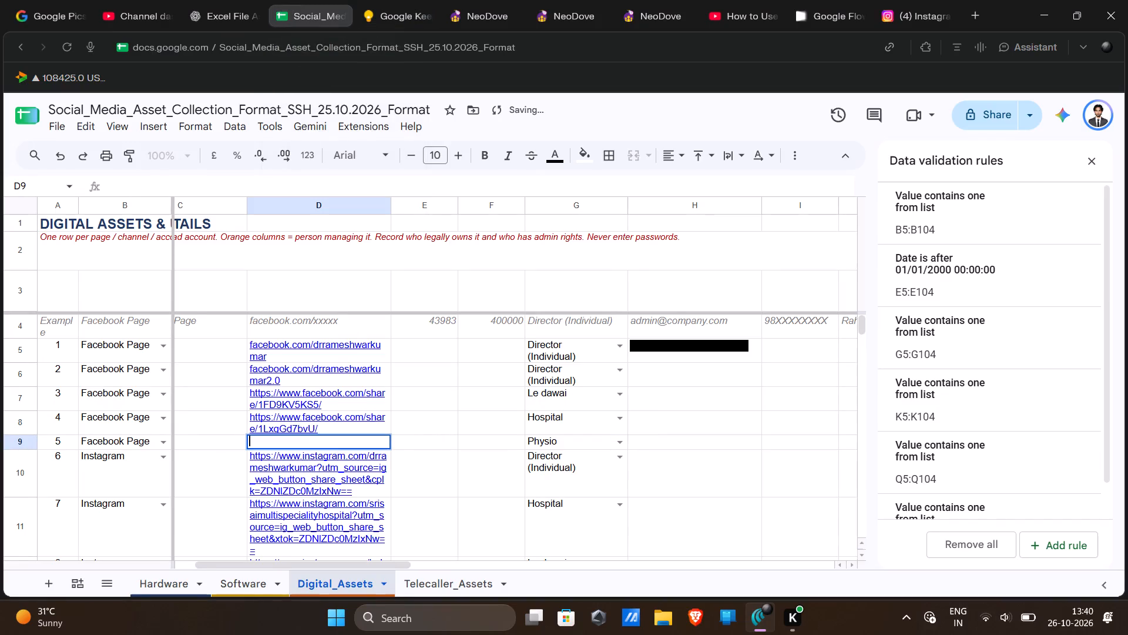
key(ctrl+v)
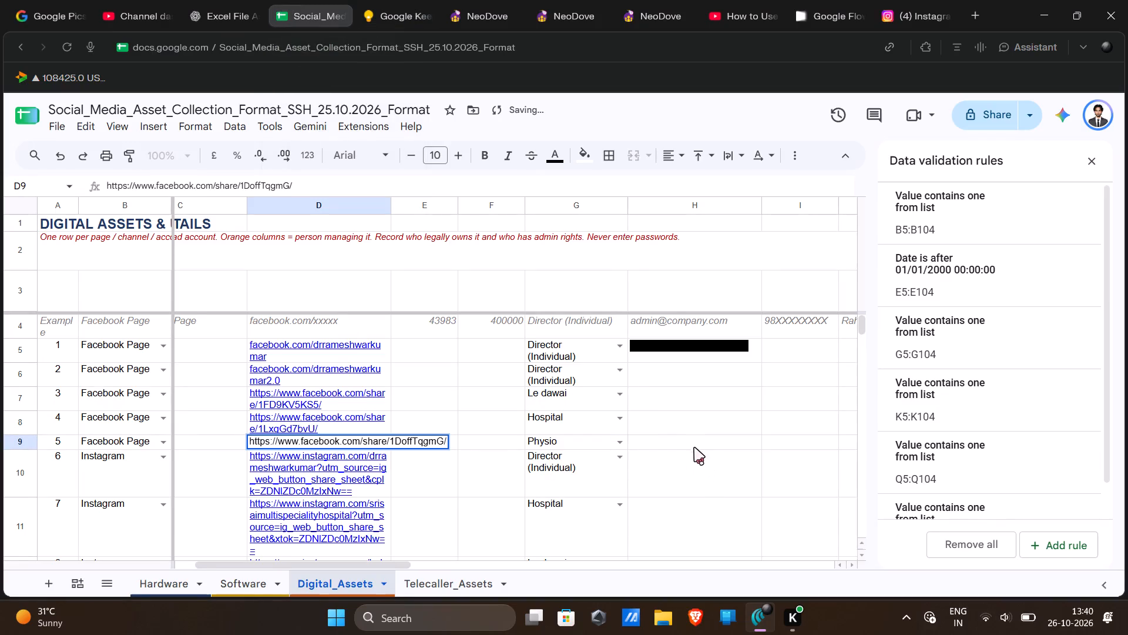
click(690, 447)
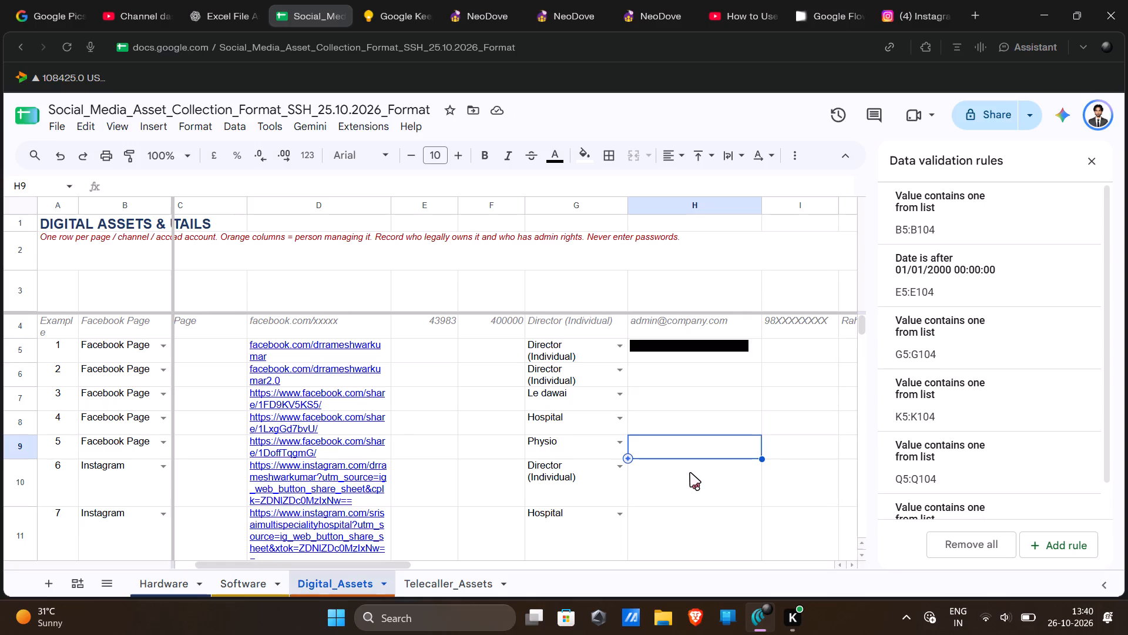
Enter Bablu as the managing person in cell M9 of the fifth Facebook Page row.
scroll(690, 473, left, 5)
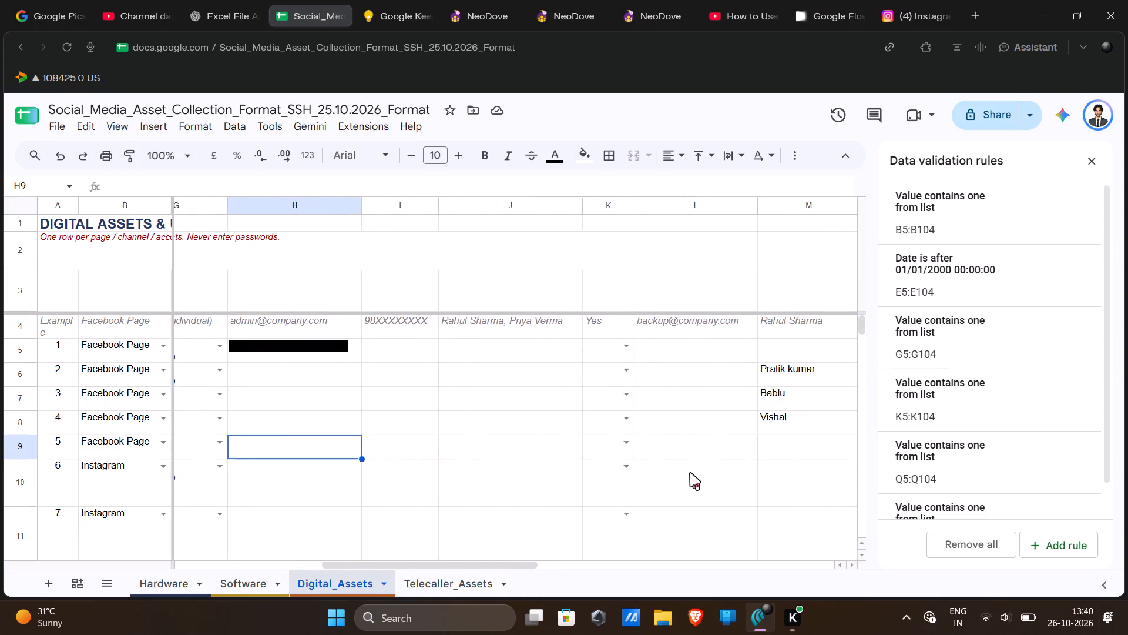
scroll(690, 473, left, 2)
double_click(750, 444)
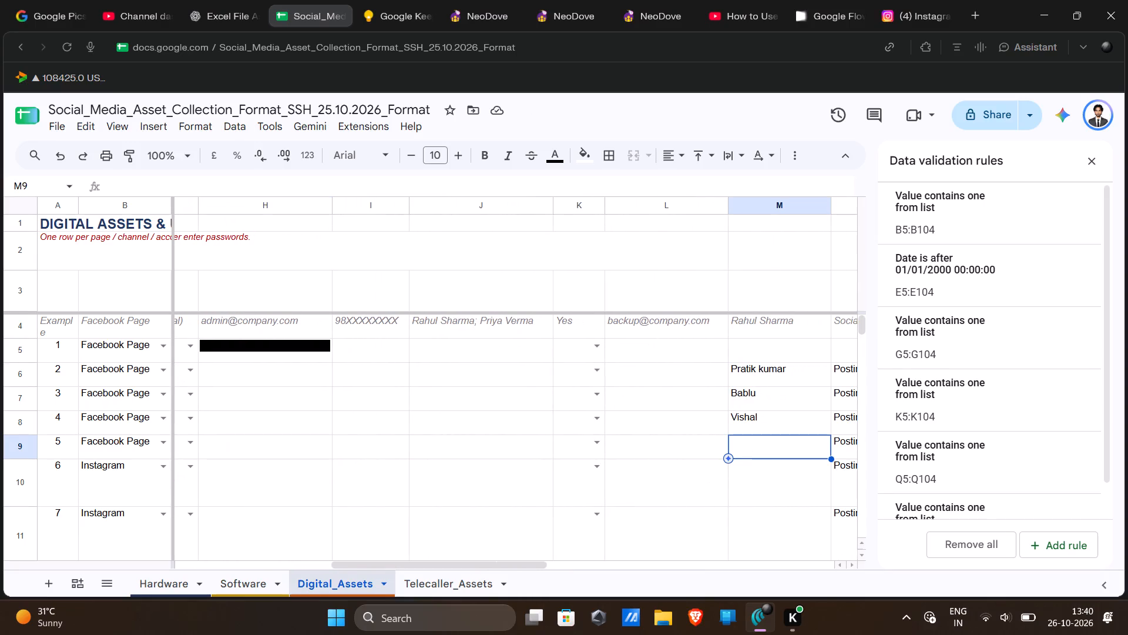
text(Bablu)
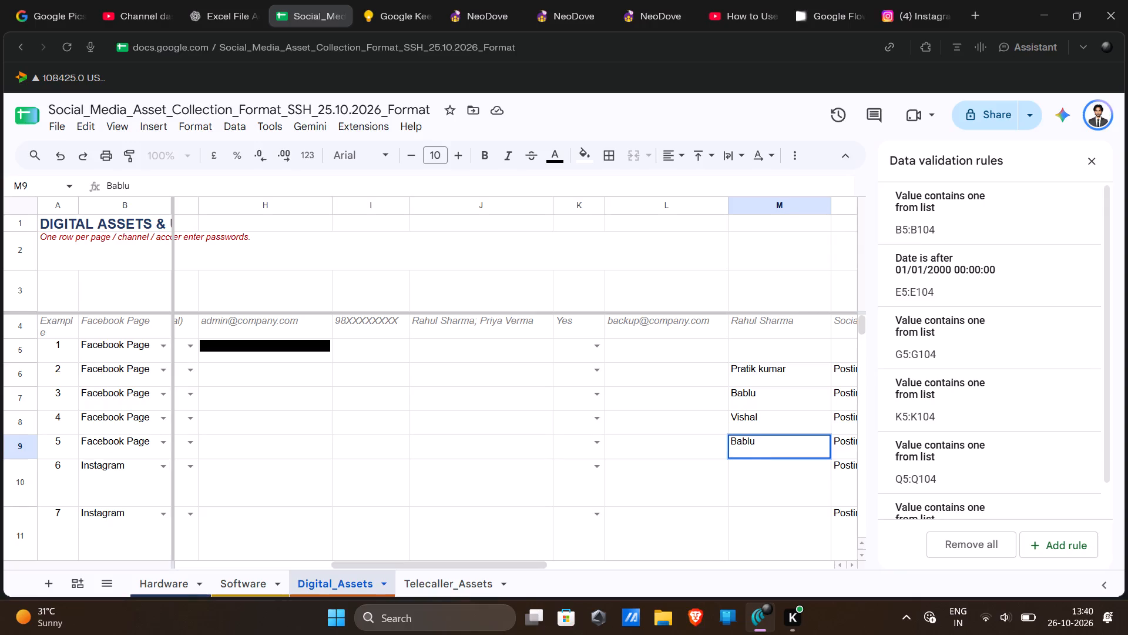
scroll(750, 444, left, 1)
scroll(778, 489, left, 2)
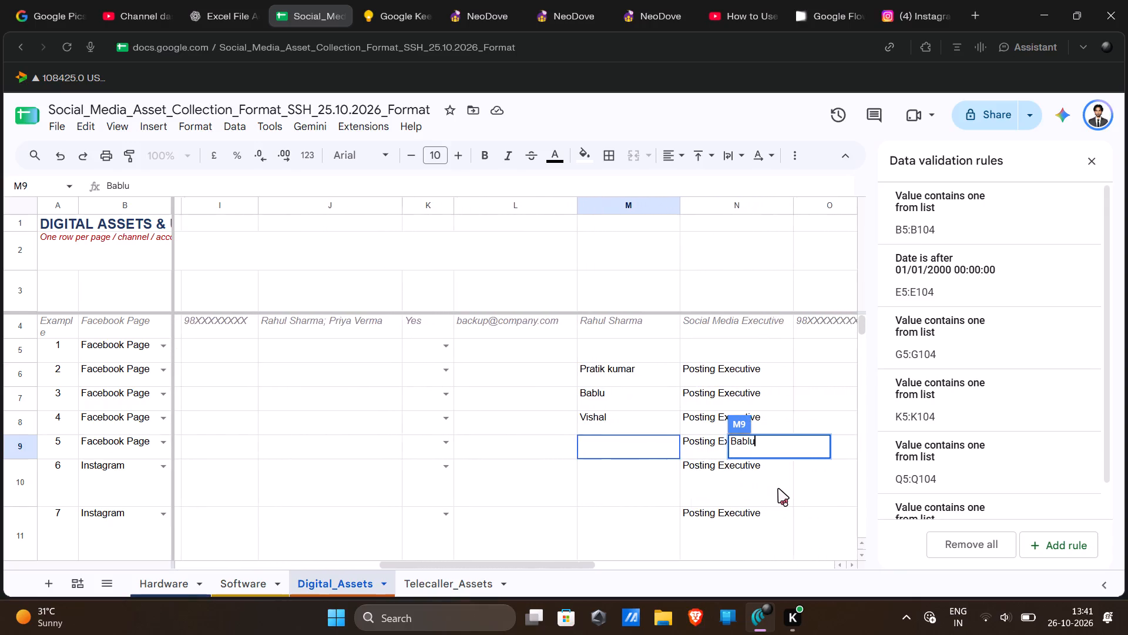
scroll(778, 489, left, 2)
click(778, 489)
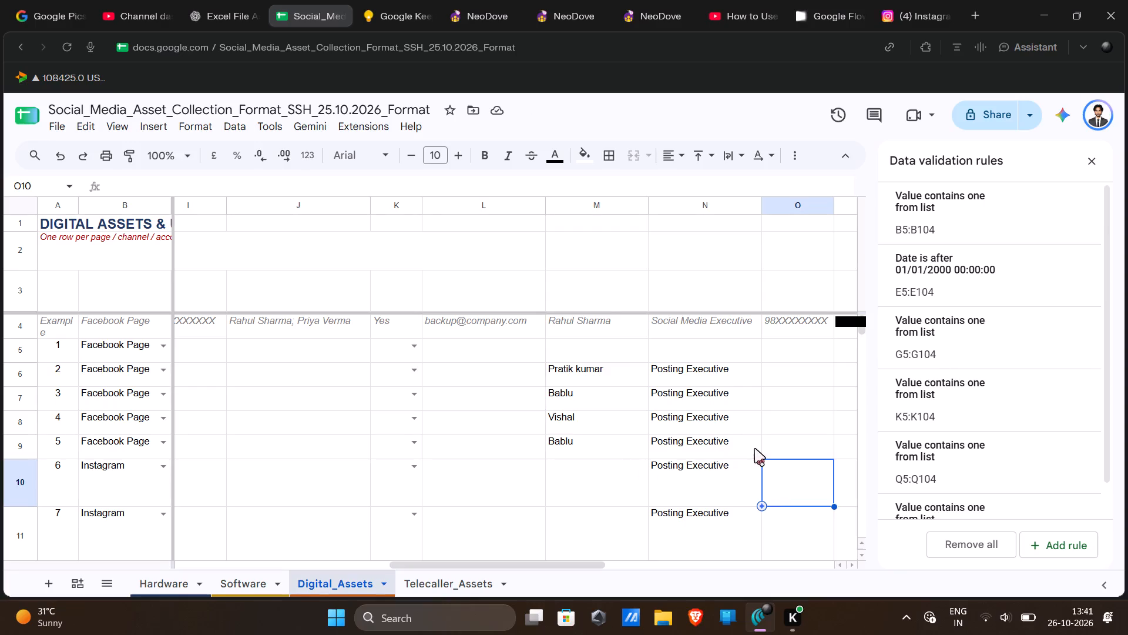
Set the access role to Editor in Q9 for the fifth Facebook Page row and to Manager in Q8 for the fourth.
scroll(775, 444, left, 4)
double_click(775, 444)
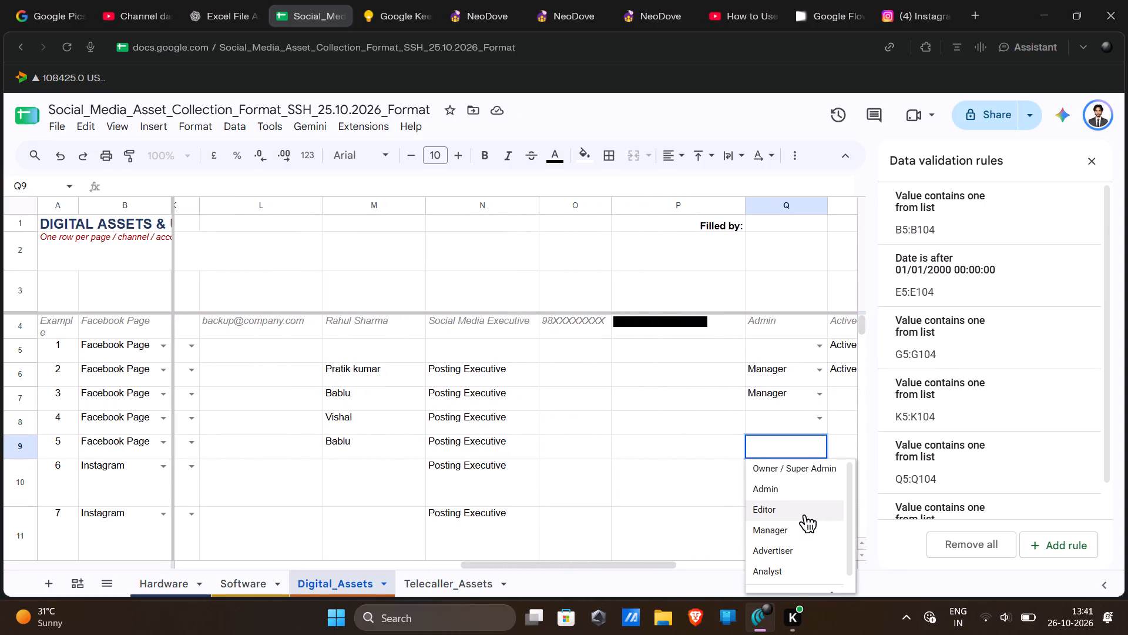
click(804, 516)
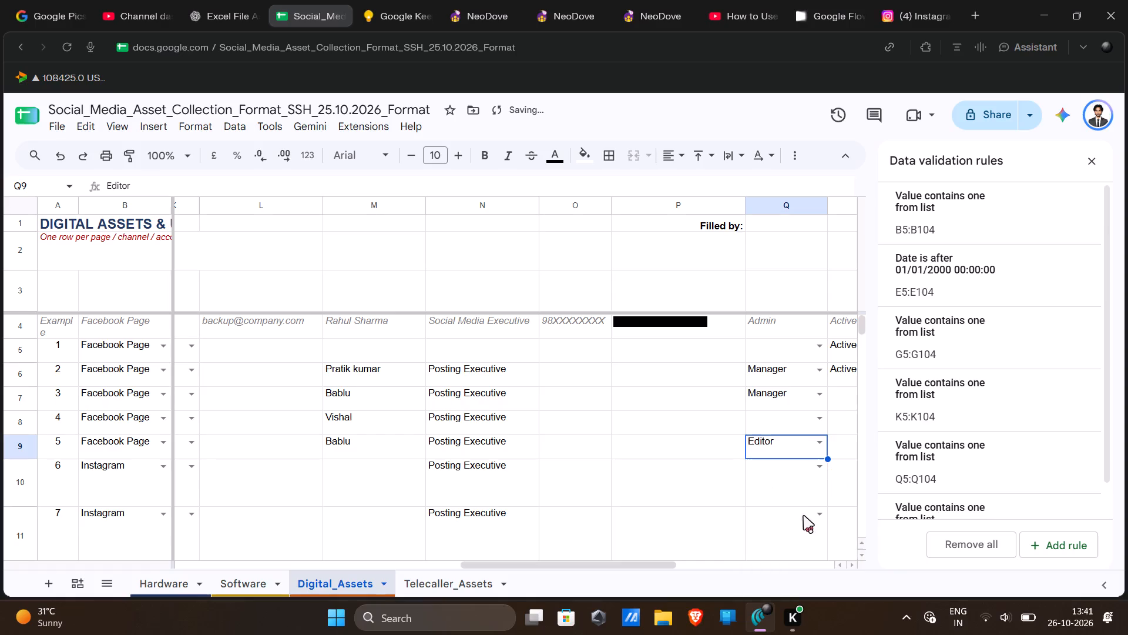
click(820, 422)
click(820, 515)
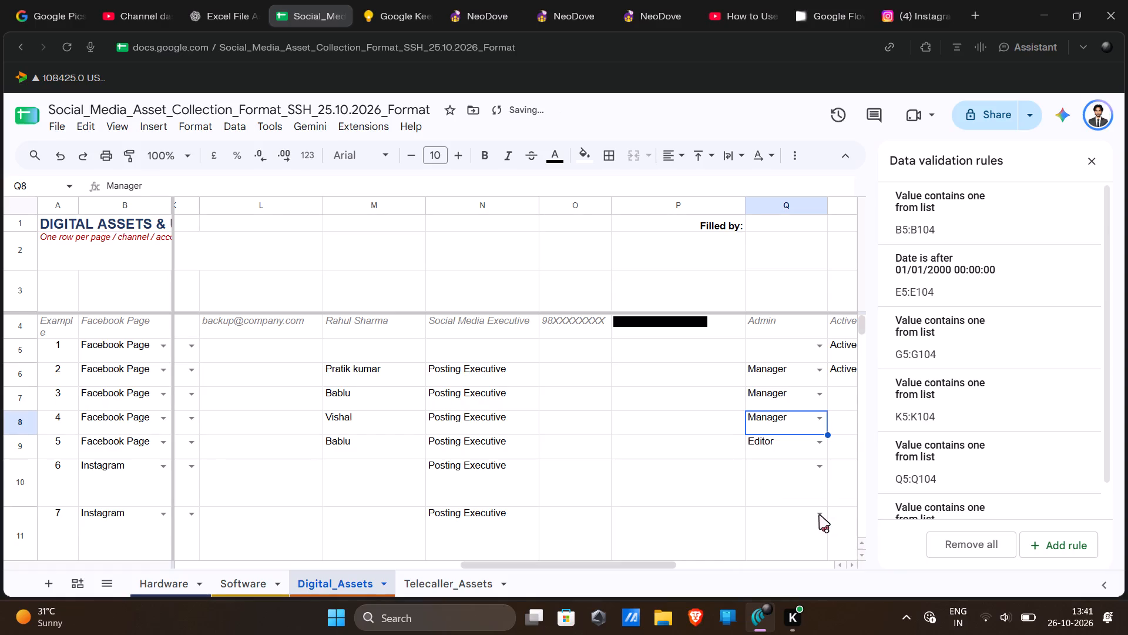
Review the page links and ownership entries against the managing persons, designations and access roles across the Facebook and Instagram rows.
click(687, 490)
scroll(522, 491, right, 1)
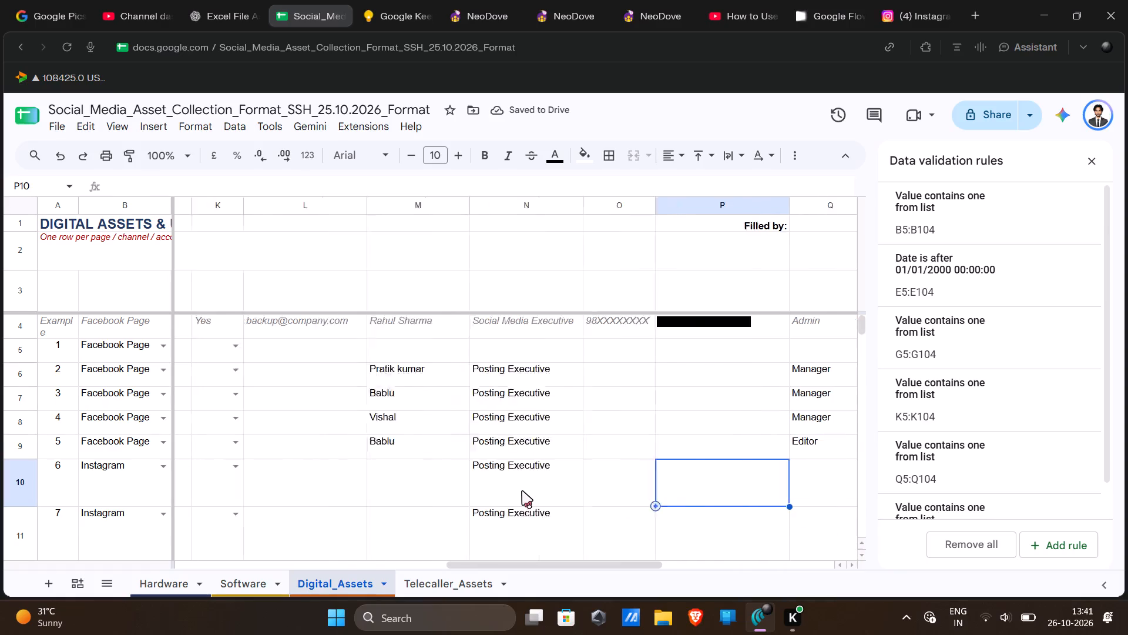
scroll(522, 491, right, 7)
scroll(522, 491, left, 1)
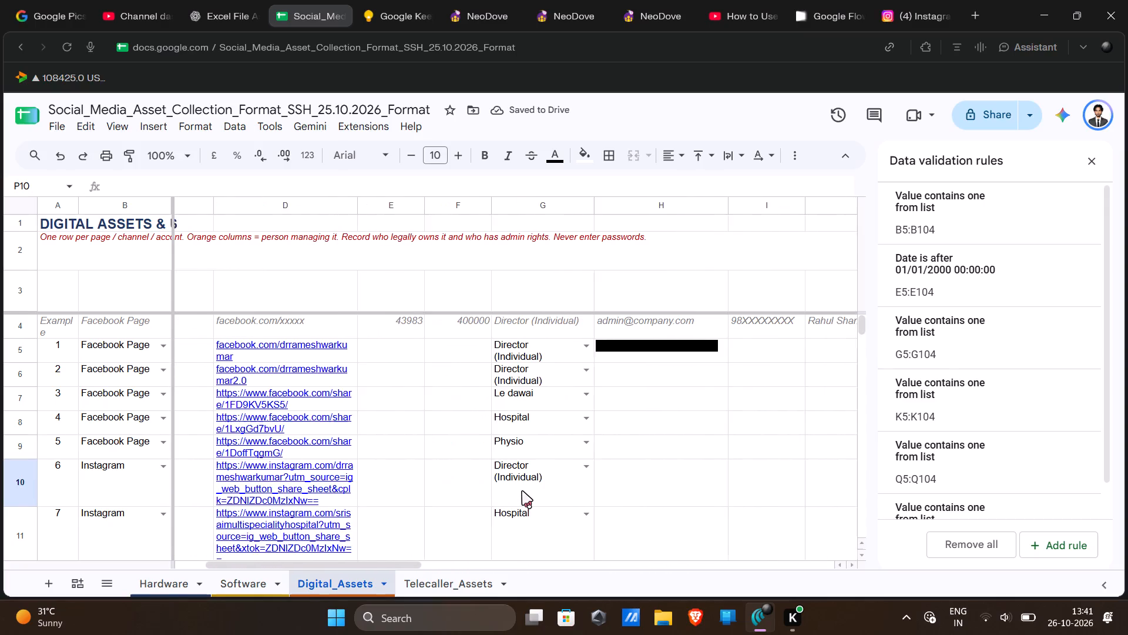
scroll(522, 491, left, 1)
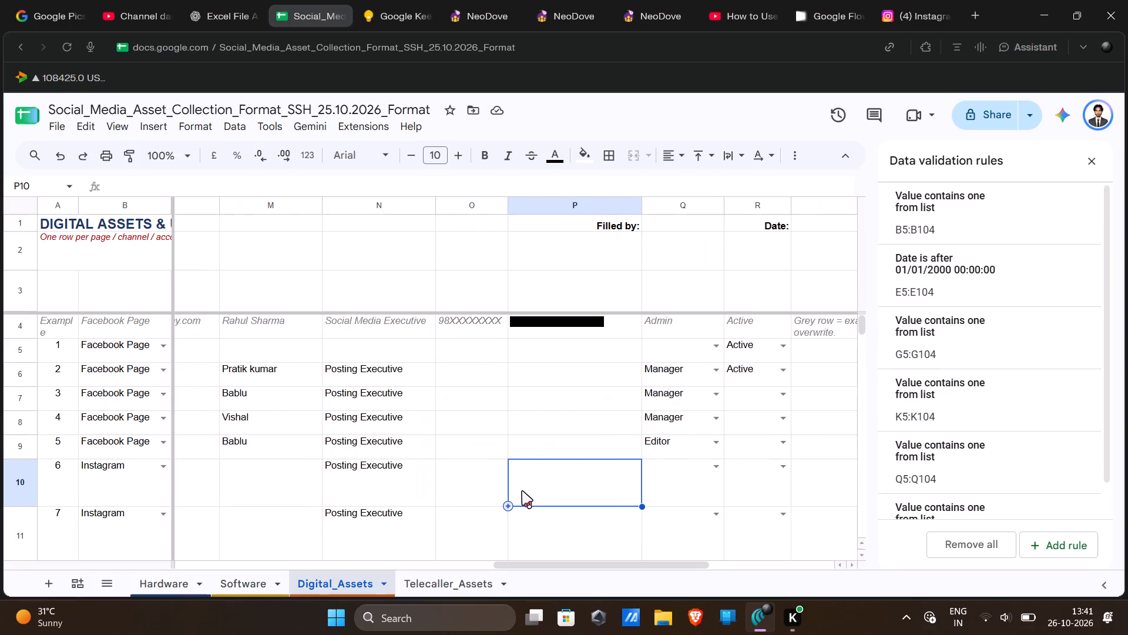
scroll(522, 491, right, 5)
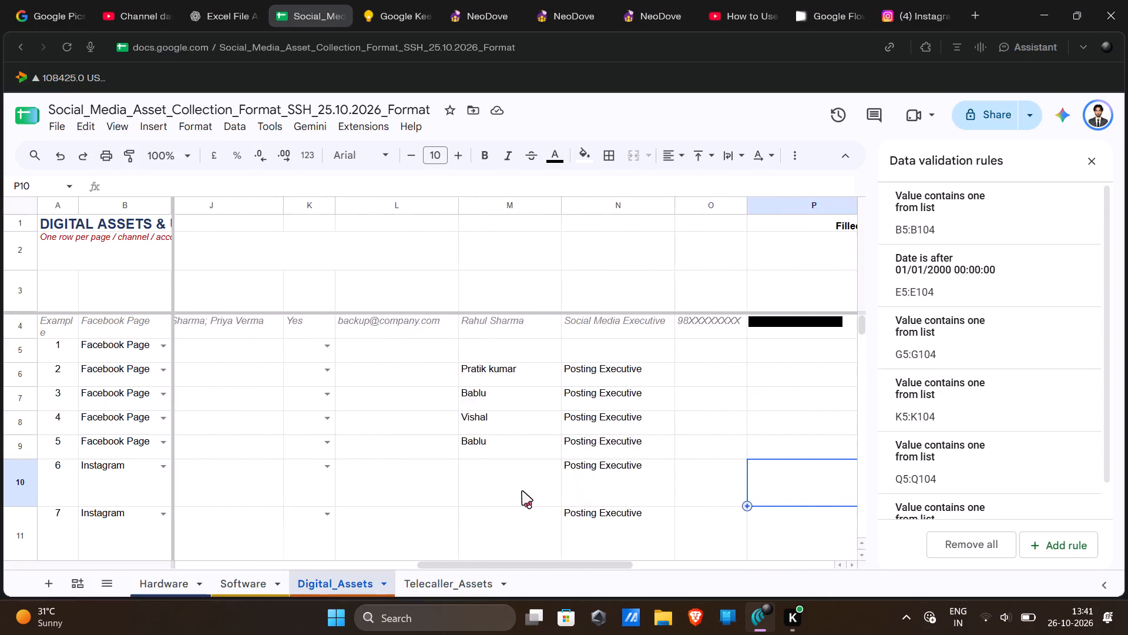
scroll(522, 491, right, 5)
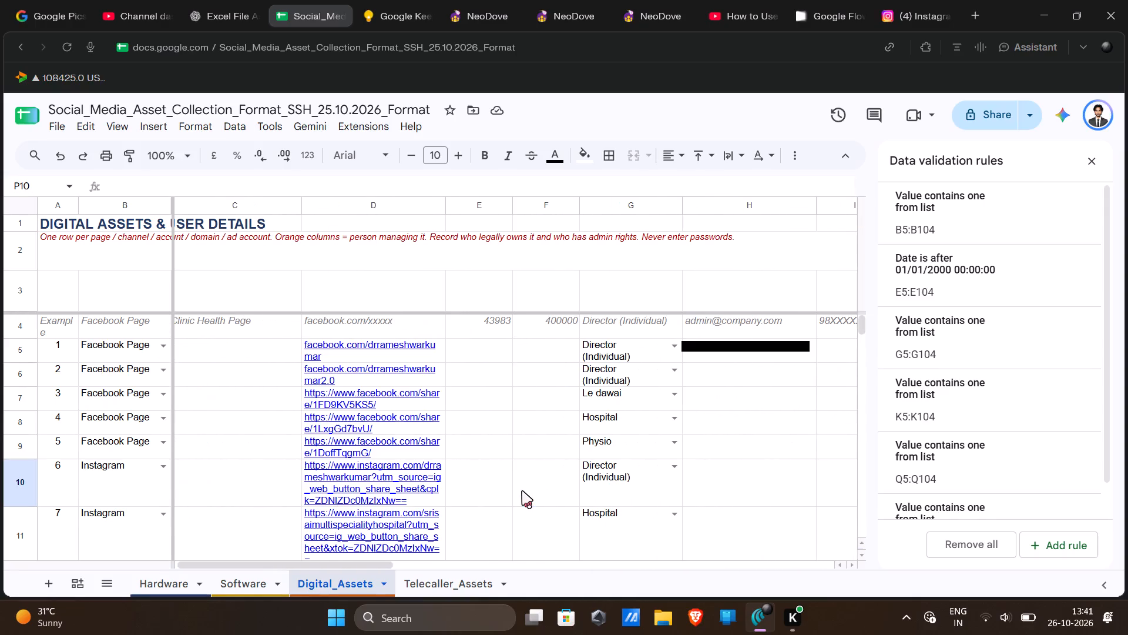
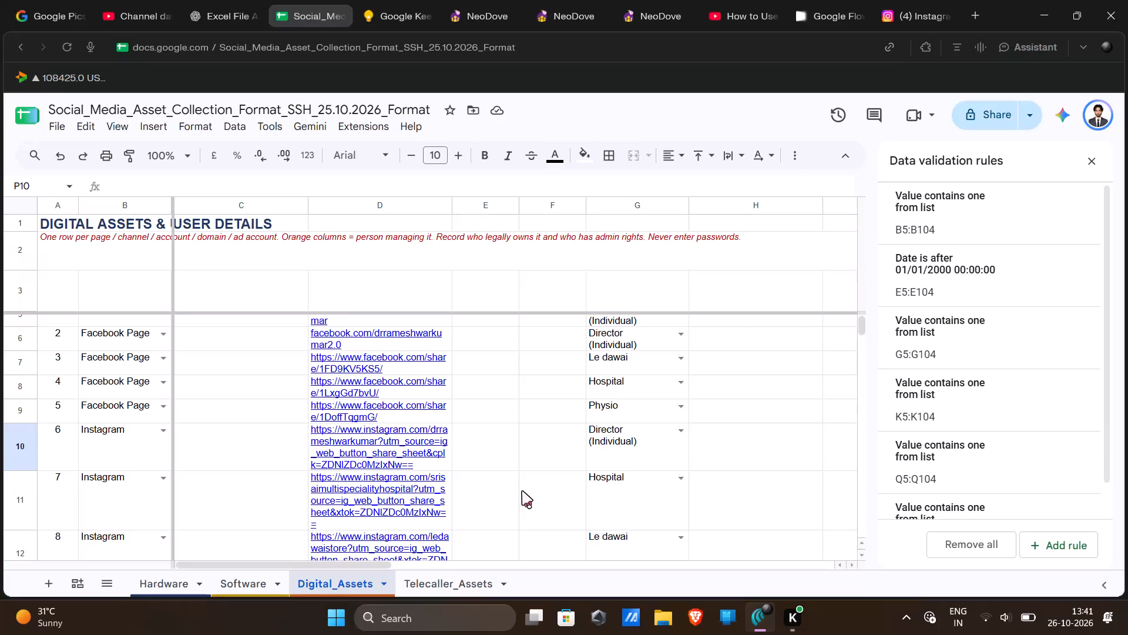
Enter Vishal as the managing person in cell M11 of the Hospital Instagram row.
scroll(522, 491, left, 2)
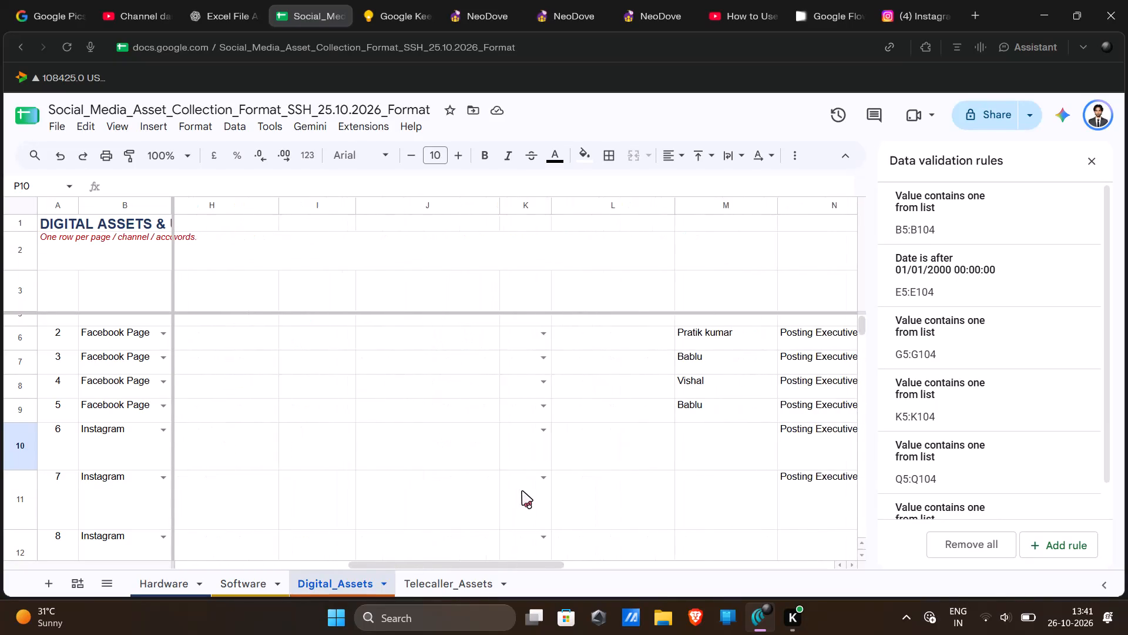
scroll(522, 491, left, 4)
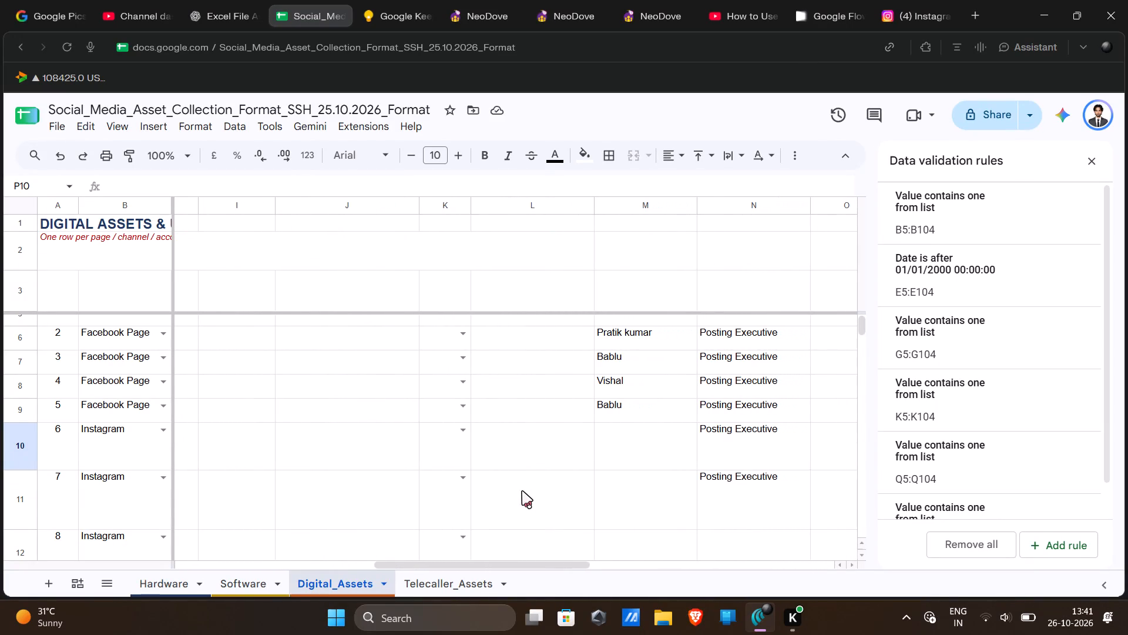
scroll(522, 491, left, 3)
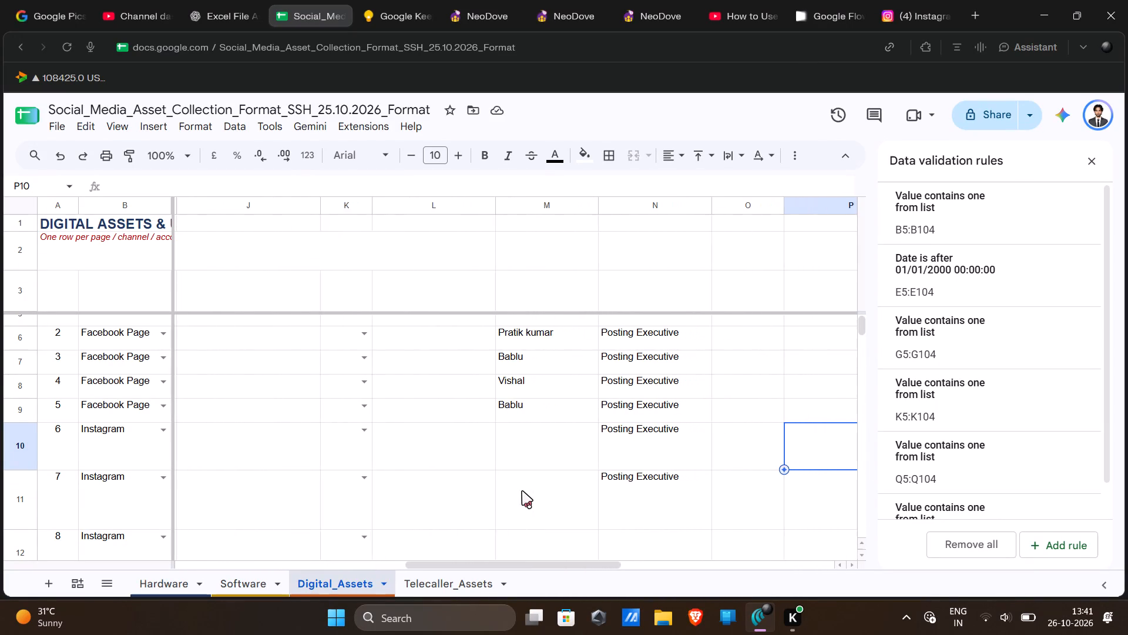
scroll(522, 491, left, 1)
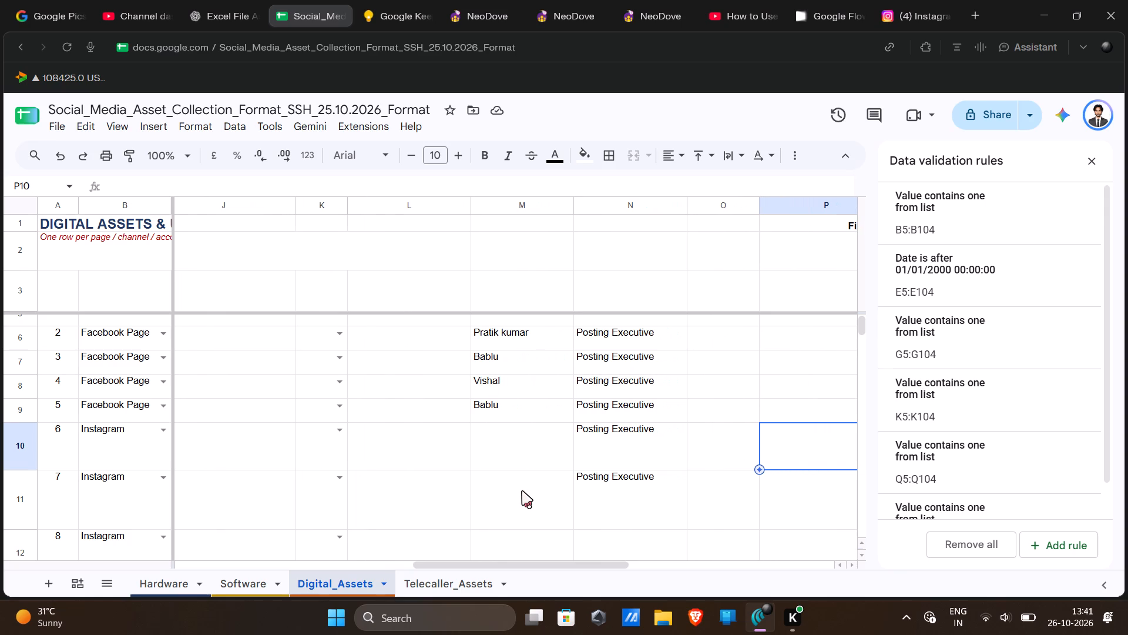
scroll(522, 491, up, 1)
double_click(522, 491)
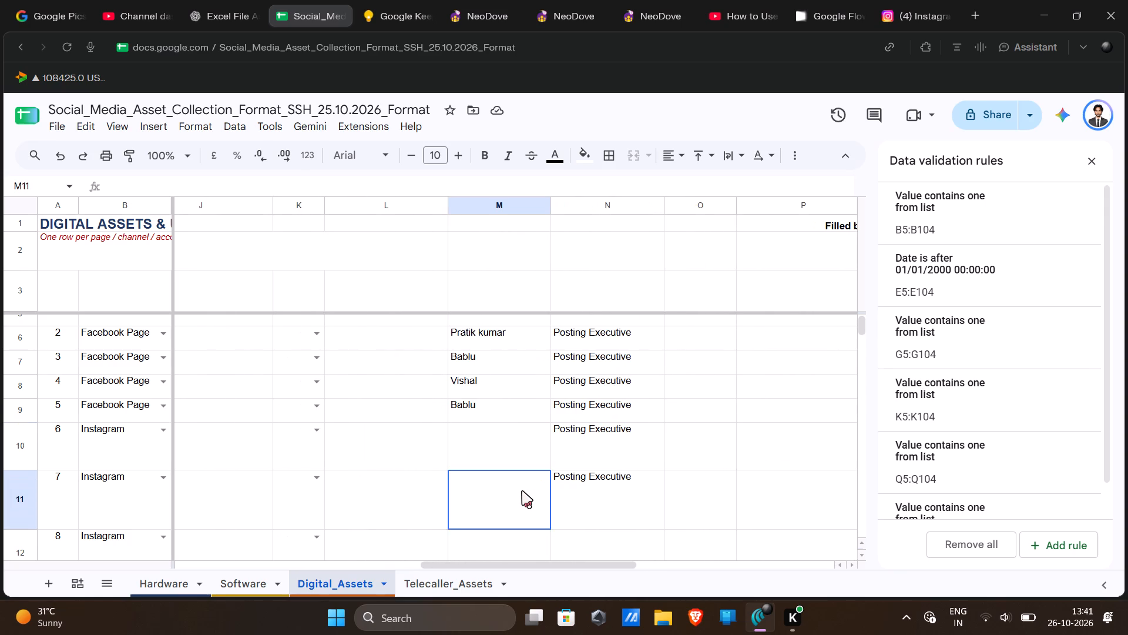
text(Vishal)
scroll(522, 491, left, 2)
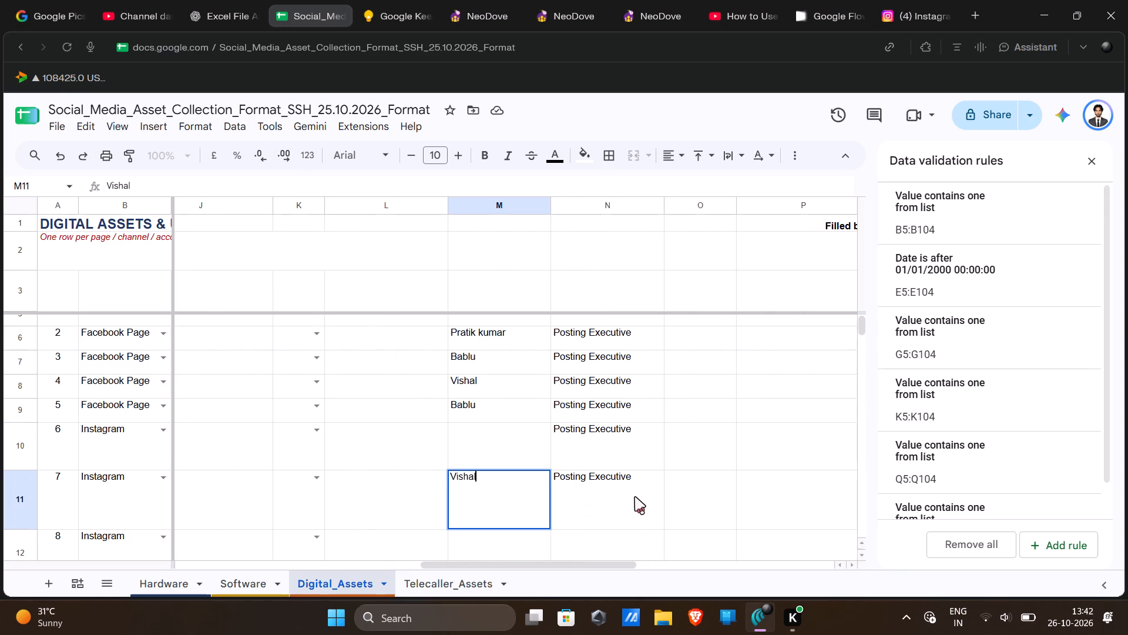
click(635, 497)
Set the Hospital Instagram row's access role in Q11 to Manager.
scroll(635, 497, left, 3)
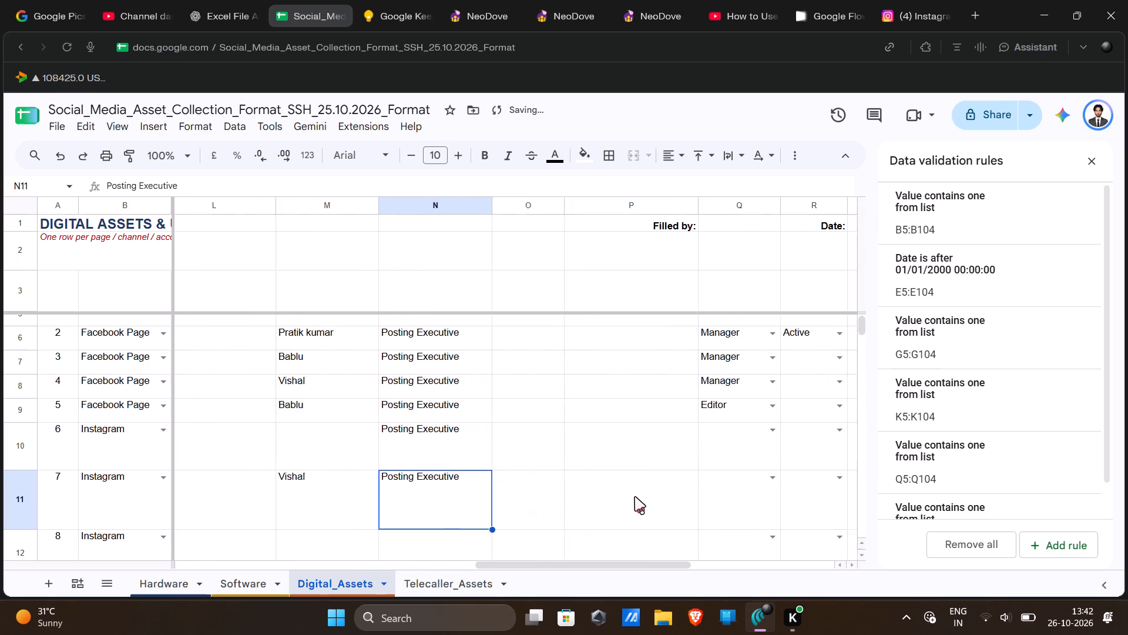
scroll(635, 497, left, 2)
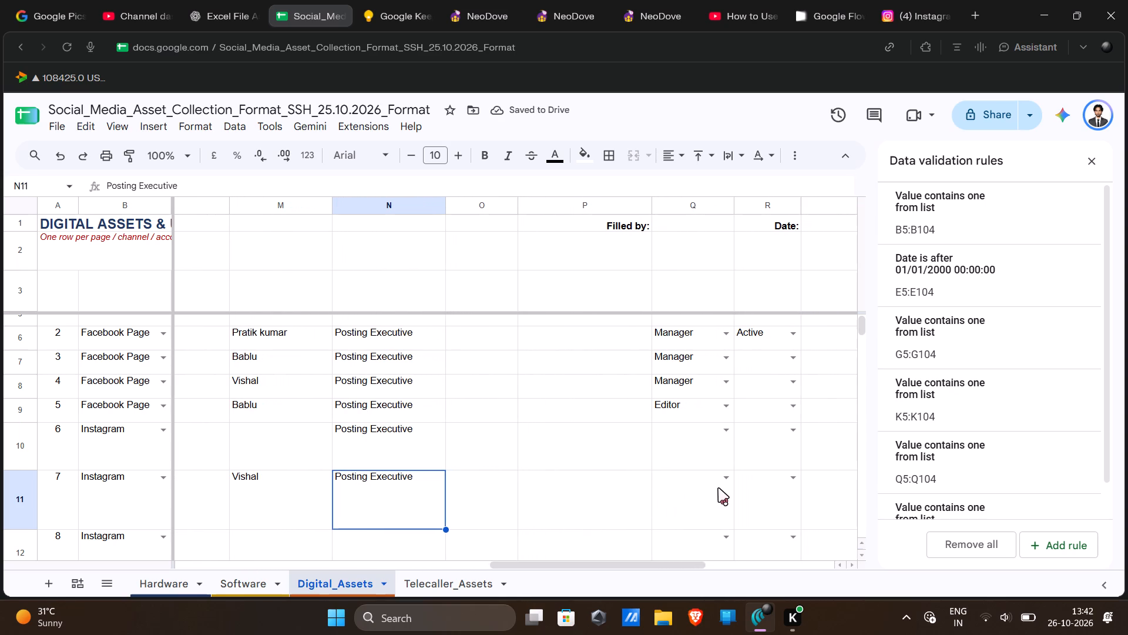
click(725, 479)
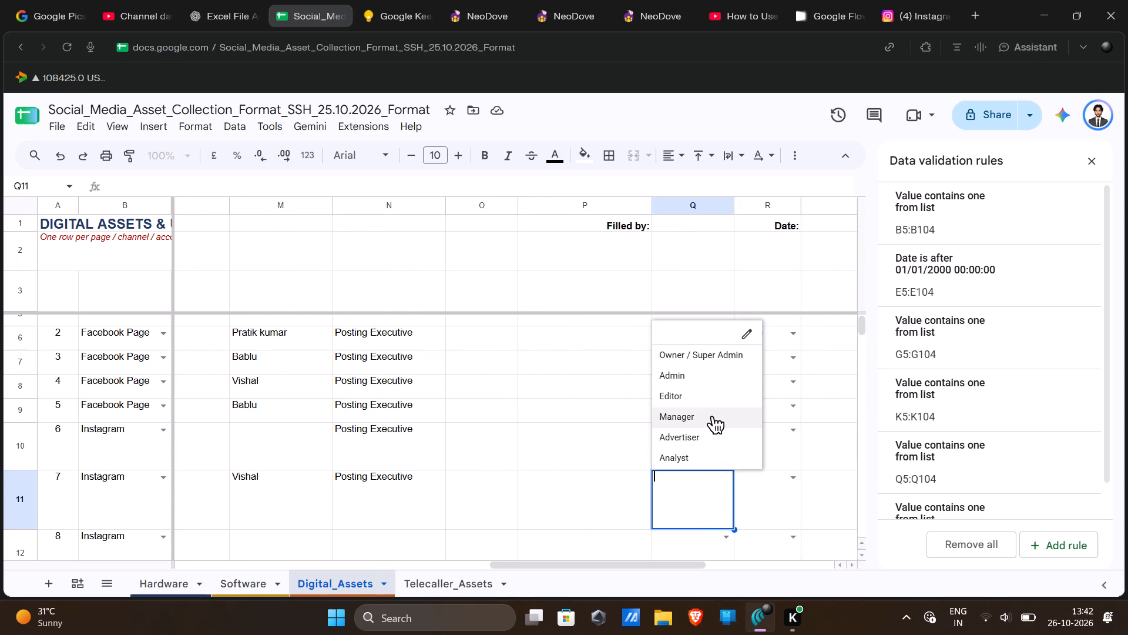
click(711, 417)
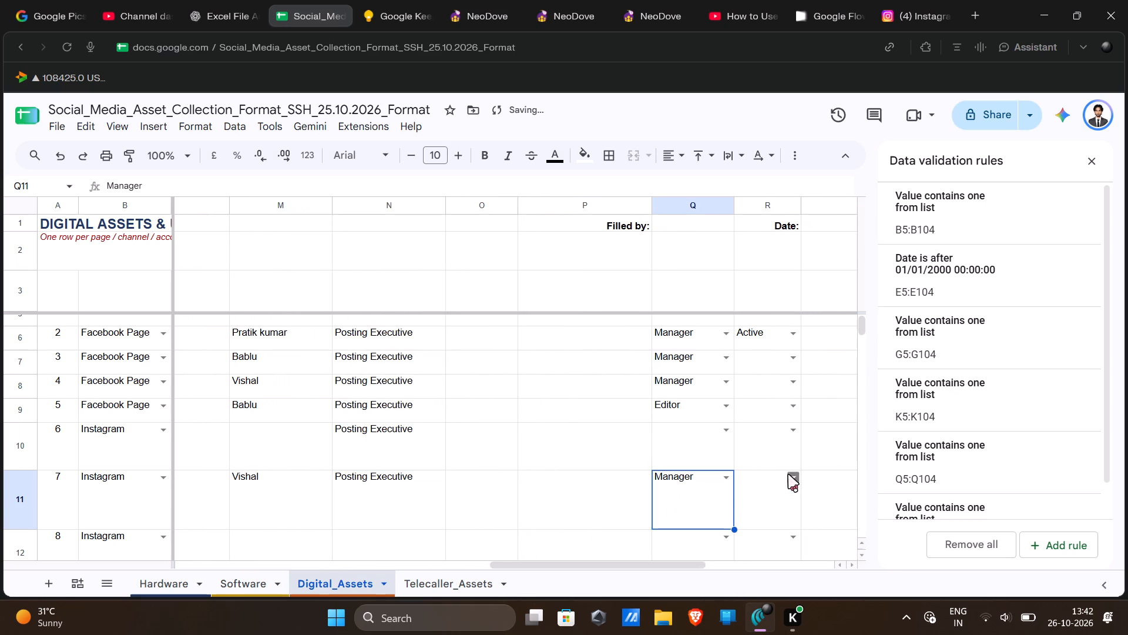
Enter Bablu as the managing person in cell M12 of the Le dawai Instagram row.
scroll(578, 498, right, 7)
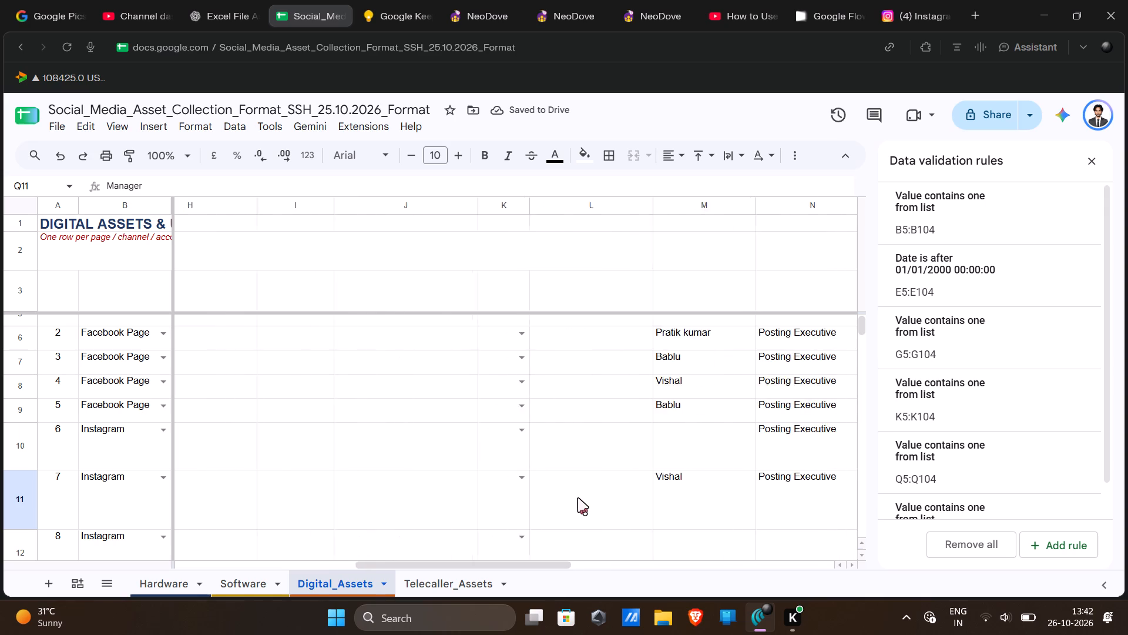
scroll(578, 498, right, 4)
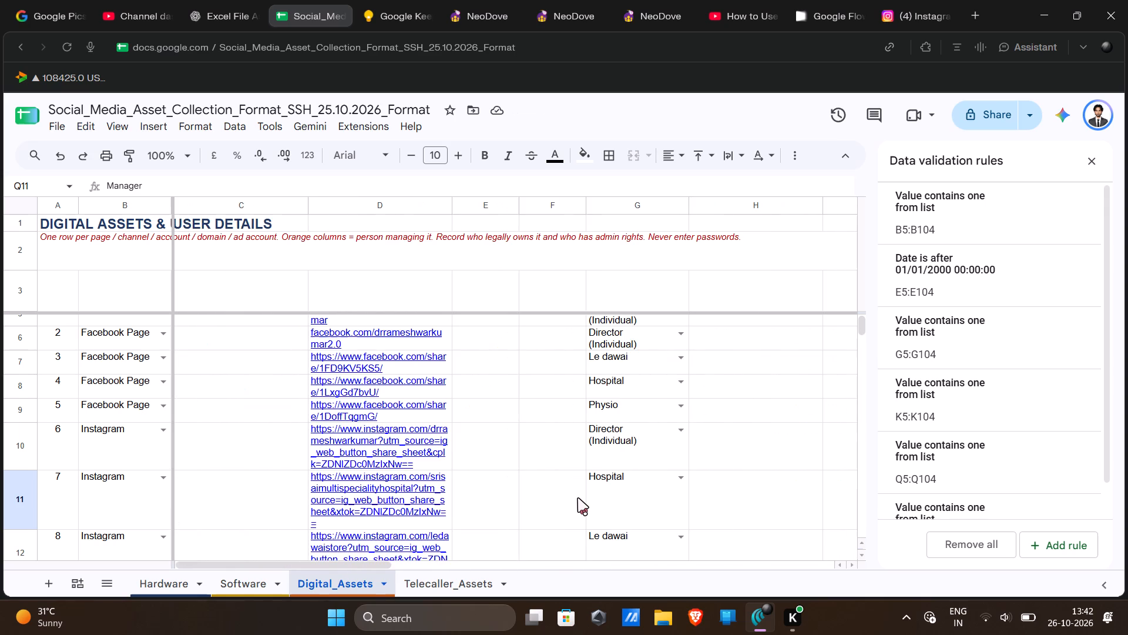
scroll(578, 498, down, 1)
scroll(578, 498, left, 5)
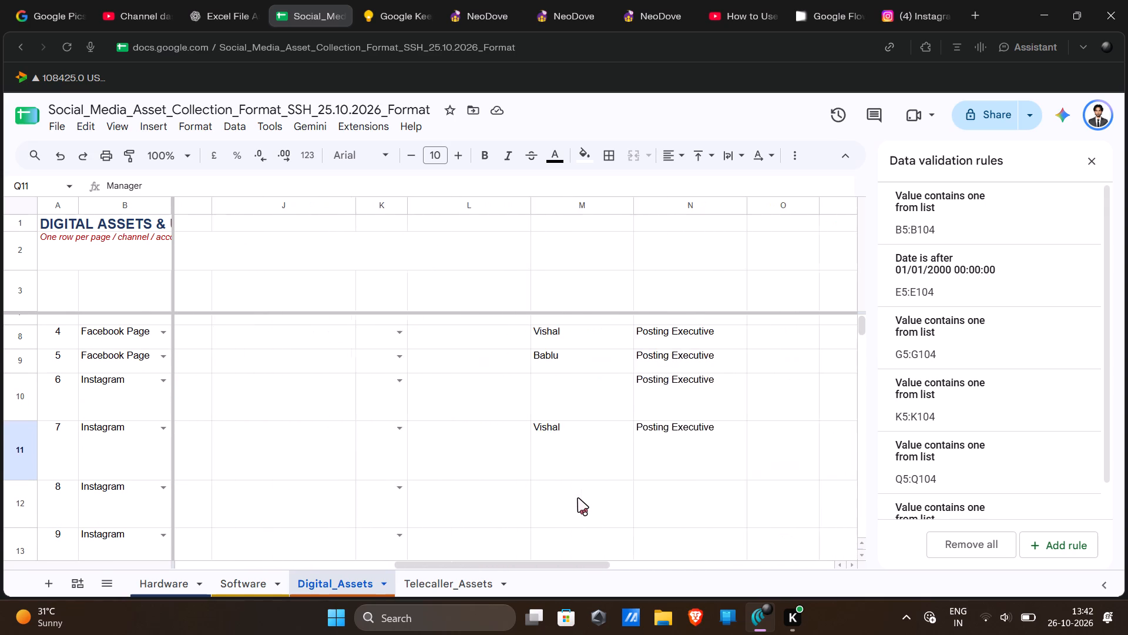
double_click(578, 498)
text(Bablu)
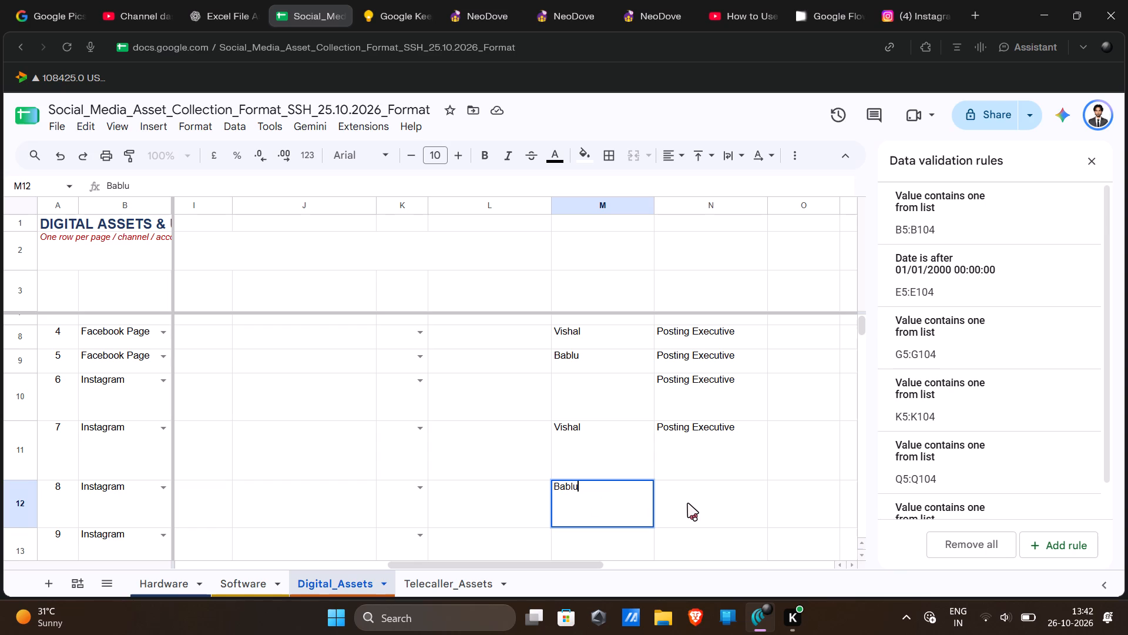
Set the Le dawai Instagram row's access role in Q12 to Editor.
scroll(688, 503, left, 4)
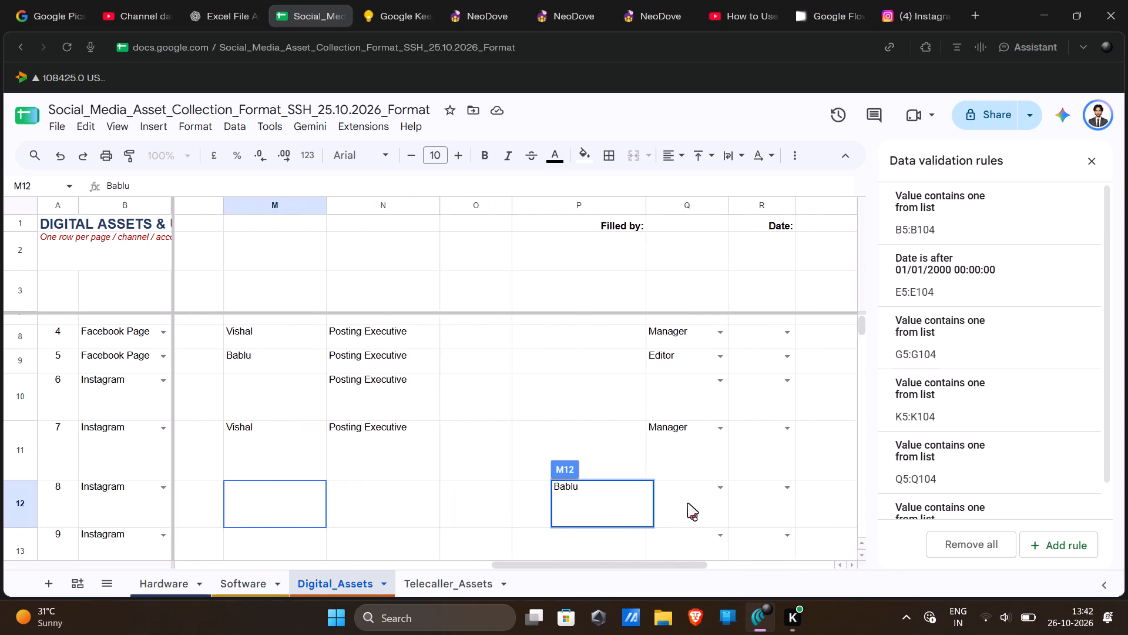
scroll(688, 503, left, 1)
click(688, 503)
click(711, 487)
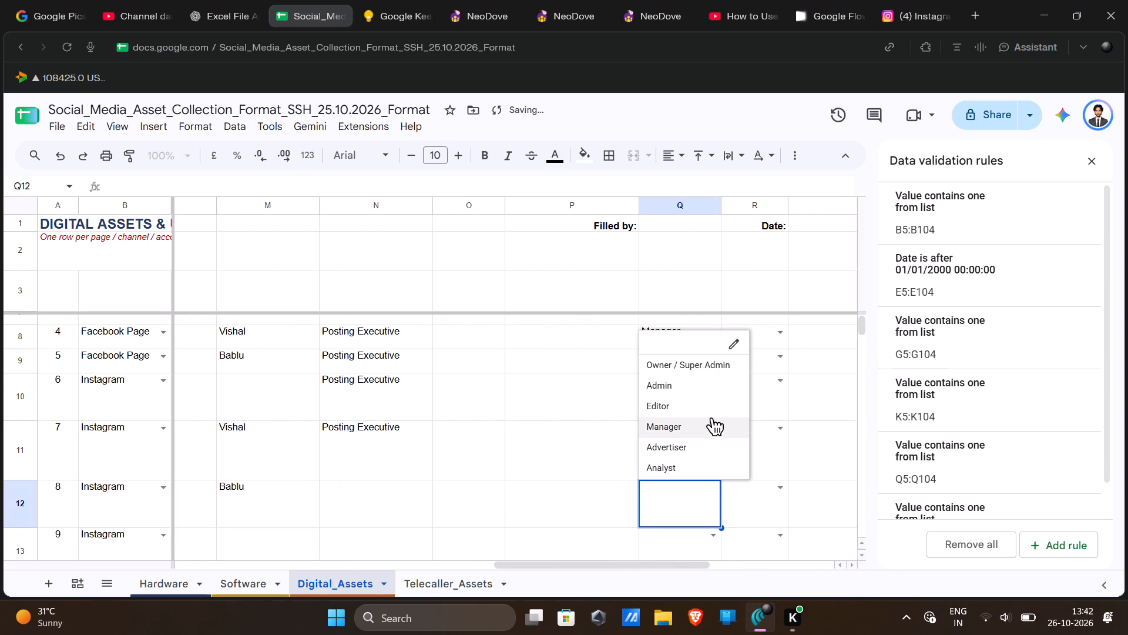
click(700, 402)
Enter Bablu as the managing person in cell M13 of the Physio Instagram row.
scroll(694, 496, right, 7)
scroll(694, 496, down, 1)
scroll(694, 496, left, 4)
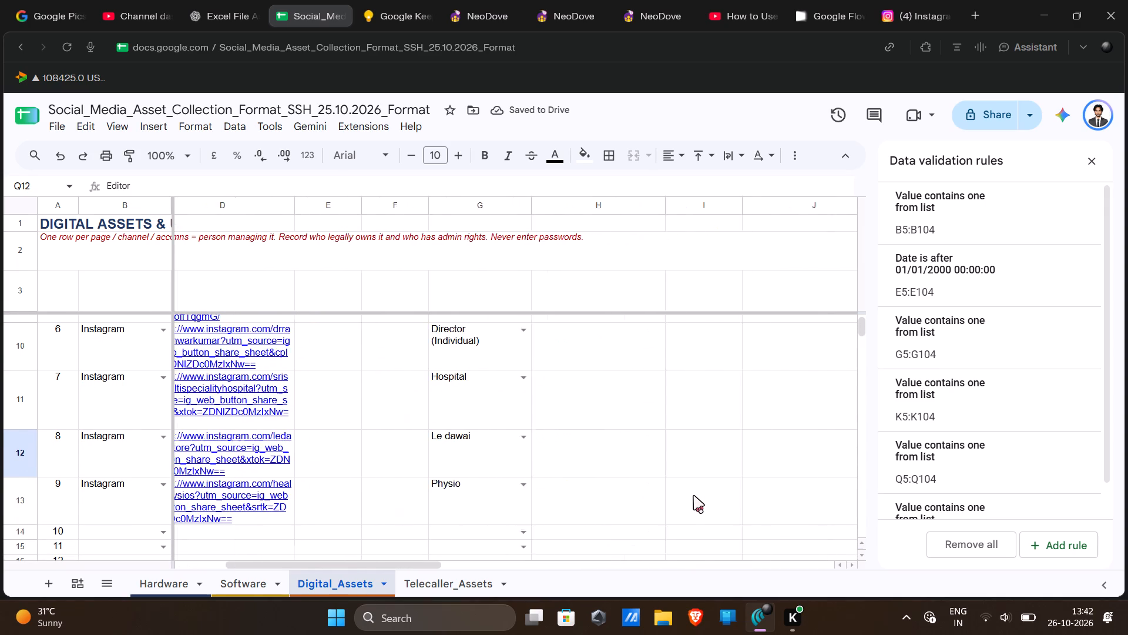
scroll(694, 496, left, 5)
double_click(661, 496)
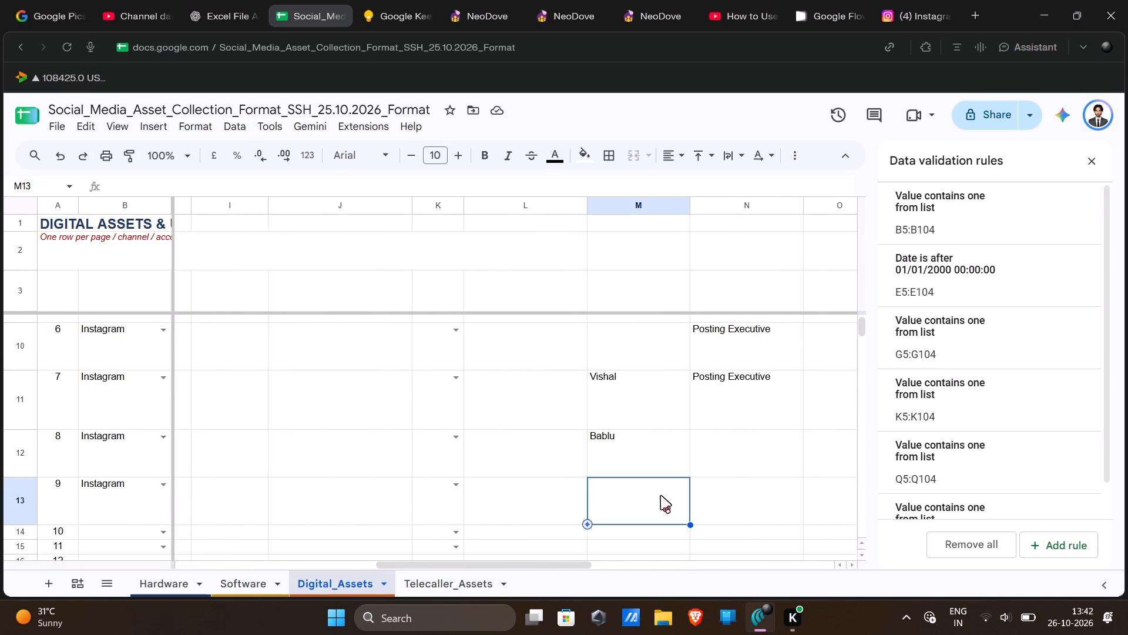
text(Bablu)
Set the Physio Instagram row's access role in Q13 to Editor.
scroll(738, 494, left, 2)
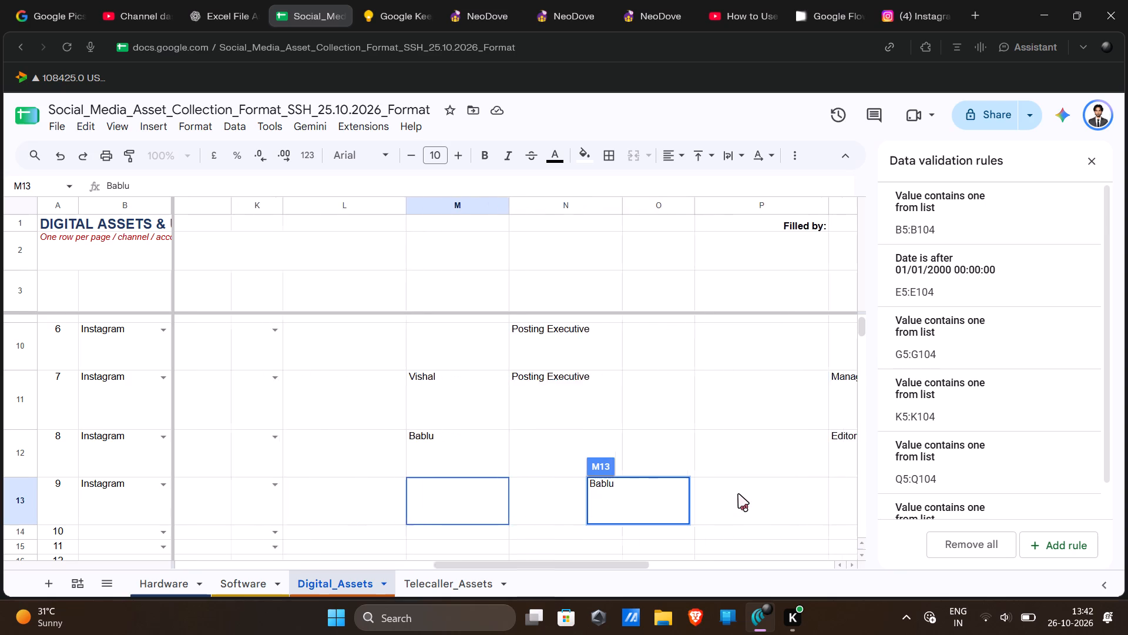
scroll(738, 494, left, 2)
click(823, 487)
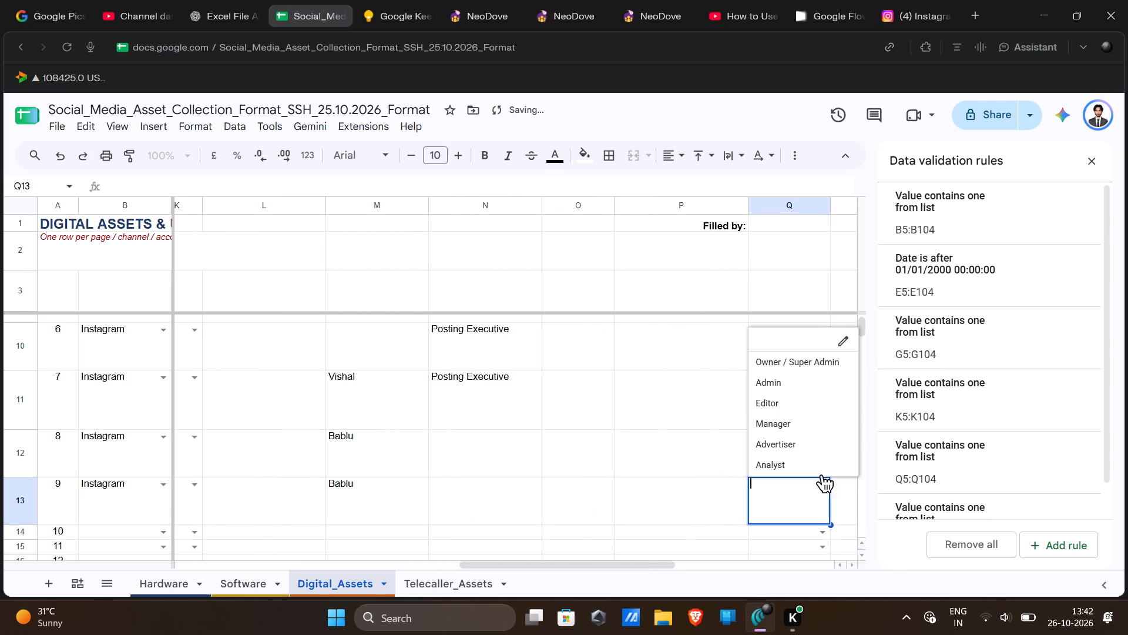
click(804, 407)
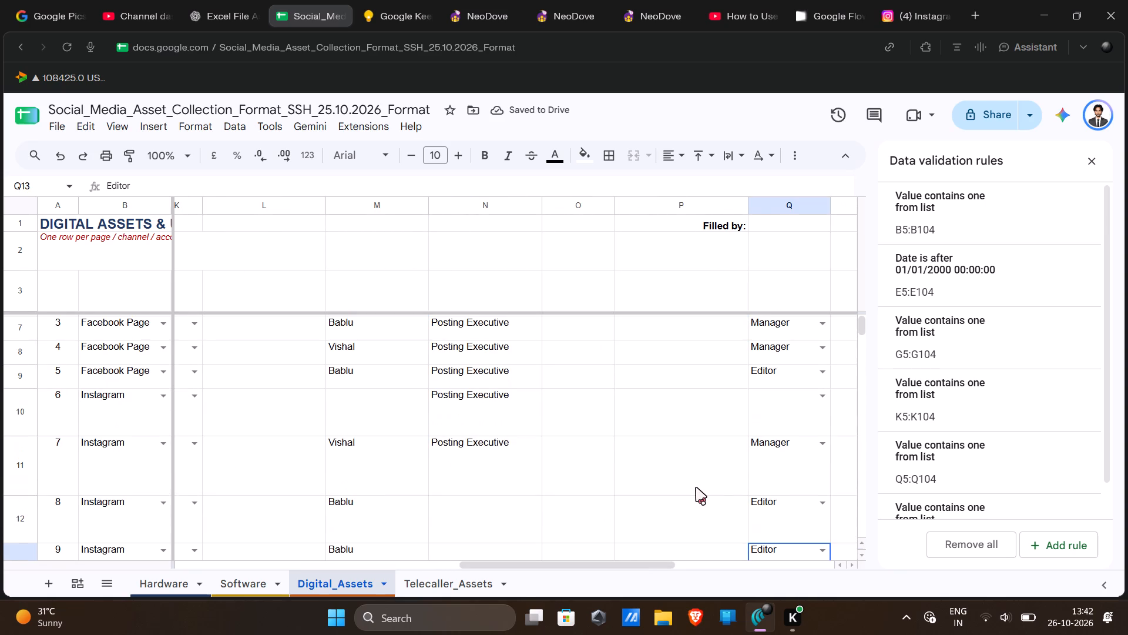
Fill the Posting Executive designation from N11 down through N13, covering the Le dawai and Physio Instagram rows.
scroll(696, 487, down, 1)
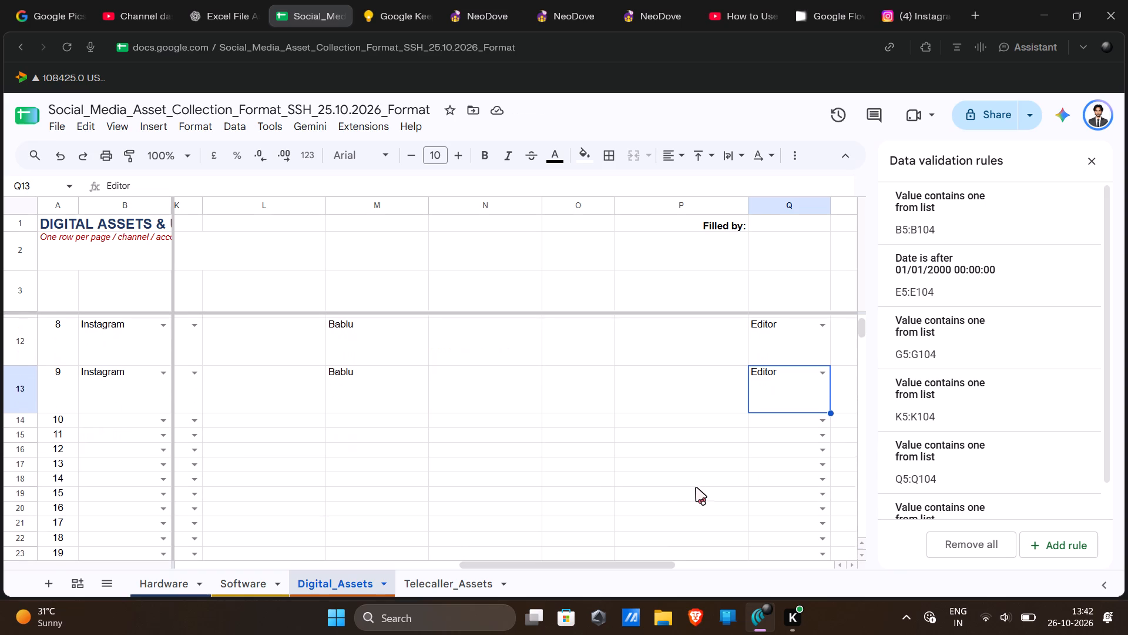
scroll(696, 487, down, 1)
click(633, 470)
scroll(633, 470, up, 1)
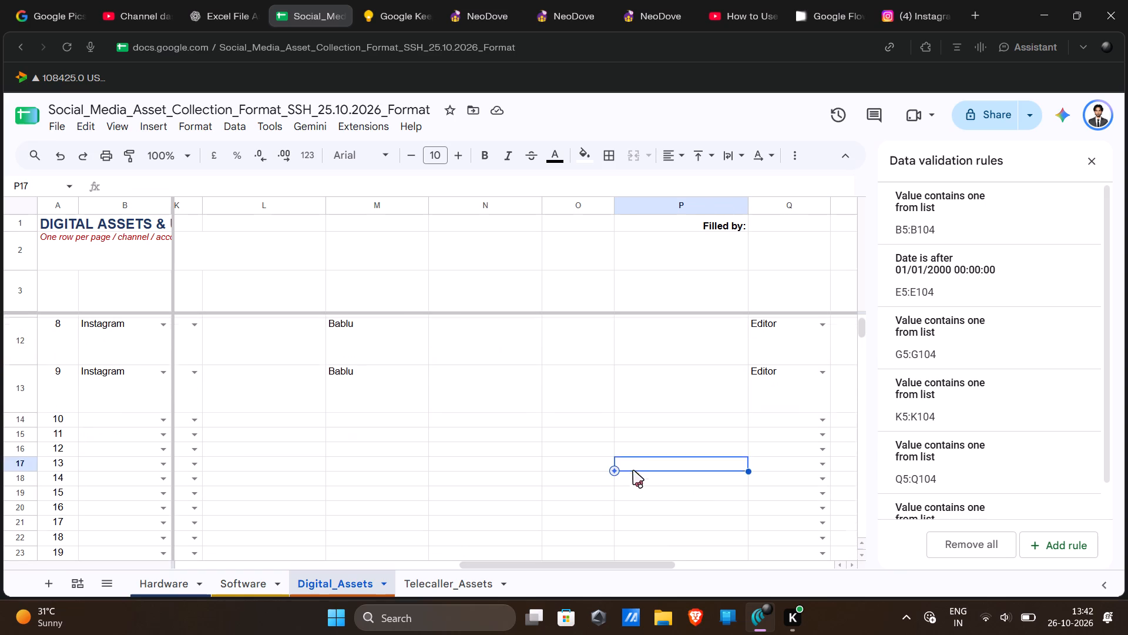
scroll(633, 470, up, 2)
click(521, 467)
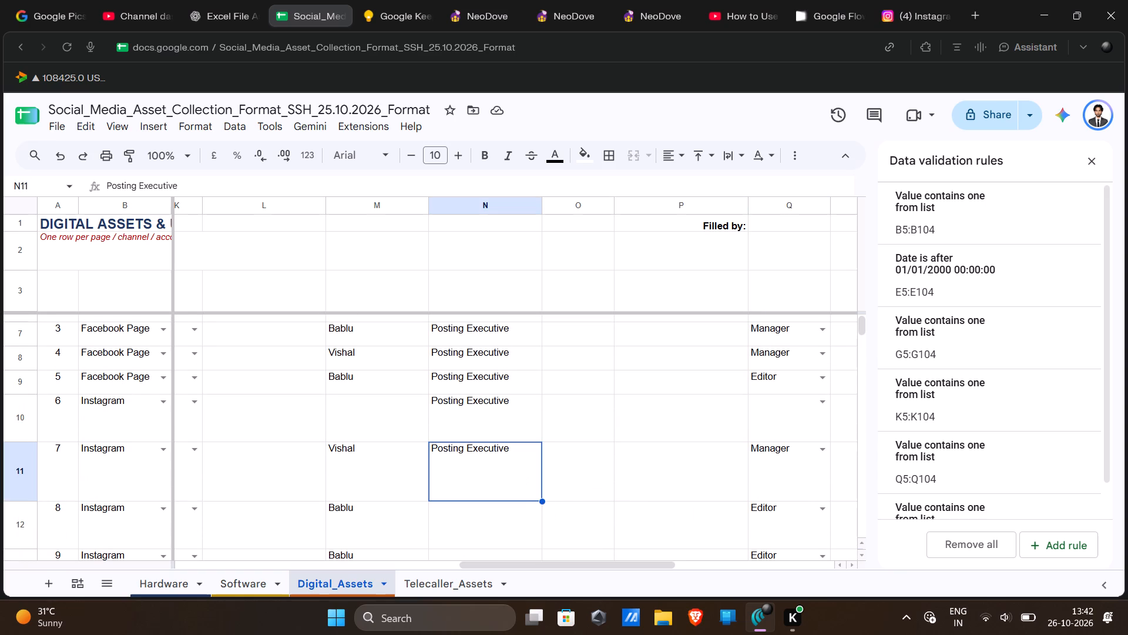
drag(542, 502, 533, 562)
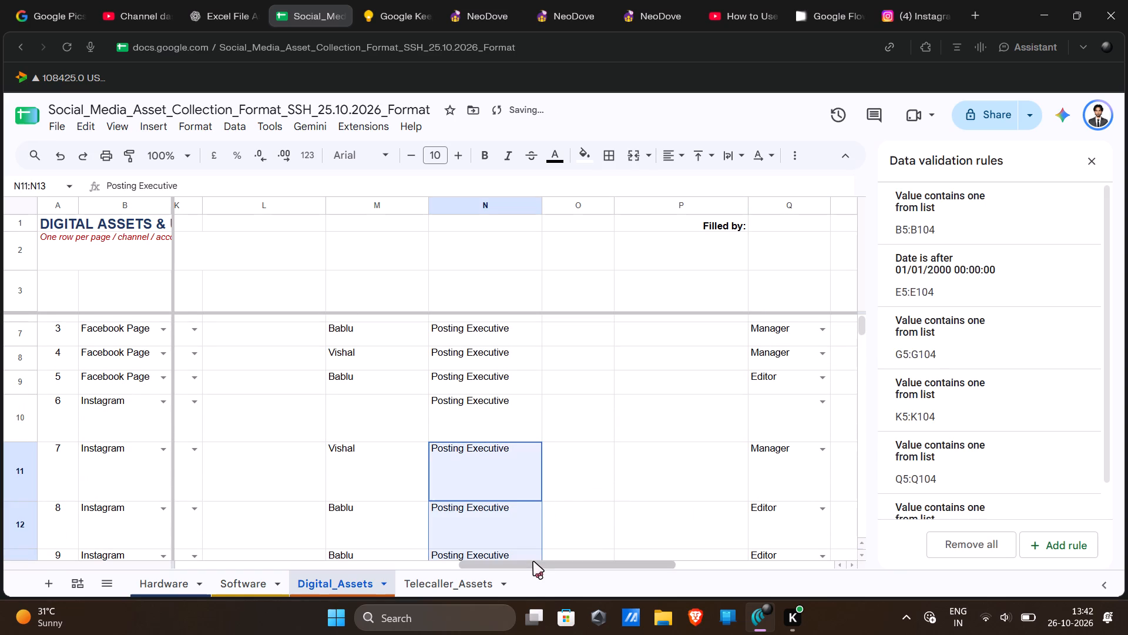
Review the page links and ownership entries from the last Instagram row back up to the first Facebook Page row.
scroll(602, 526, down, 2)
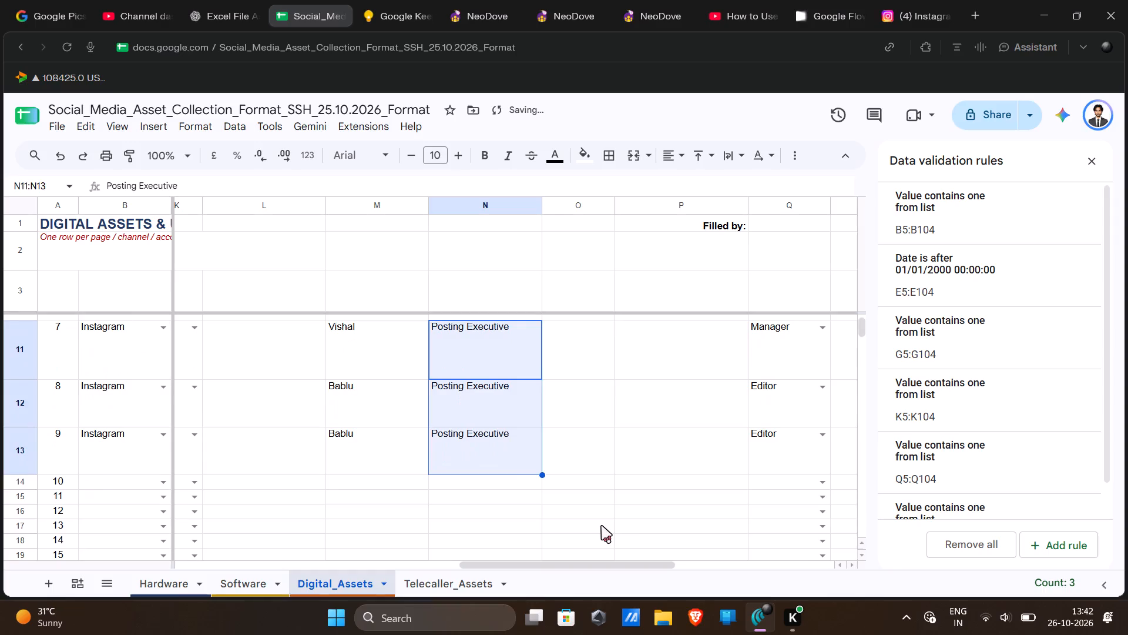
scroll(602, 526, right, 7)
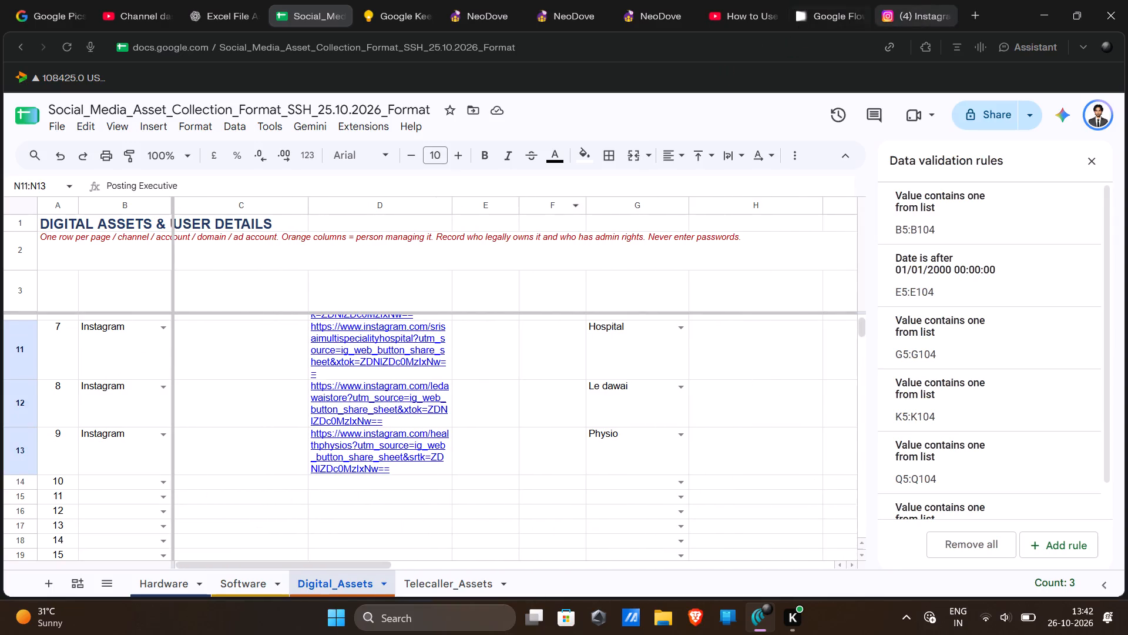
scroll(741, 194, up, 3)
scroll(746, 367, up, 8)
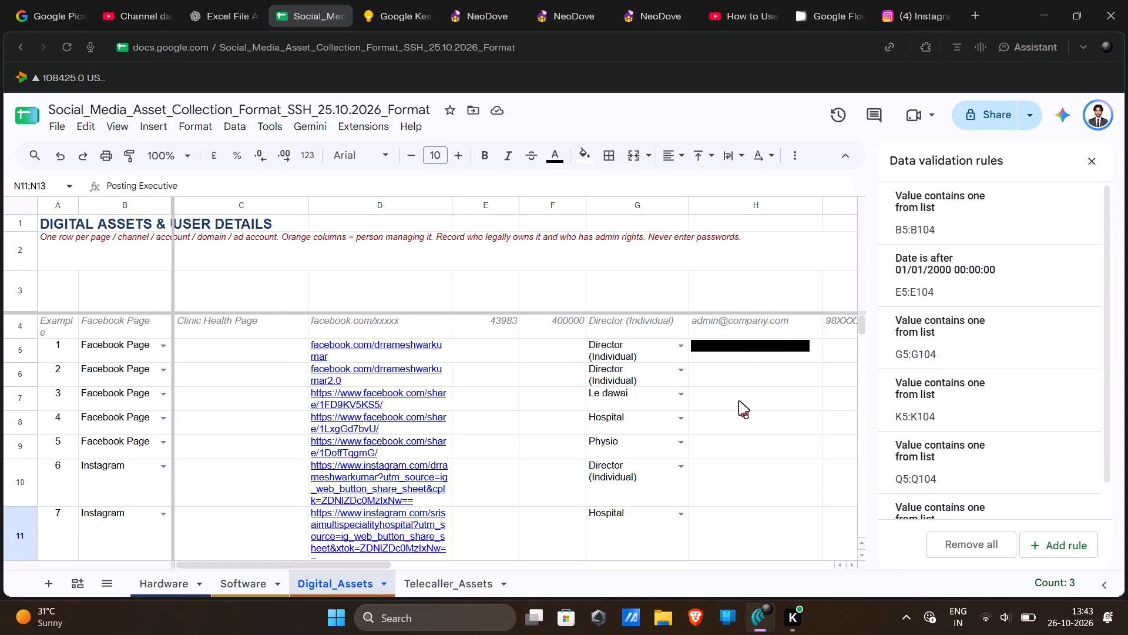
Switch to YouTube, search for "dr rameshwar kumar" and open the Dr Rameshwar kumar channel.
scroll(739, 401, left, 1)
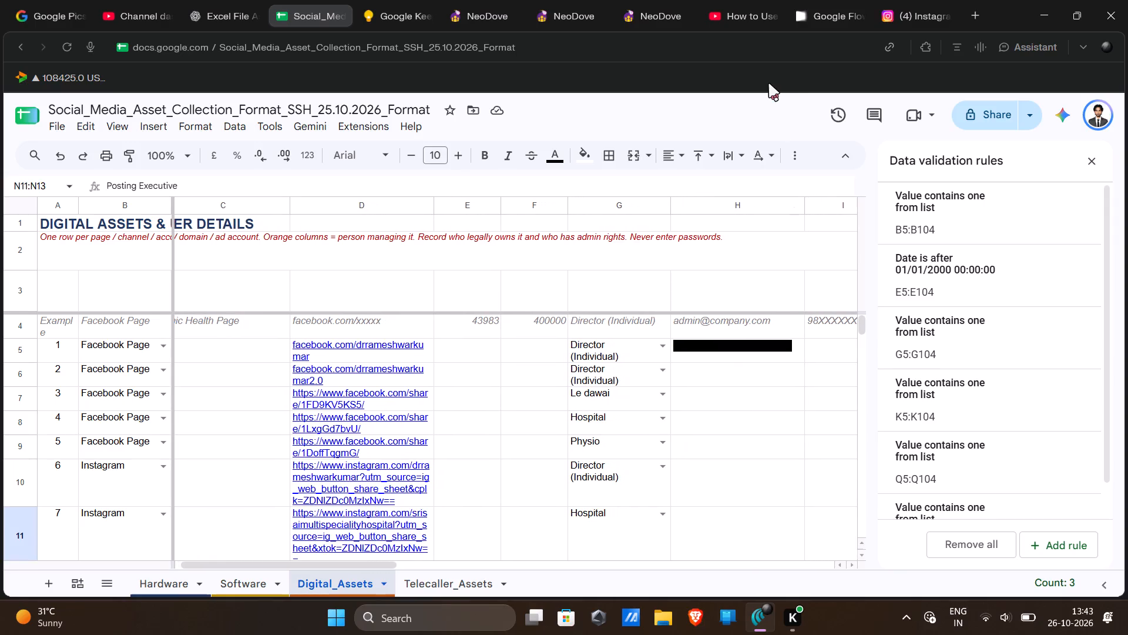
click(755, 2)
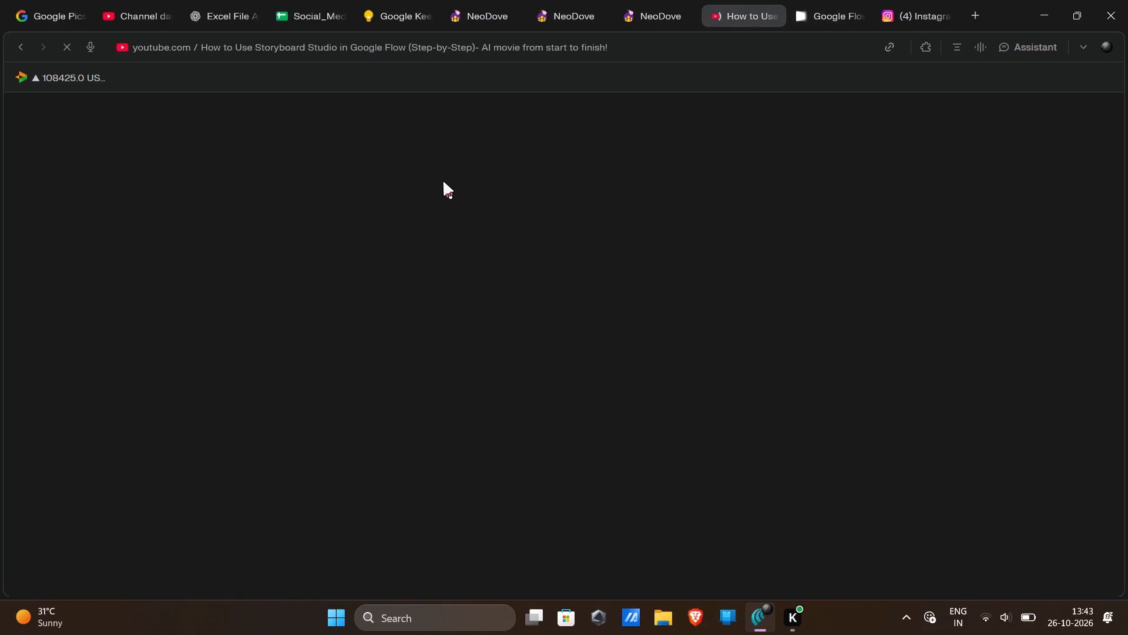
click(516, 318)
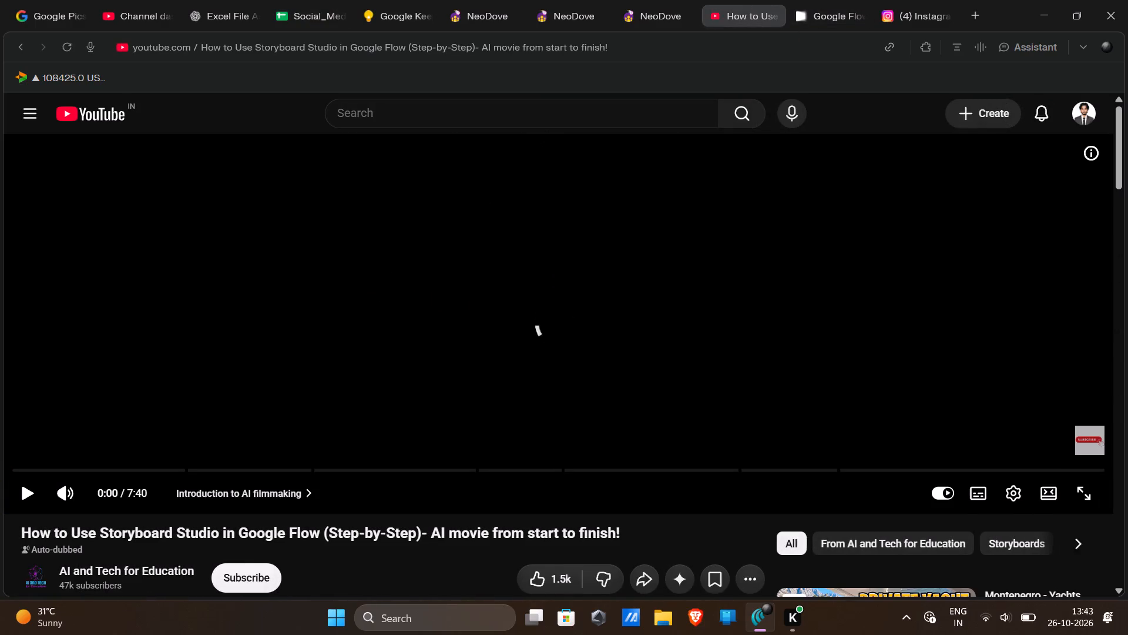
click(559, 111)
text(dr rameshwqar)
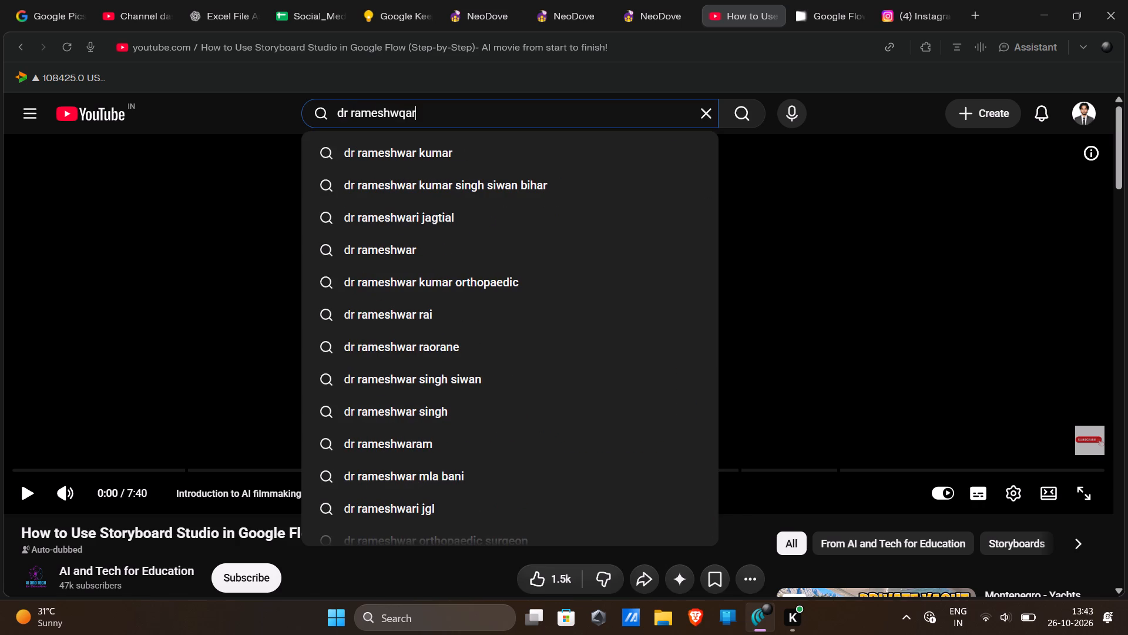
click(534, 151)
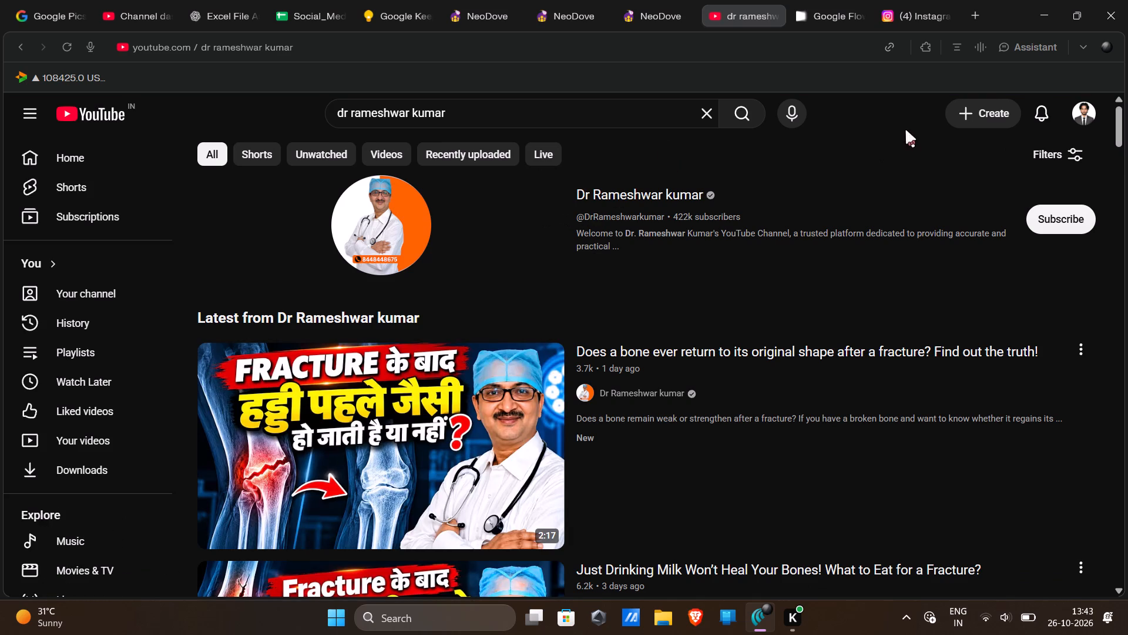
click(392, 236)
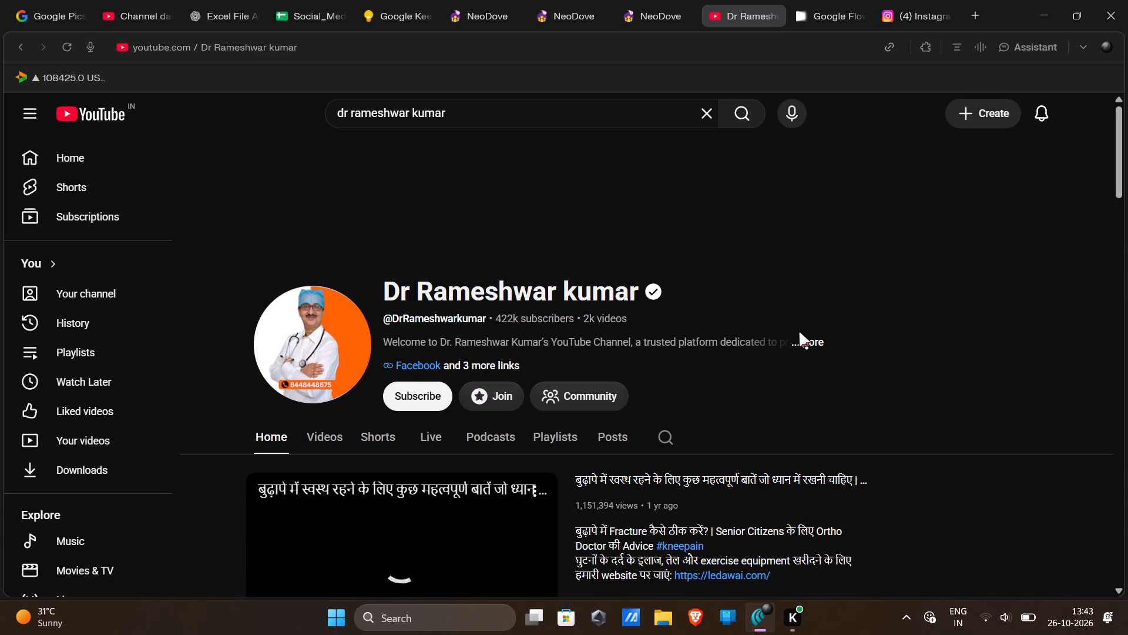
Copy the channel's share link from its full description details, and close those details.
click(810, 346)
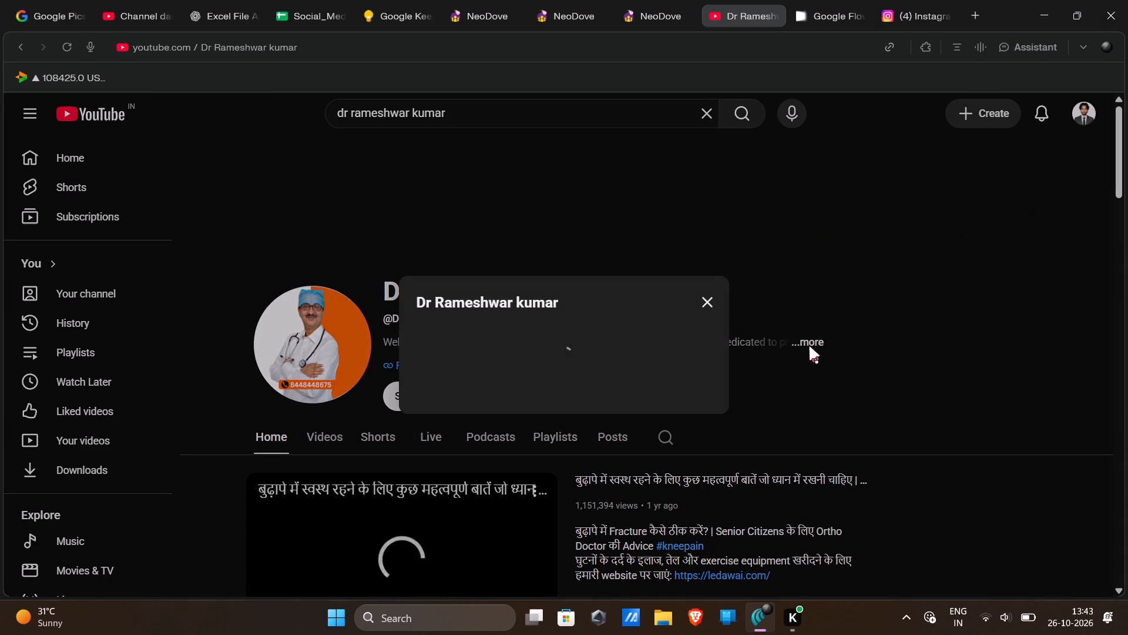
scroll(603, 443, down, 4)
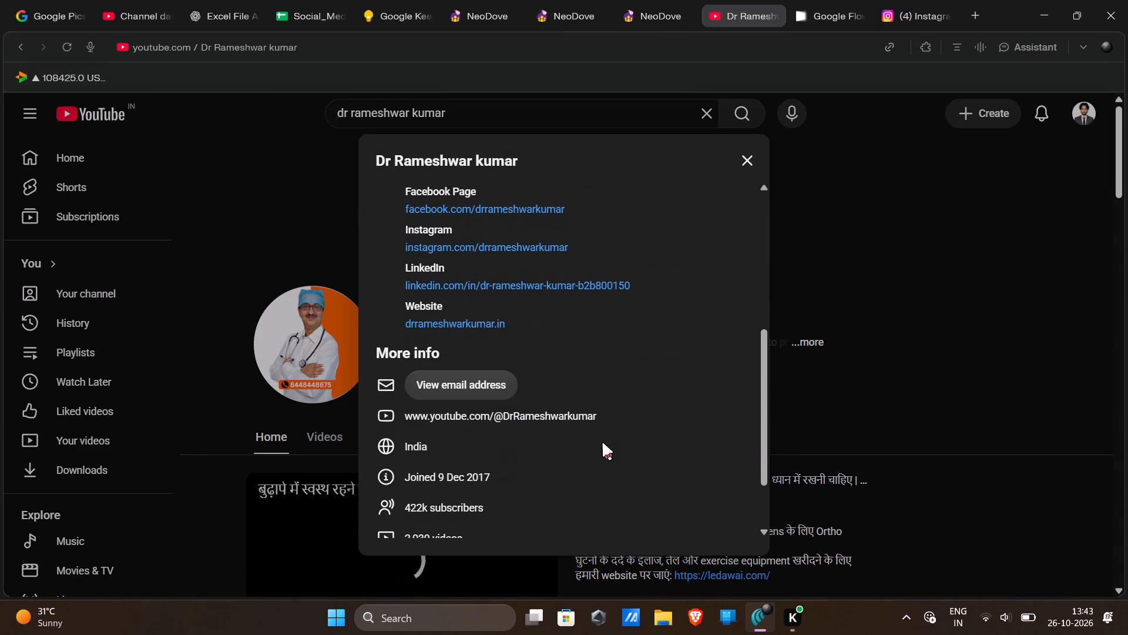
scroll(599, 430, down, 1)
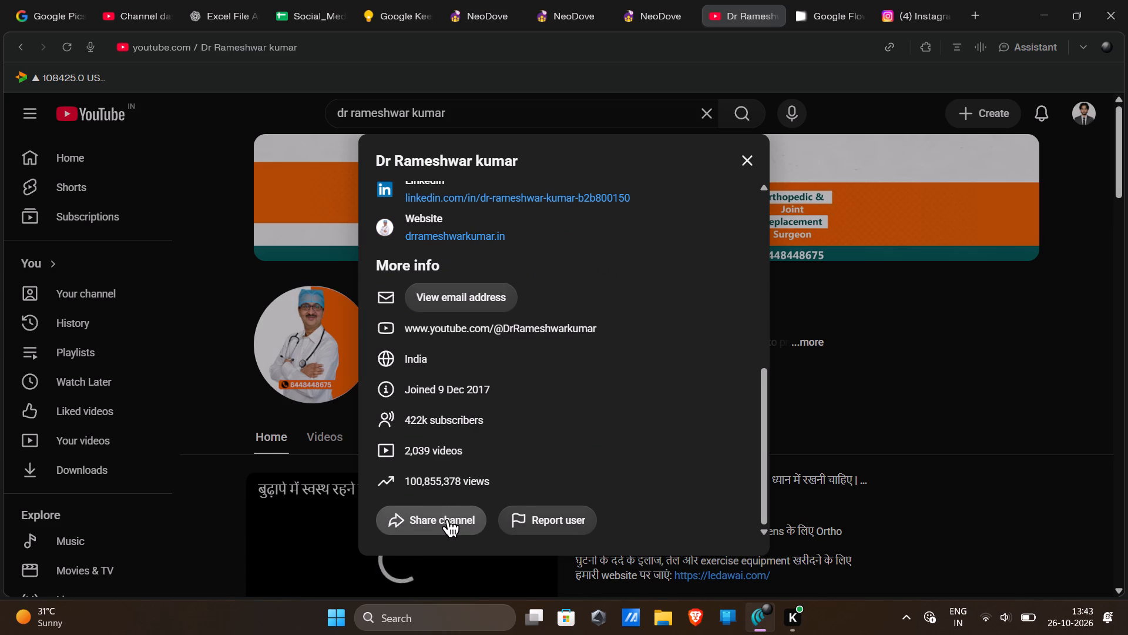
click(446, 520)
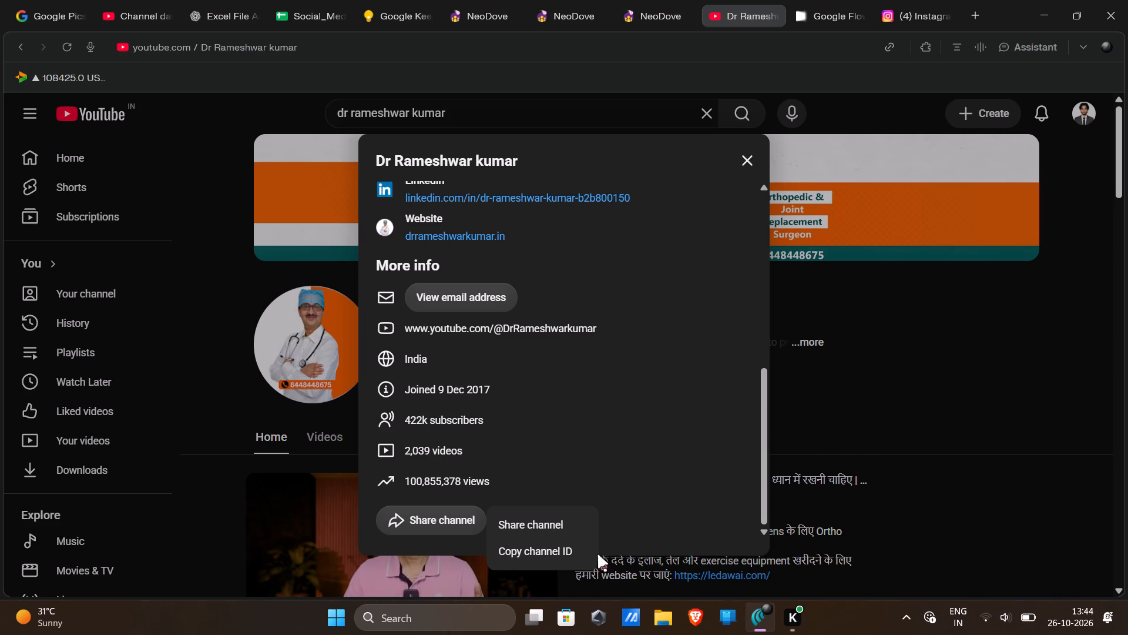
click(572, 530)
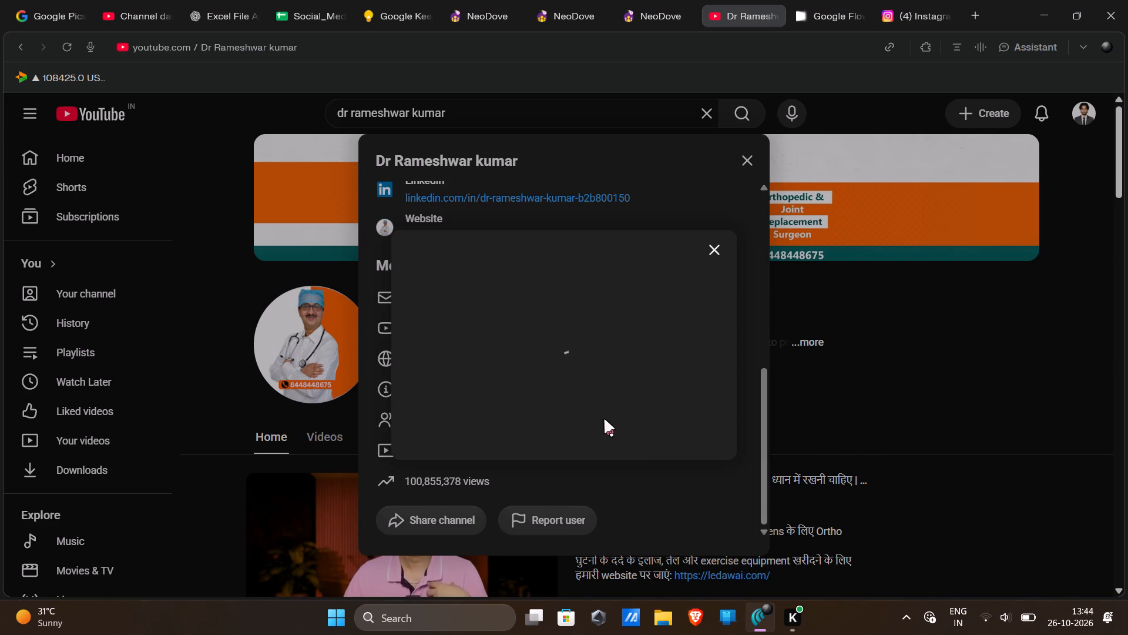
click(688, 391)
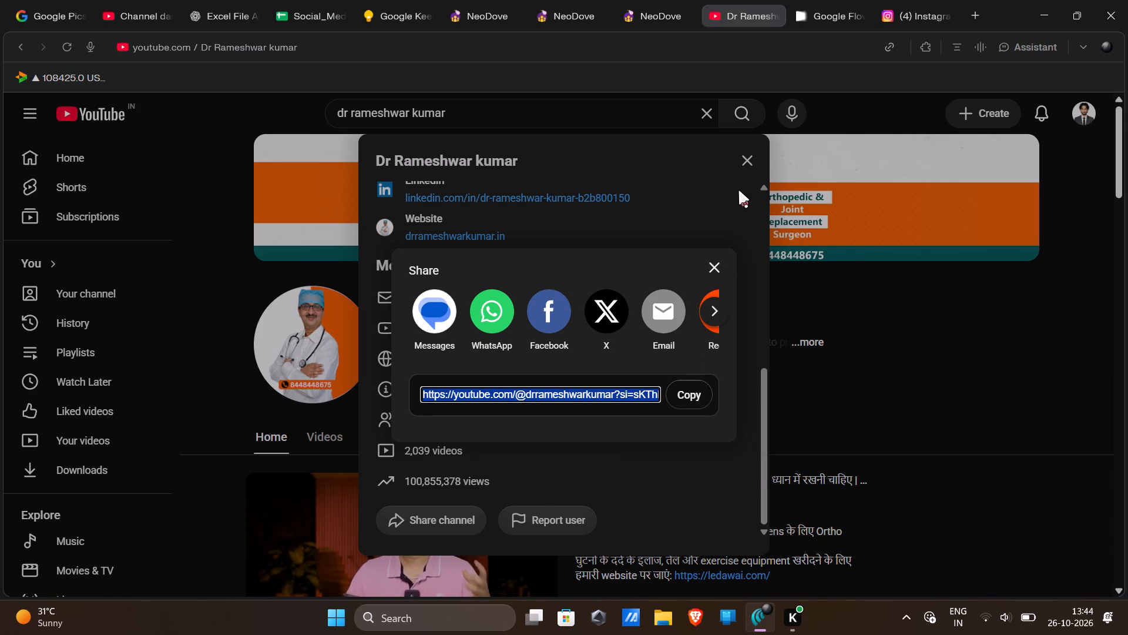
click(753, 161)
click(753, 161)
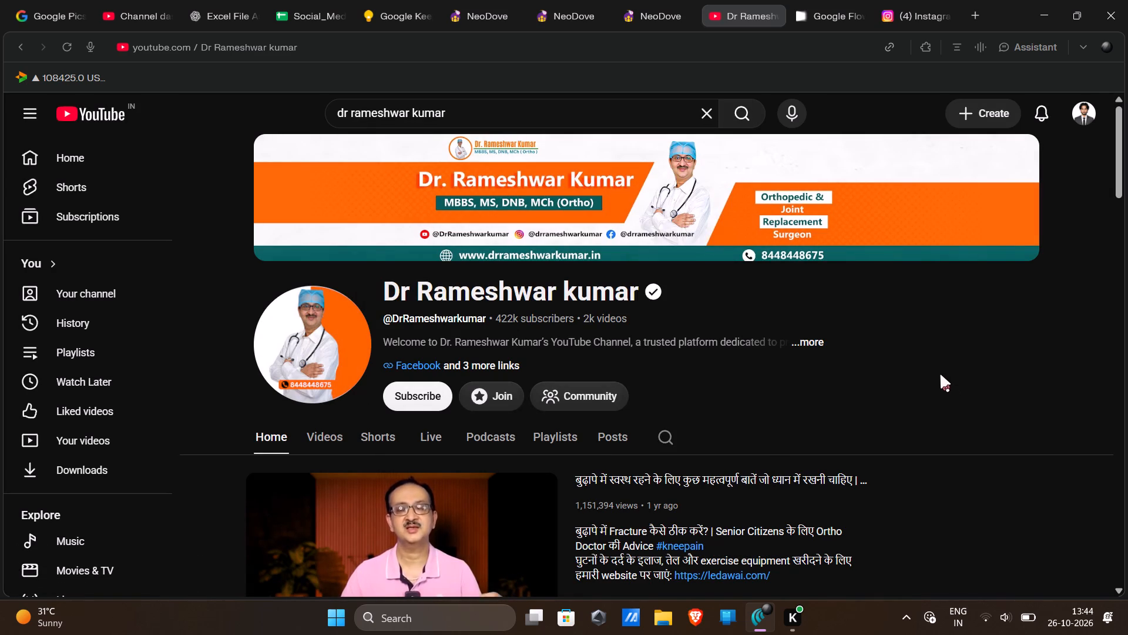
Back in the Digital_Assets sheet, set B14 to YouTube and paste the copied channel link into D14.
click(305, 0)
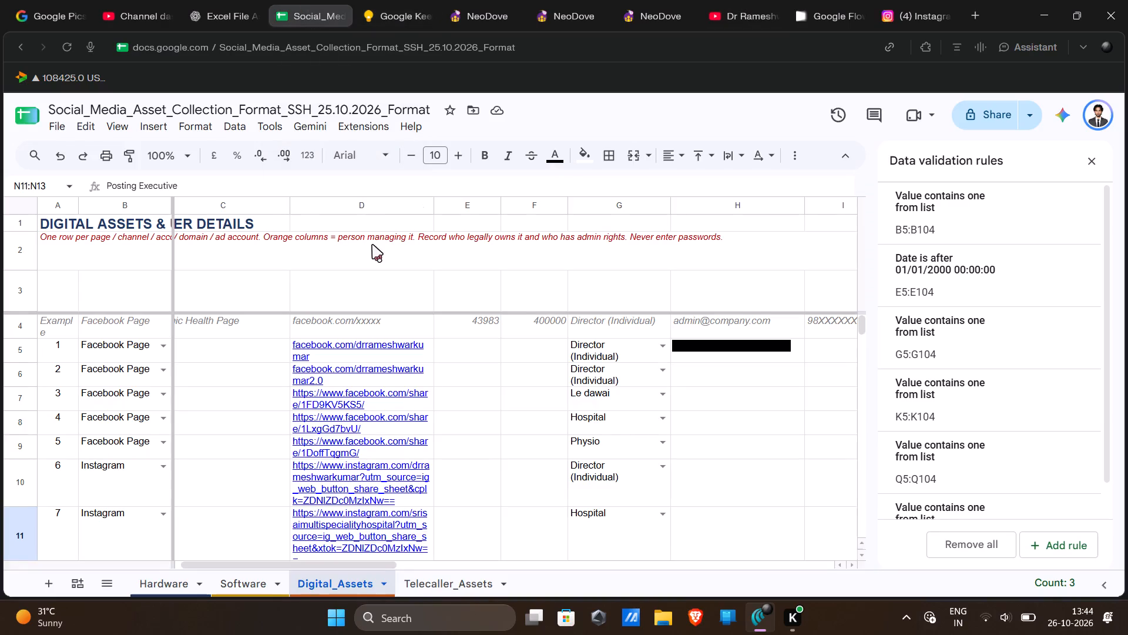
scroll(527, 483, right, 3)
scroll(527, 483, down, 2)
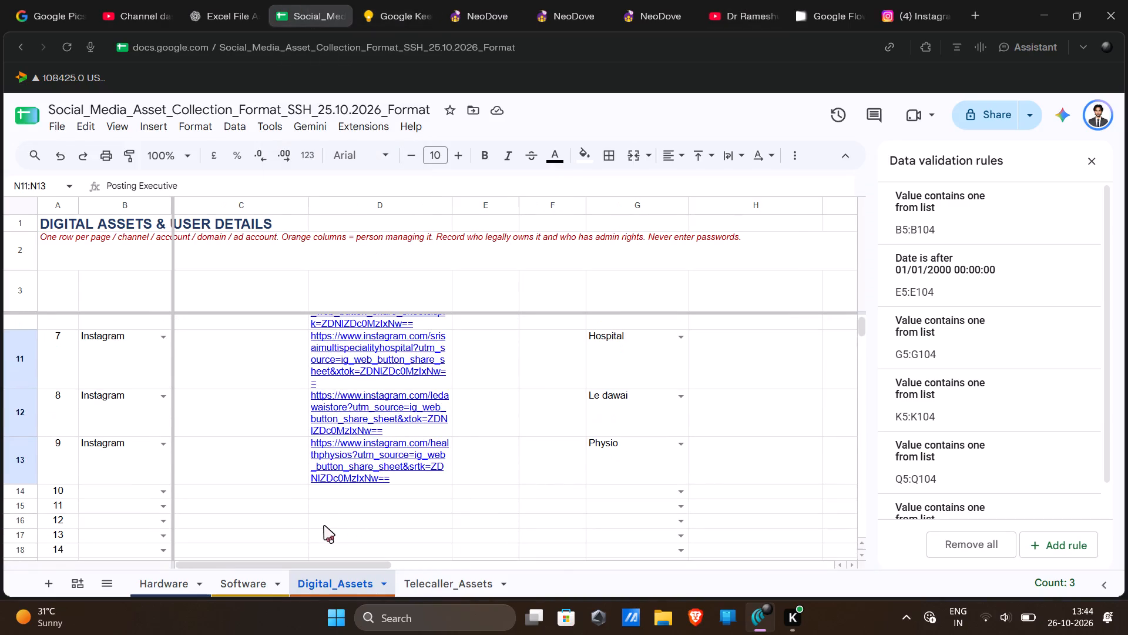
scroll(324, 526, down, 1)
click(167, 435)
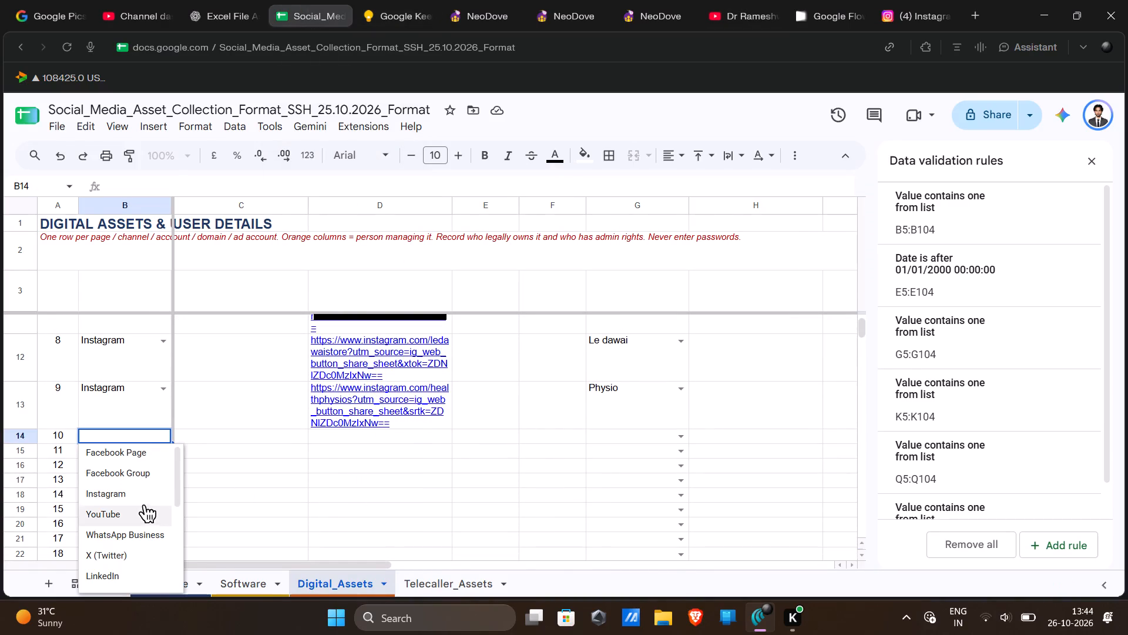
click(143, 507)
double_click(331, 433)
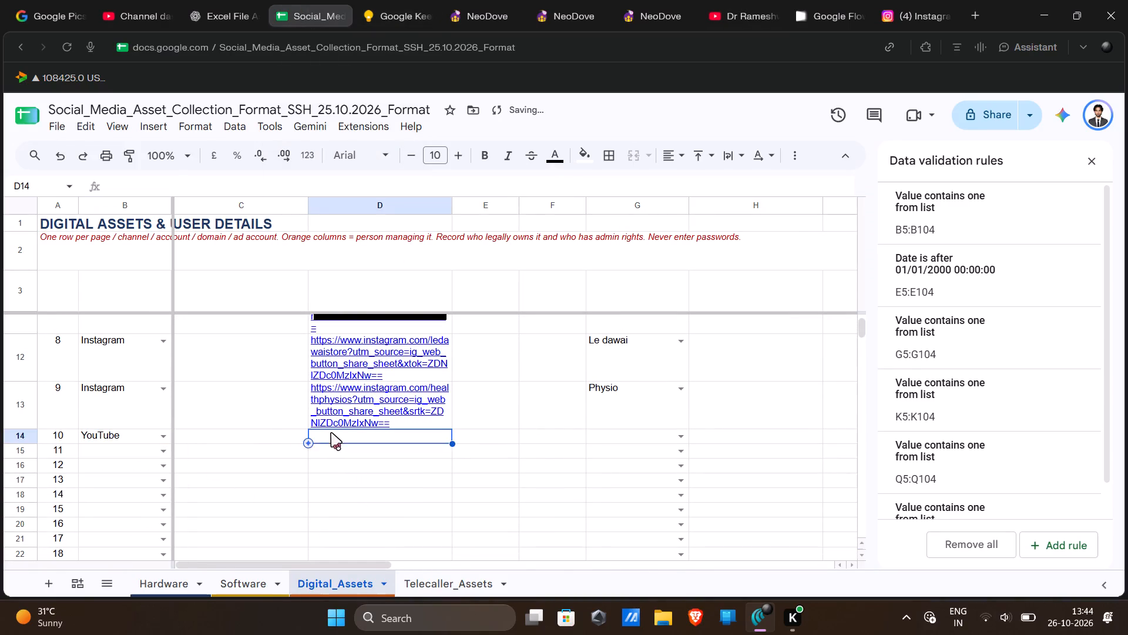
key(ctrl+v)
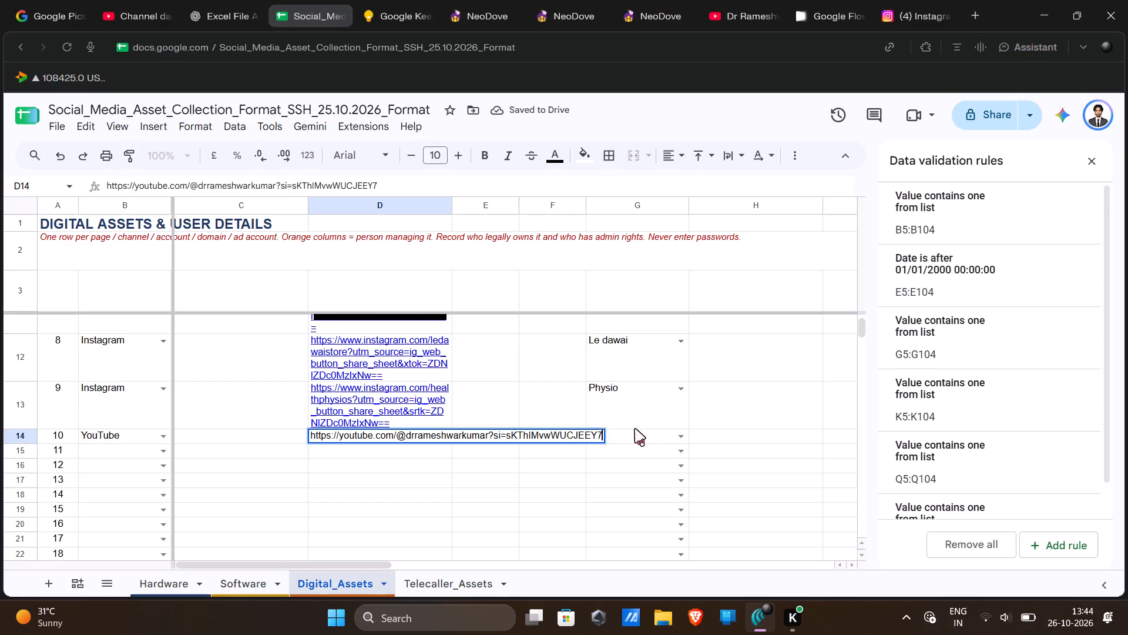
Set the YouTube row's ownership in G14 to Director (Individual).
click(677, 435)
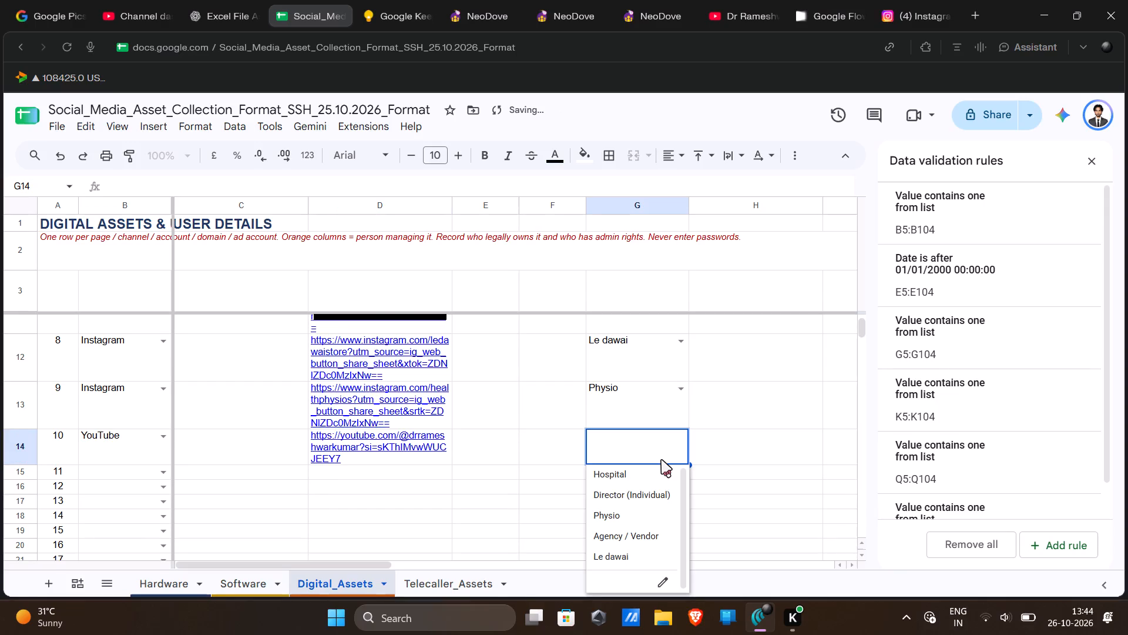
click(659, 493)
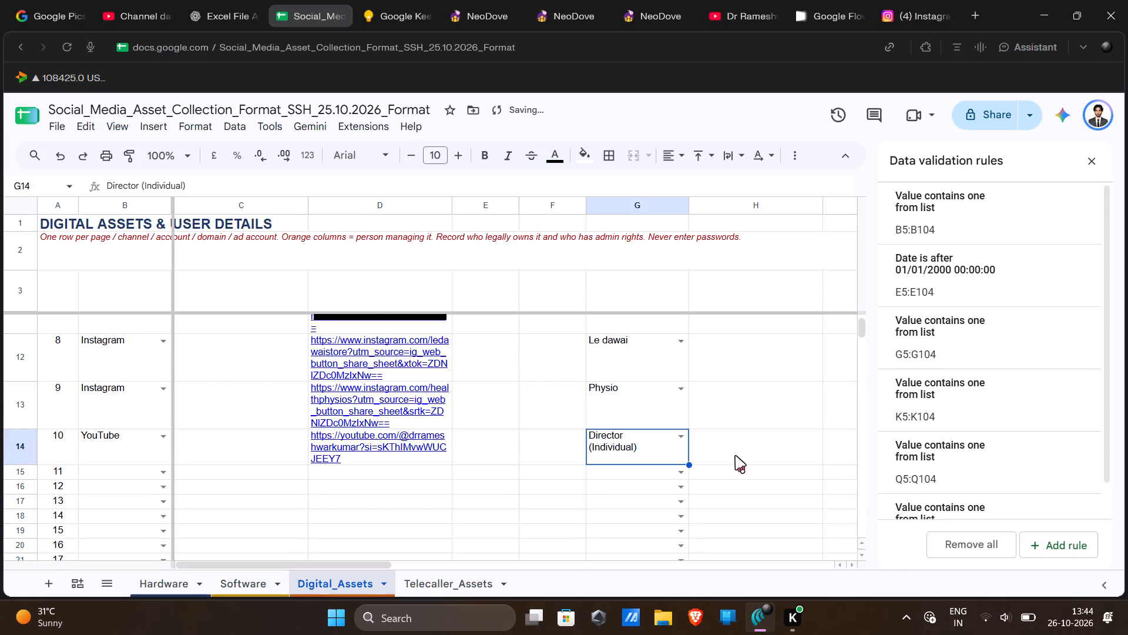
Enter Anshu as the managing person in cell M14 of the YouTube row.
scroll(736, 453, left, 2)
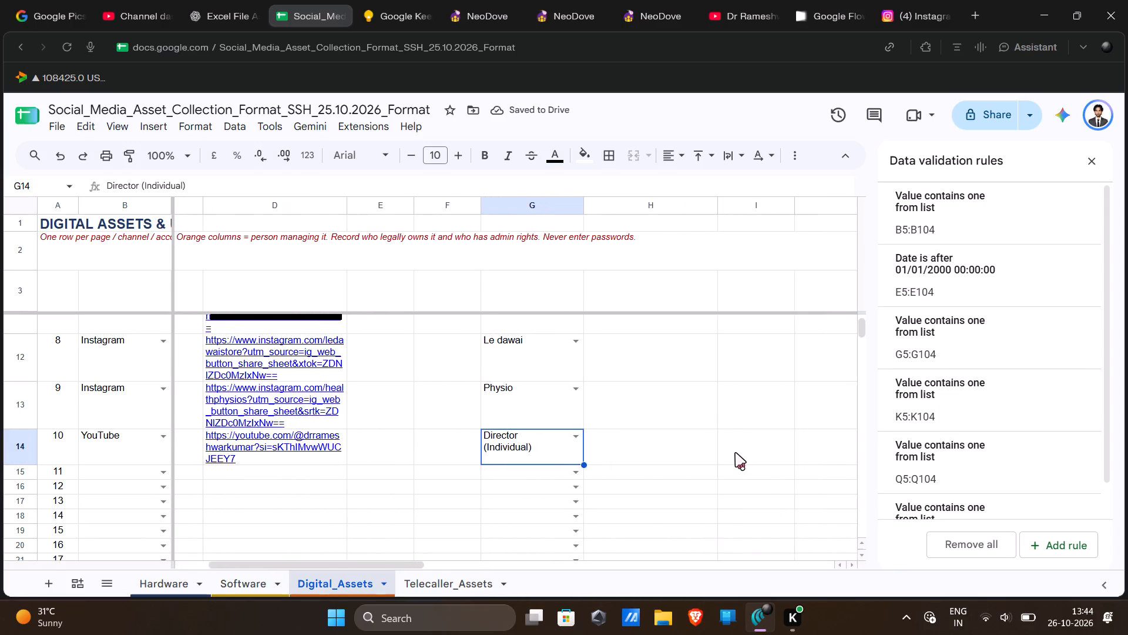
scroll(736, 453, left, 5)
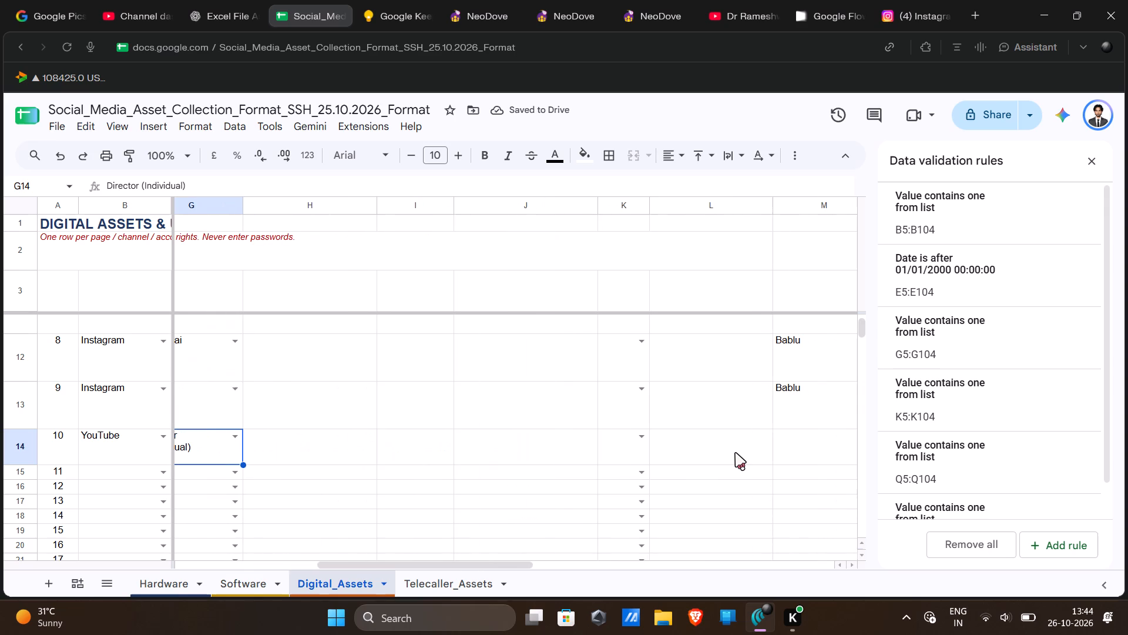
scroll(736, 453, left, 1)
double_click(736, 453)
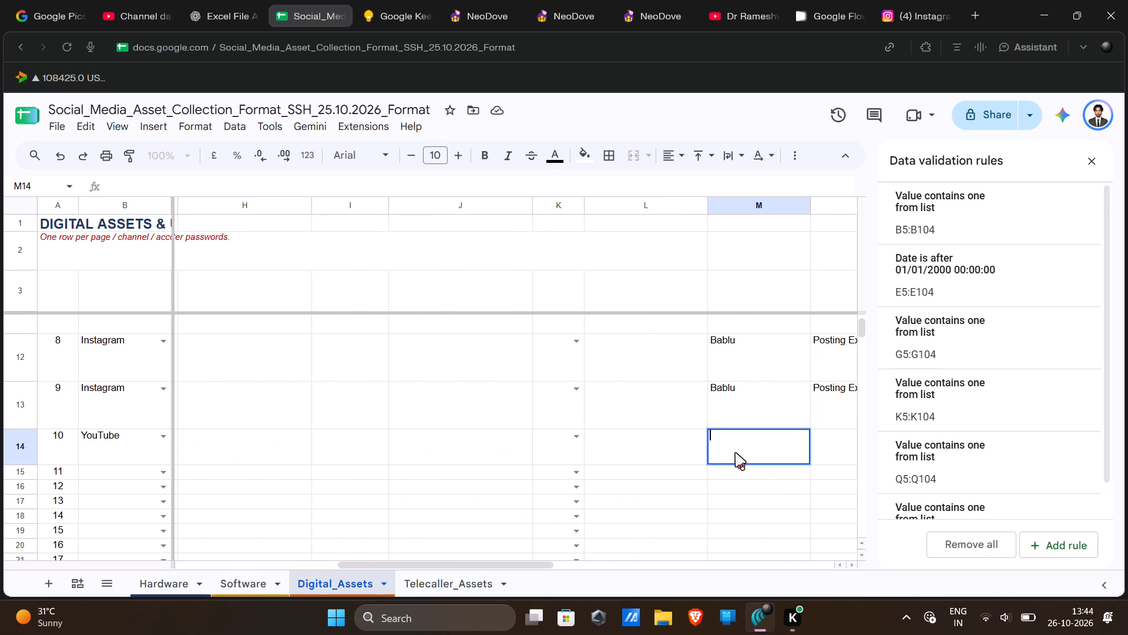
text(ANSHu)
key(BackSpace)
key(BackSpace)
key(BackSpace)
key(BackSpace)
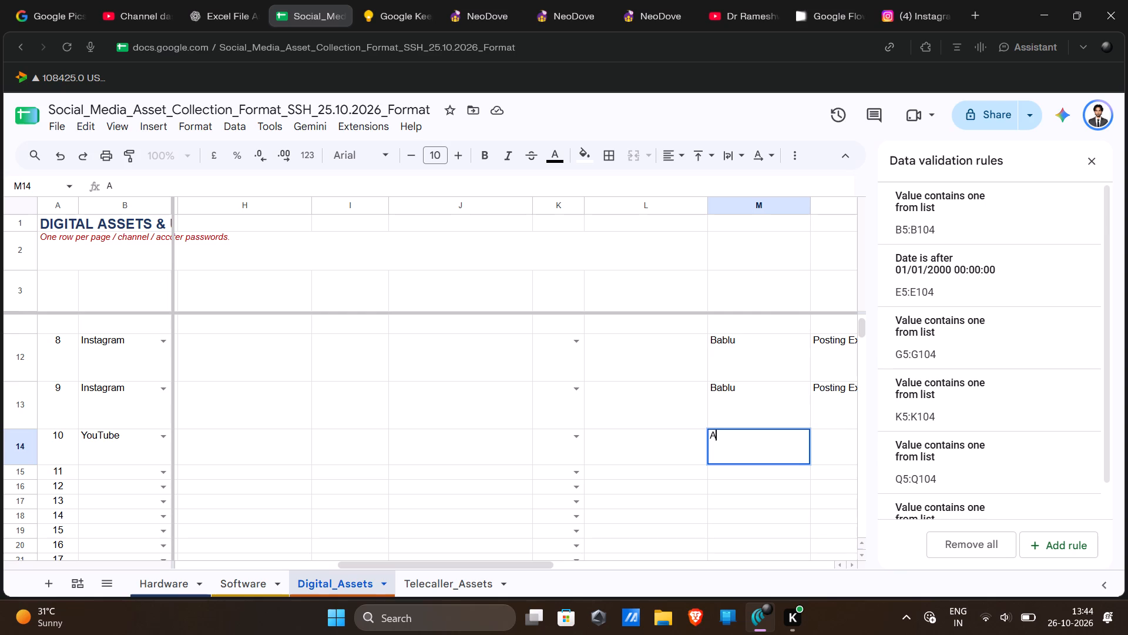
text(nshu)
scroll(760, 488, left, 1)
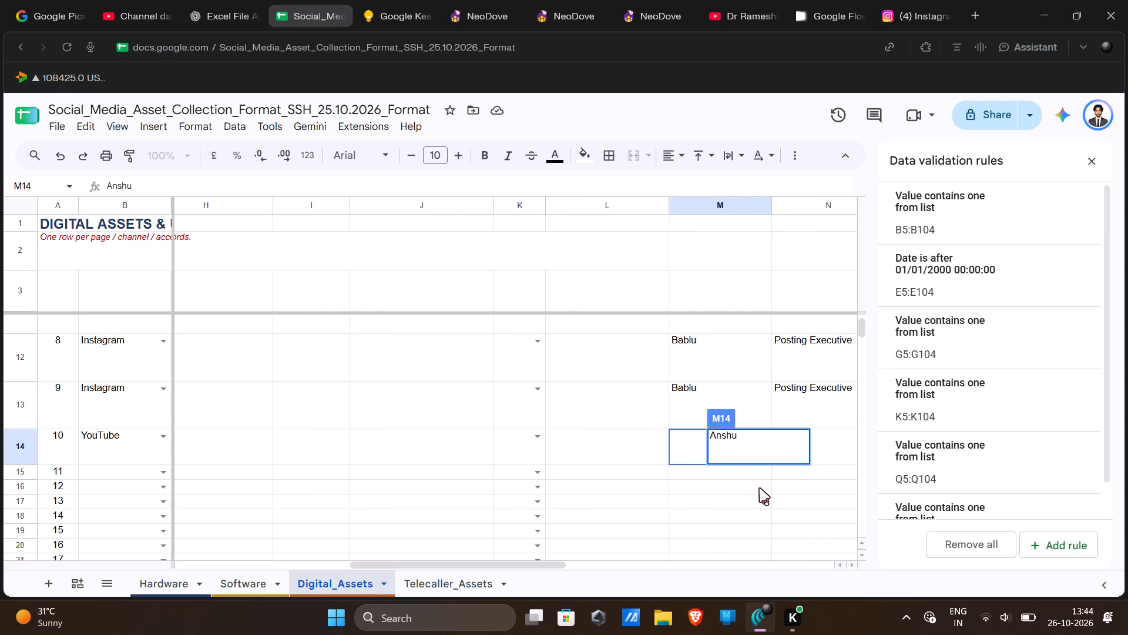
click(760, 488)
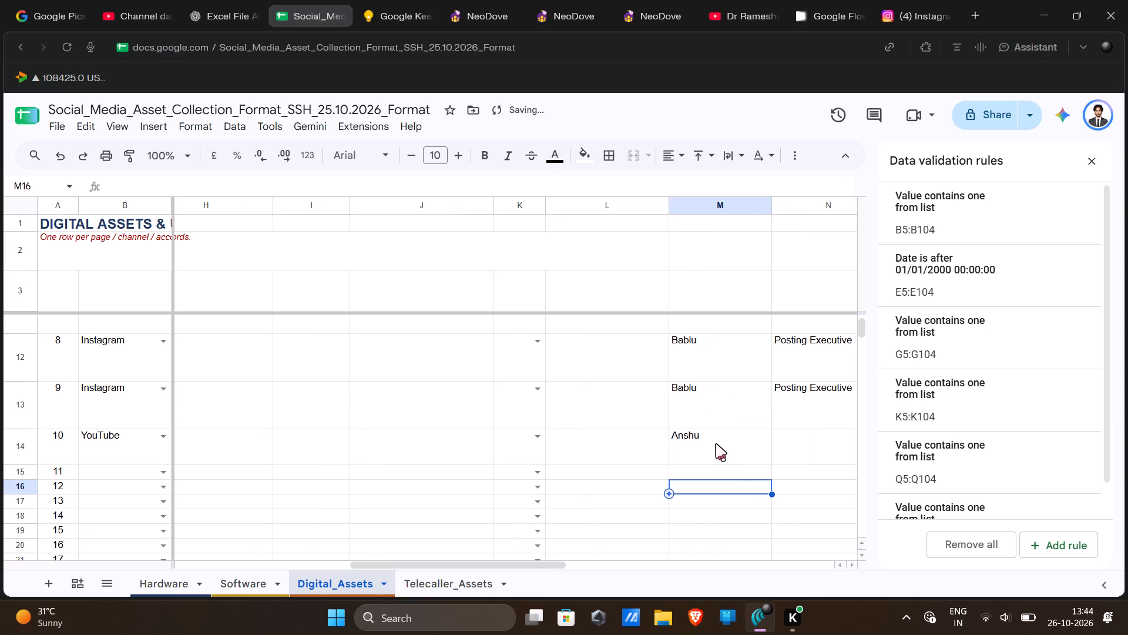
Add Bablu as a second managing person in M14 so the cell reads "Anshu, Bablu".
click(716, 444)
double_click(716, 444)
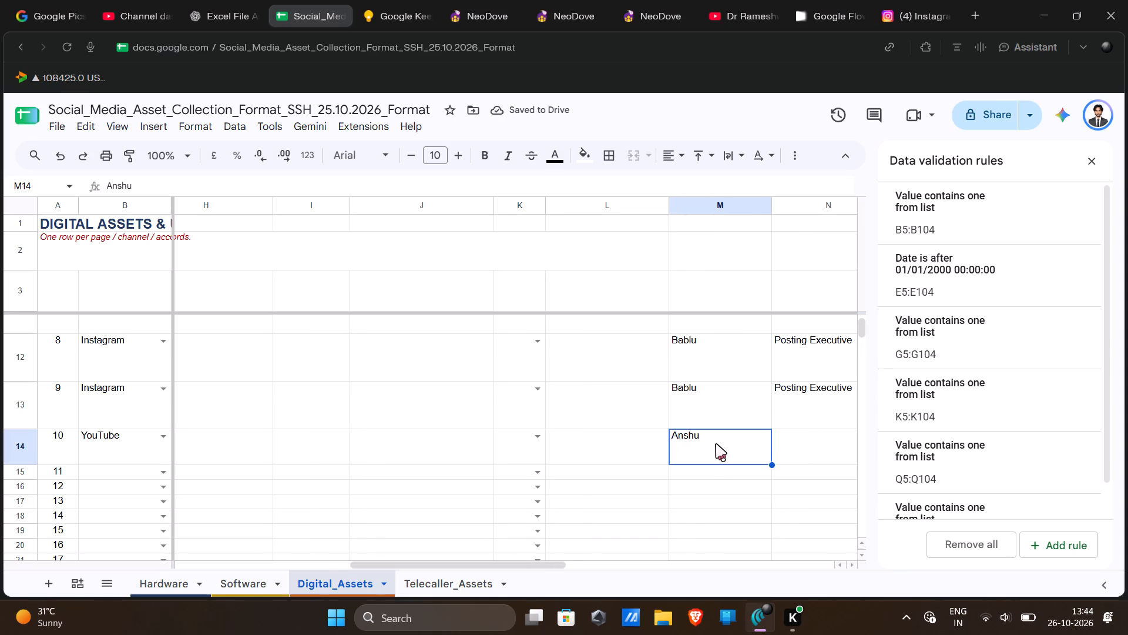
text(,)
key(space)
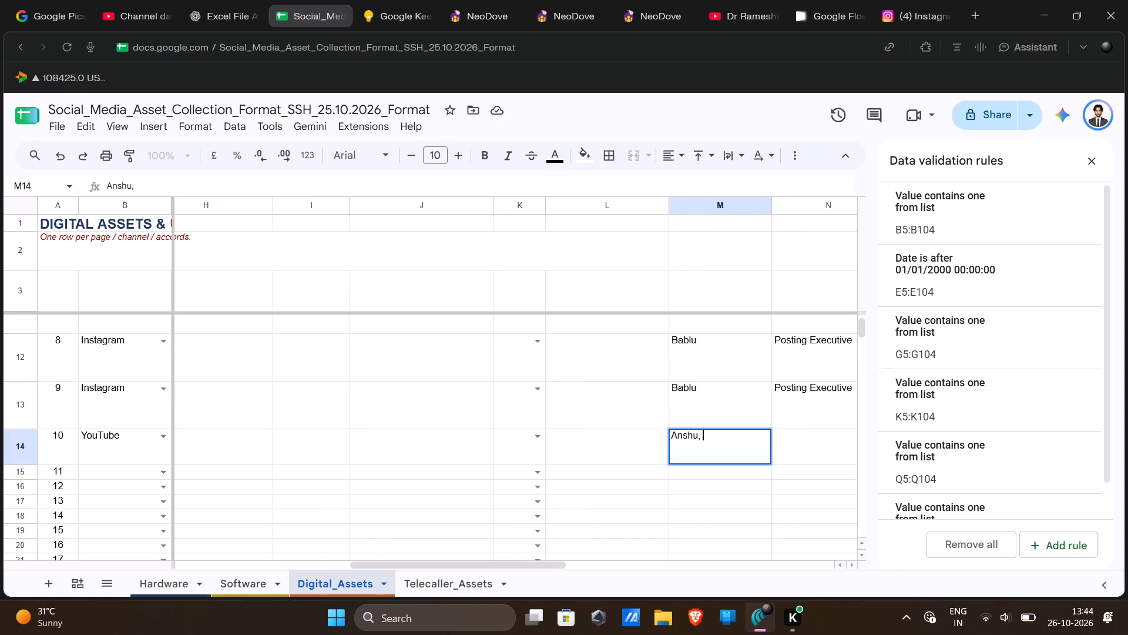
text(Bablu)
scroll(716, 444, left, 1)
scroll(832, 406, left, 1)
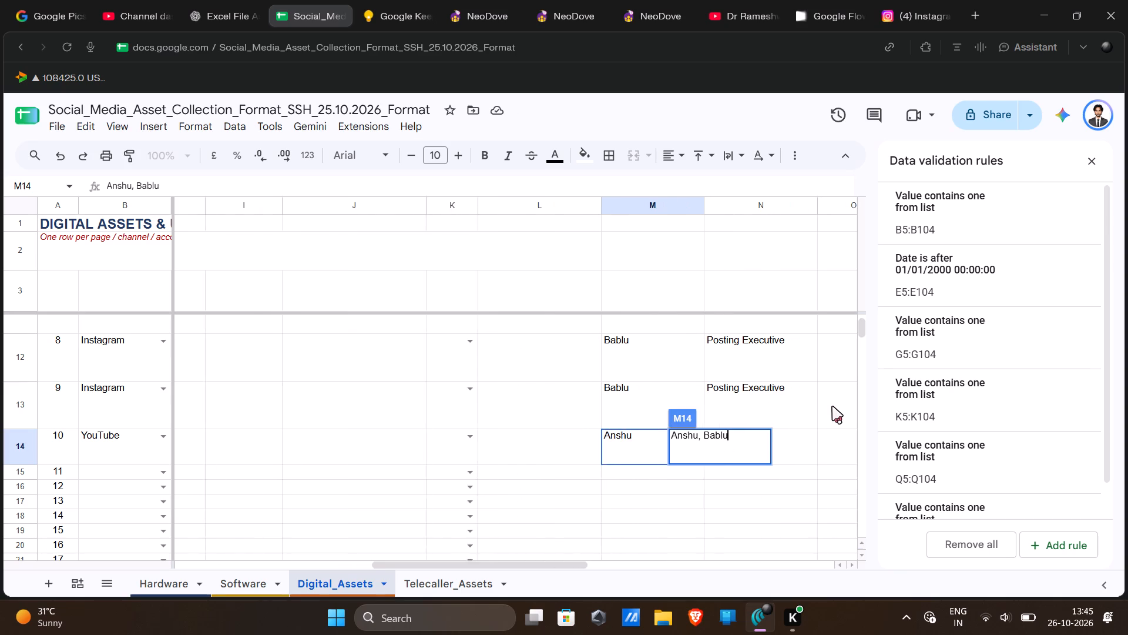
scroll(832, 406, left, 1)
Fill the Posting Executive designation from N13 down to N14 for the YouTube row.
click(760, 409)
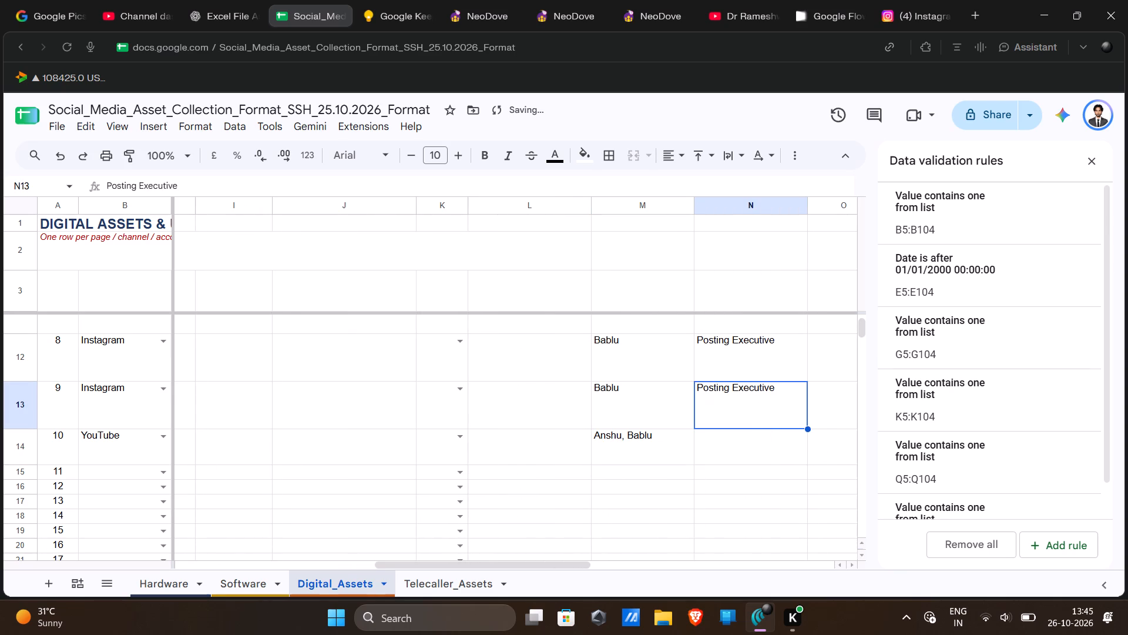
drag(807, 428, 804, 455)
Replace the Analyst option in Q14's access-role drop-down with "Manager, Editor" and apply the change to all matching drop-downs.
scroll(804, 455, left, 2)
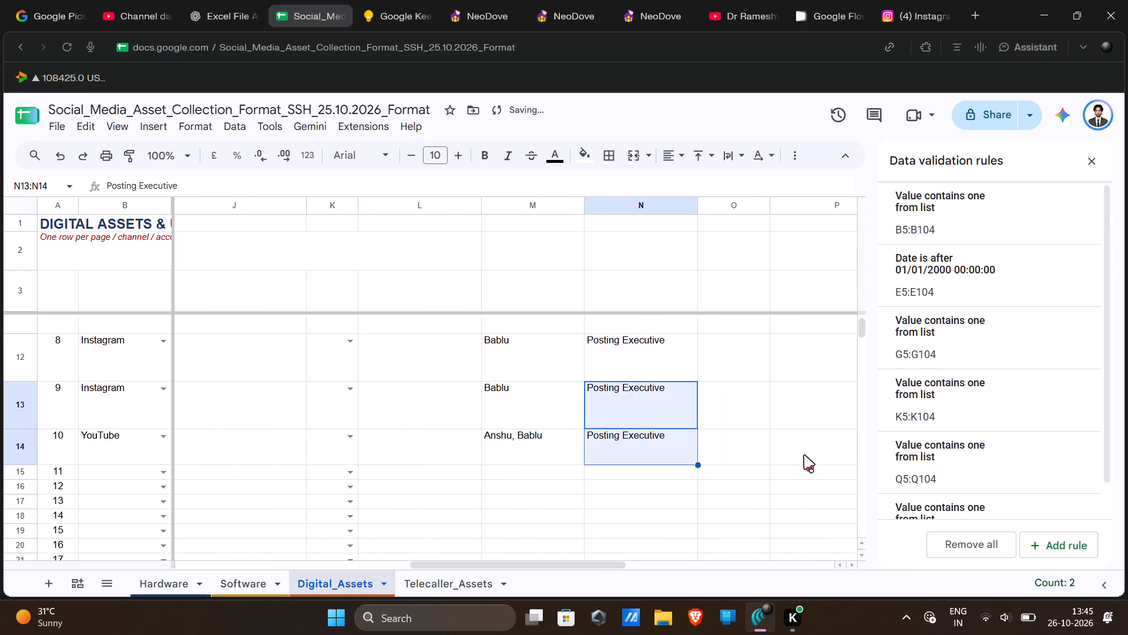
scroll(804, 455, left, 3)
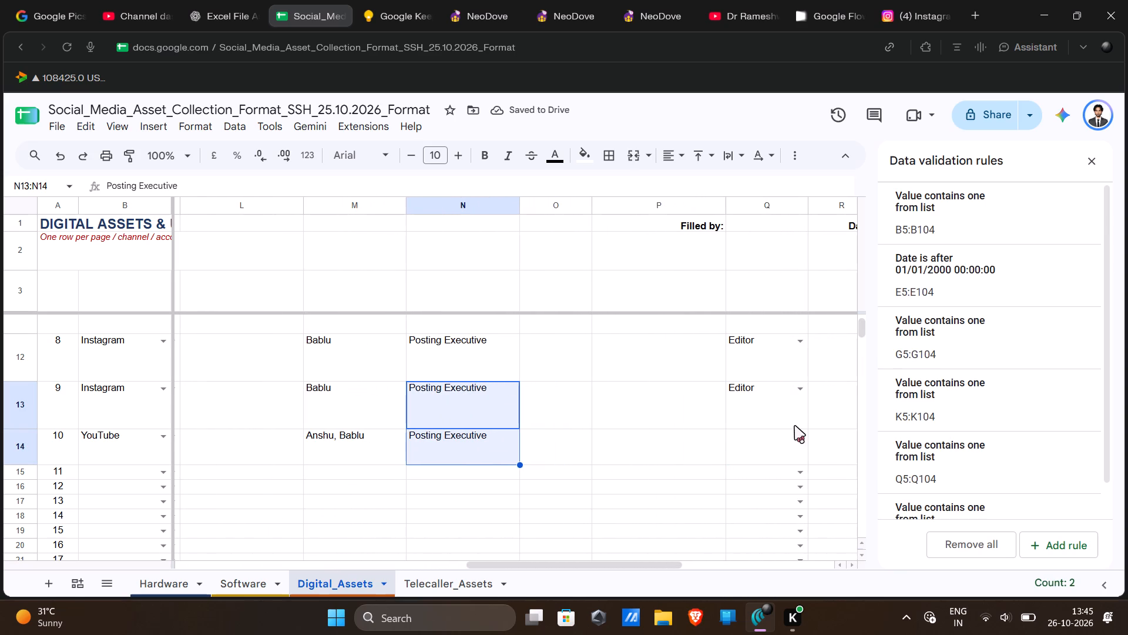
click(795, 435)
scroll(784, 542, down, 1)
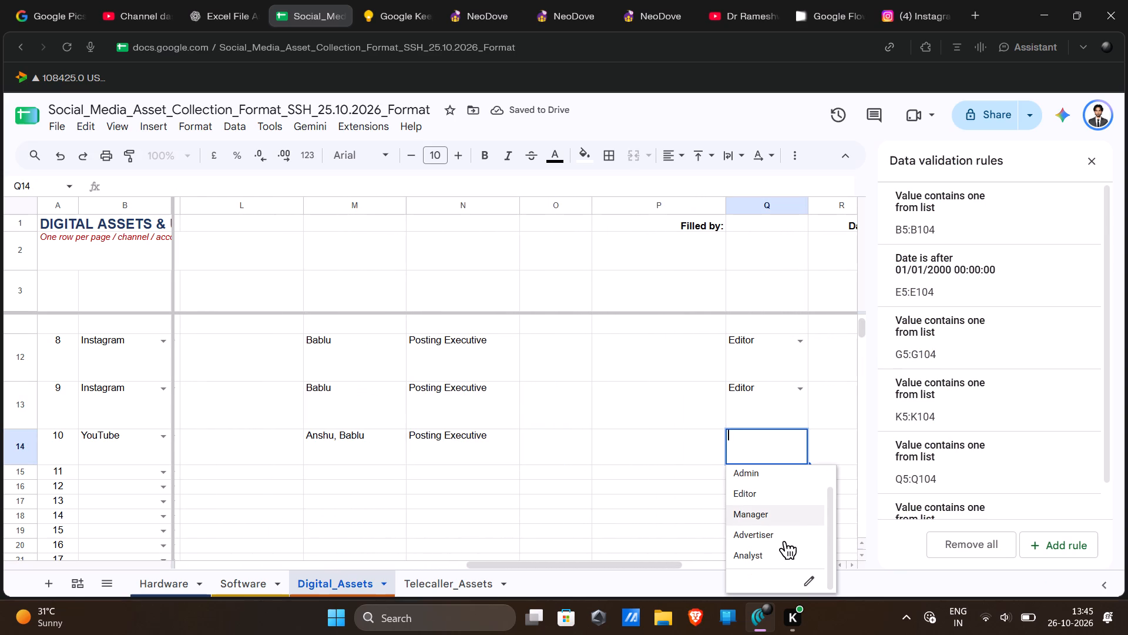
scroll(784, 542, down, 1)
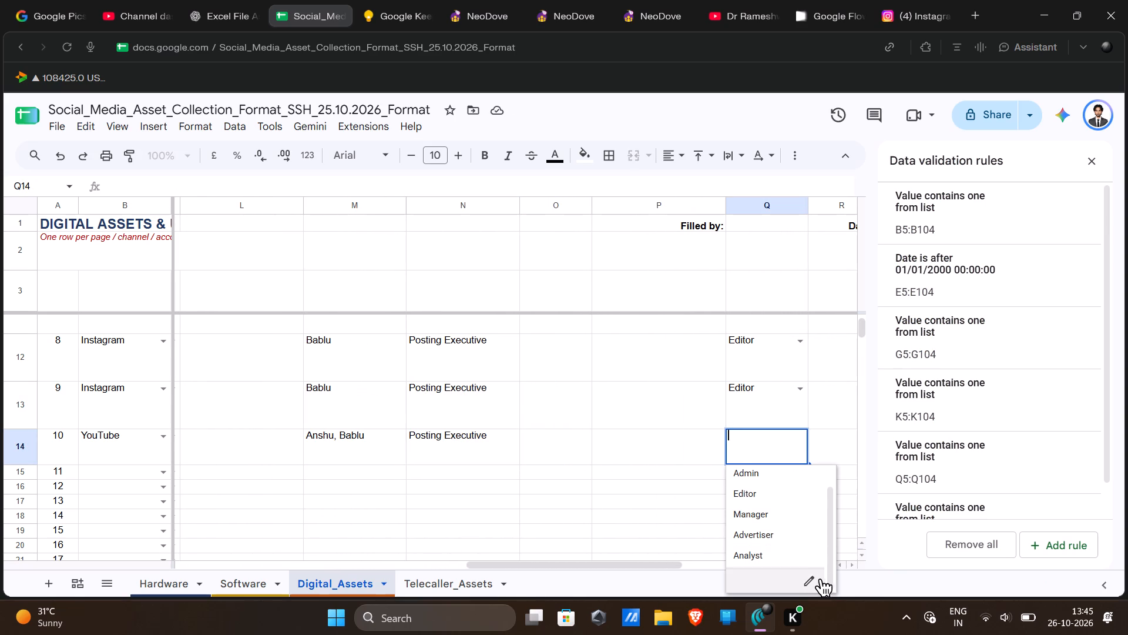
double_click(818, 581)
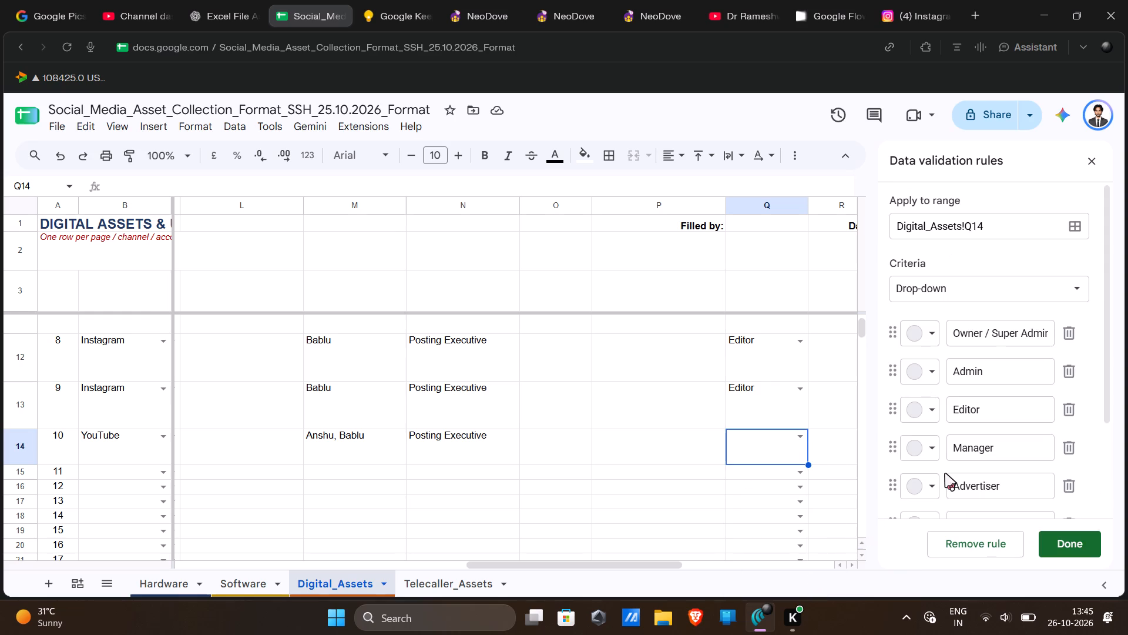
scroll(997, 473, down, 1)
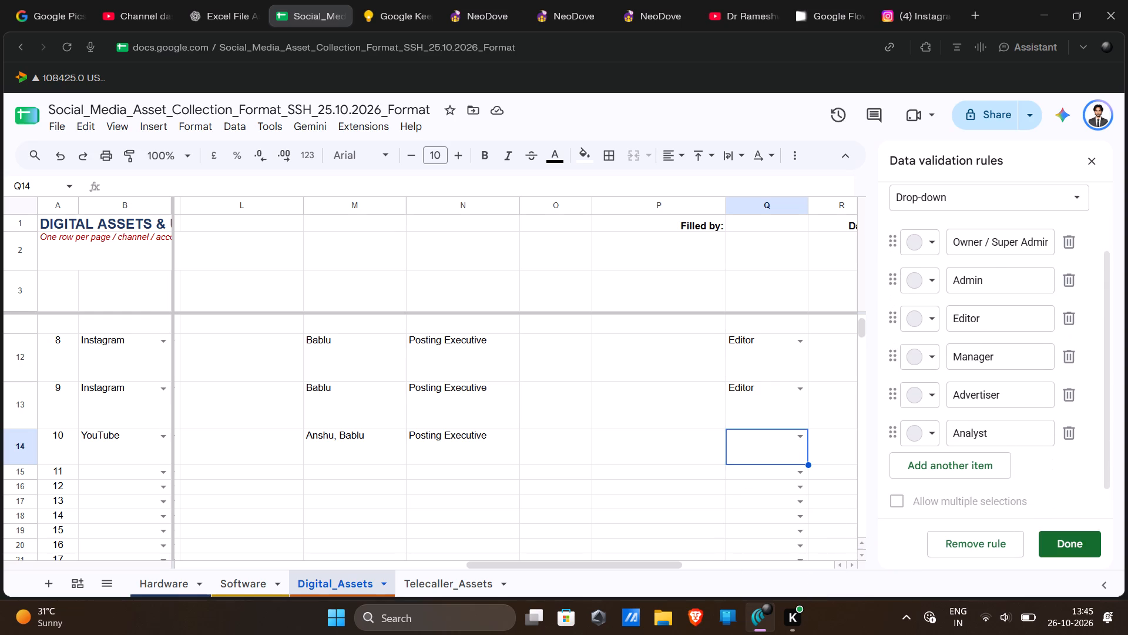
click(1006, 440)
key(BackSpace)
key(BackSpace)
key(BackSpace)
key(BackSpace)
key(BackSpace)
key(BackSpace)
key(BackSpace)
key(BackSpace)
key(BackSpace)
key(BackSpace)
key(BackSpace)
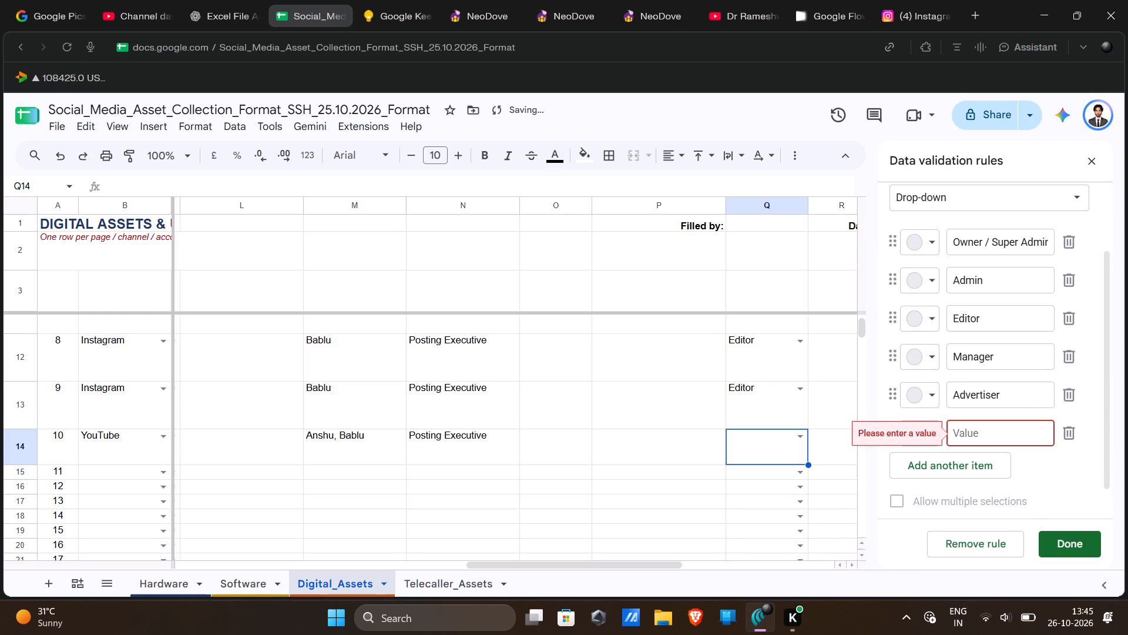
text(Mana)
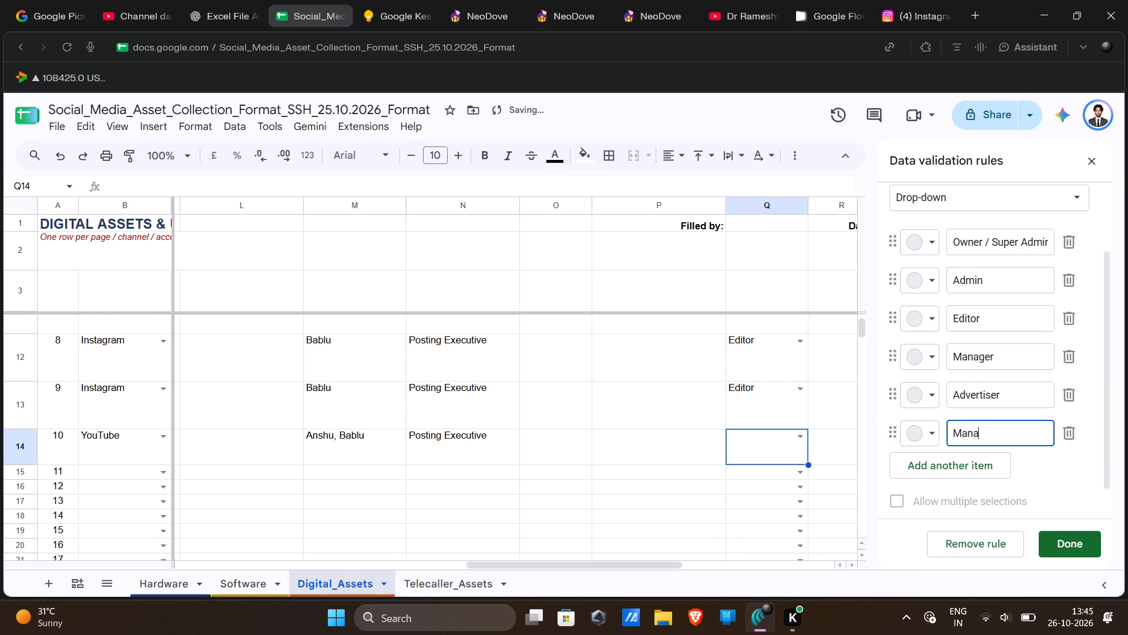
text(ger)
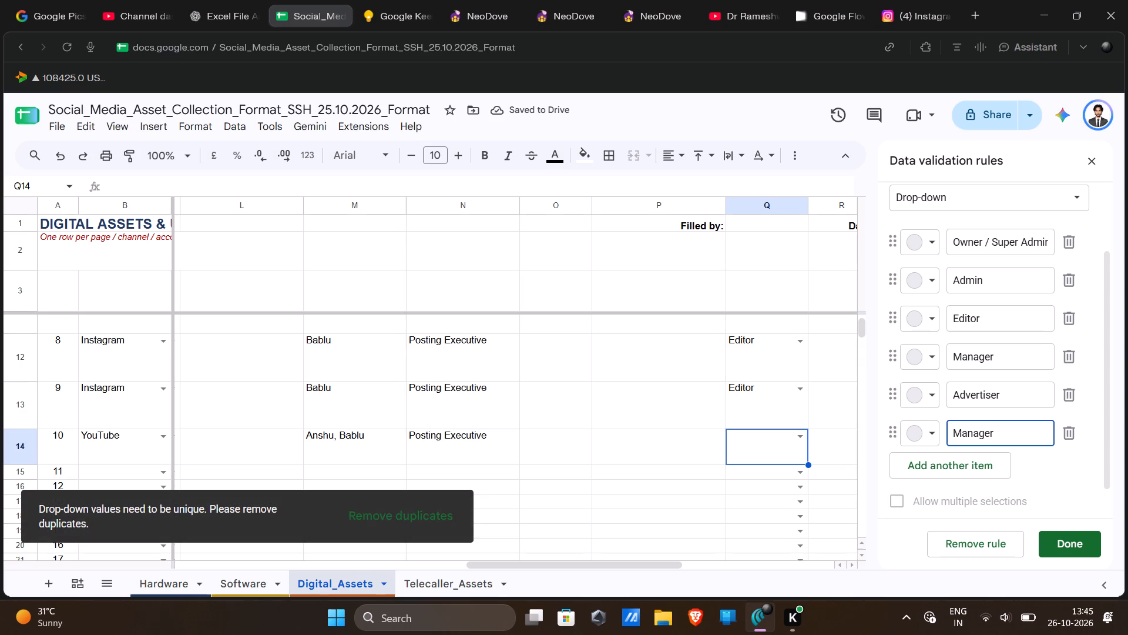
text(, Editor)
click(1074, 542)
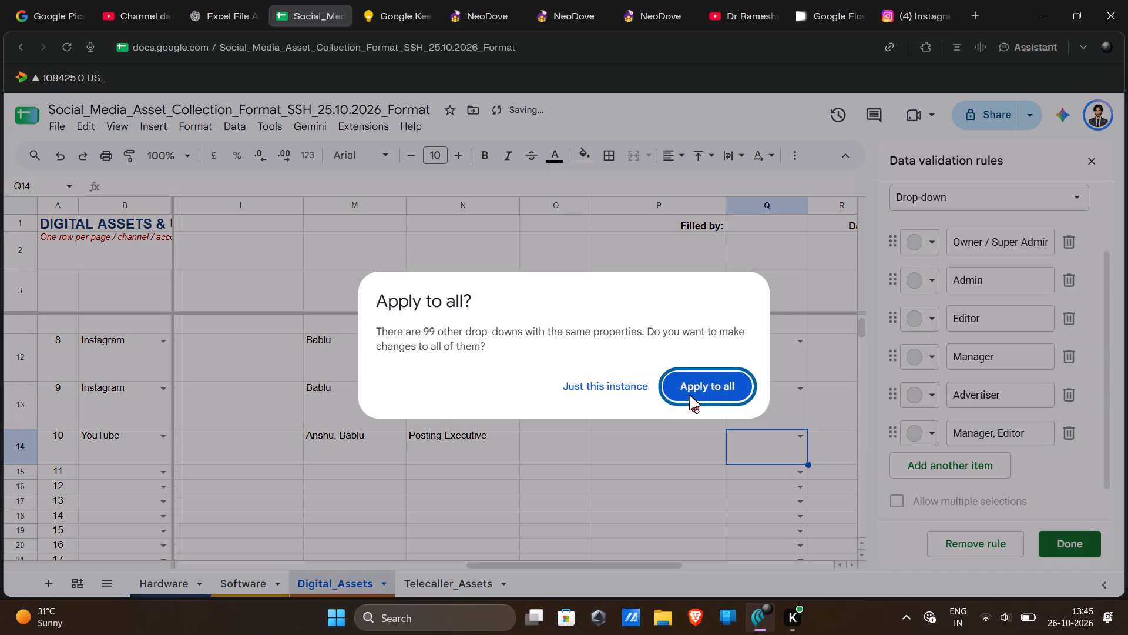
click(709, 392)
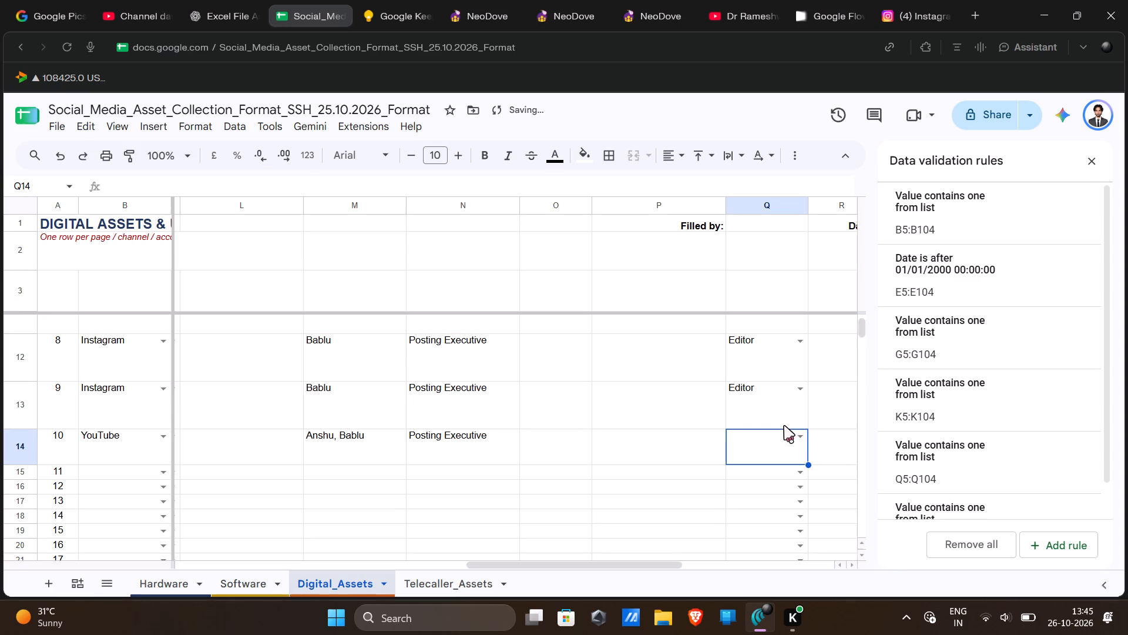
Set the YouTube row's access role in Q14 to "Manager, Editor".
click(798, 439)
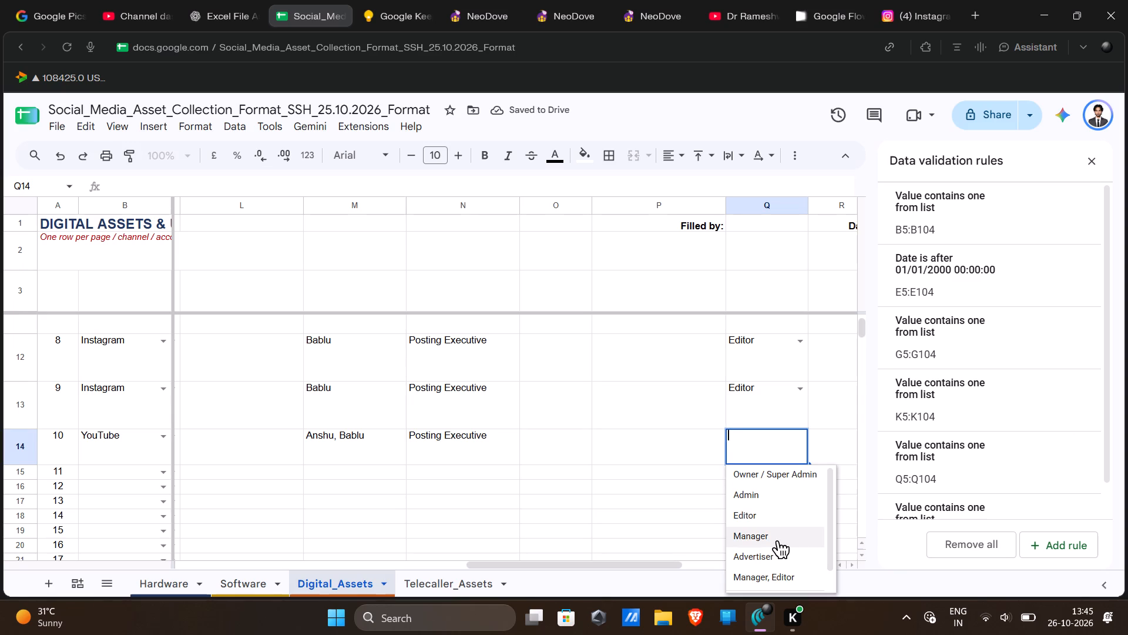
click(783, 585)
click(651, 540)
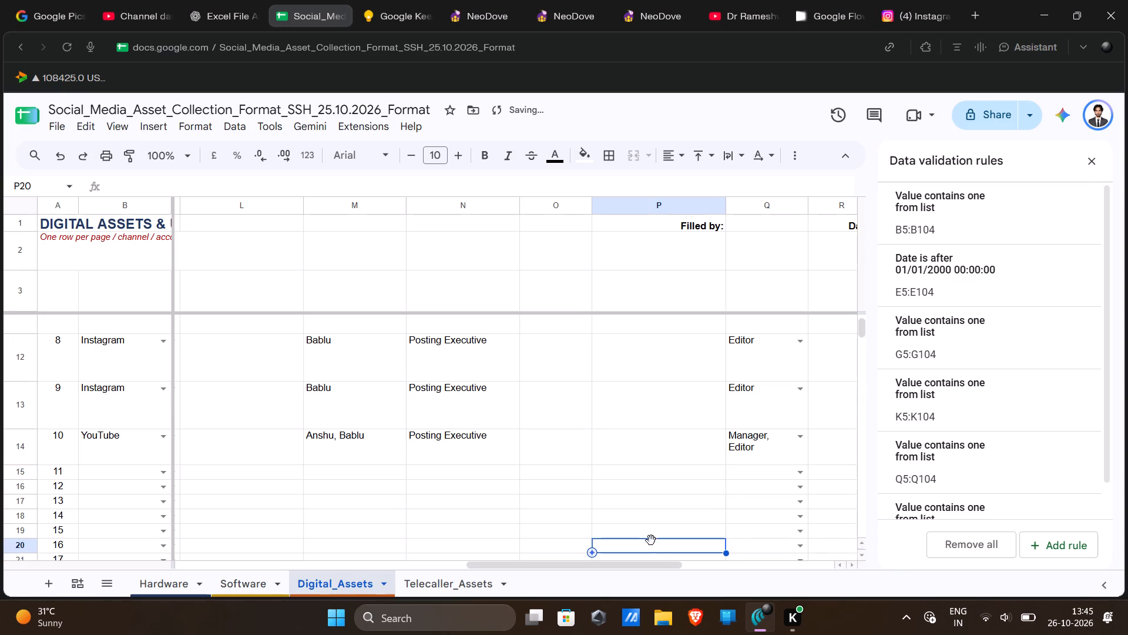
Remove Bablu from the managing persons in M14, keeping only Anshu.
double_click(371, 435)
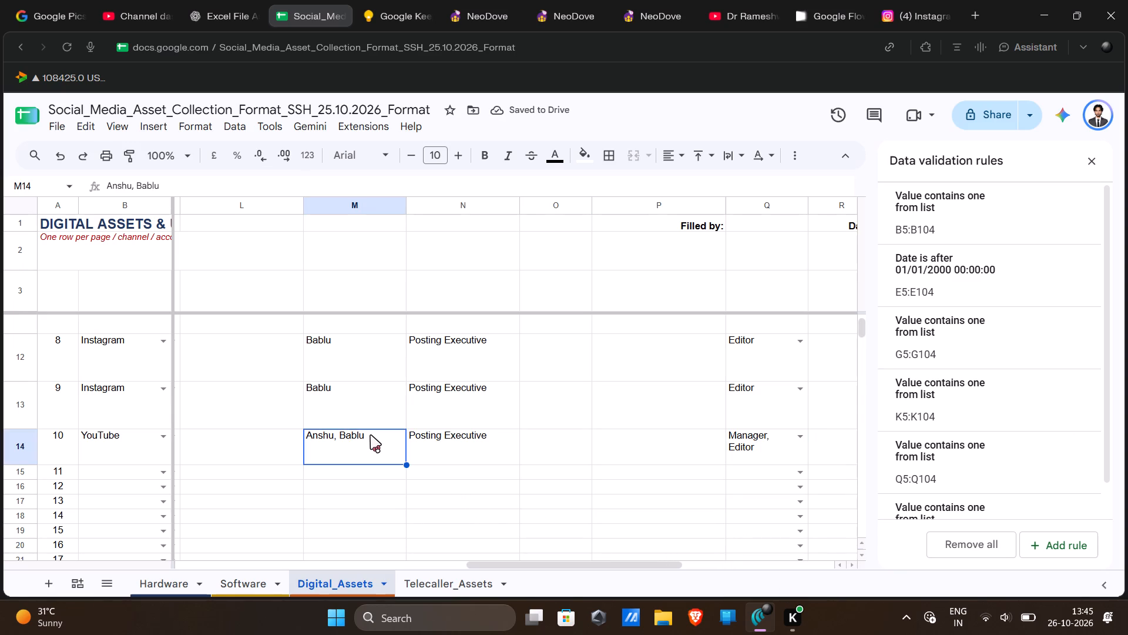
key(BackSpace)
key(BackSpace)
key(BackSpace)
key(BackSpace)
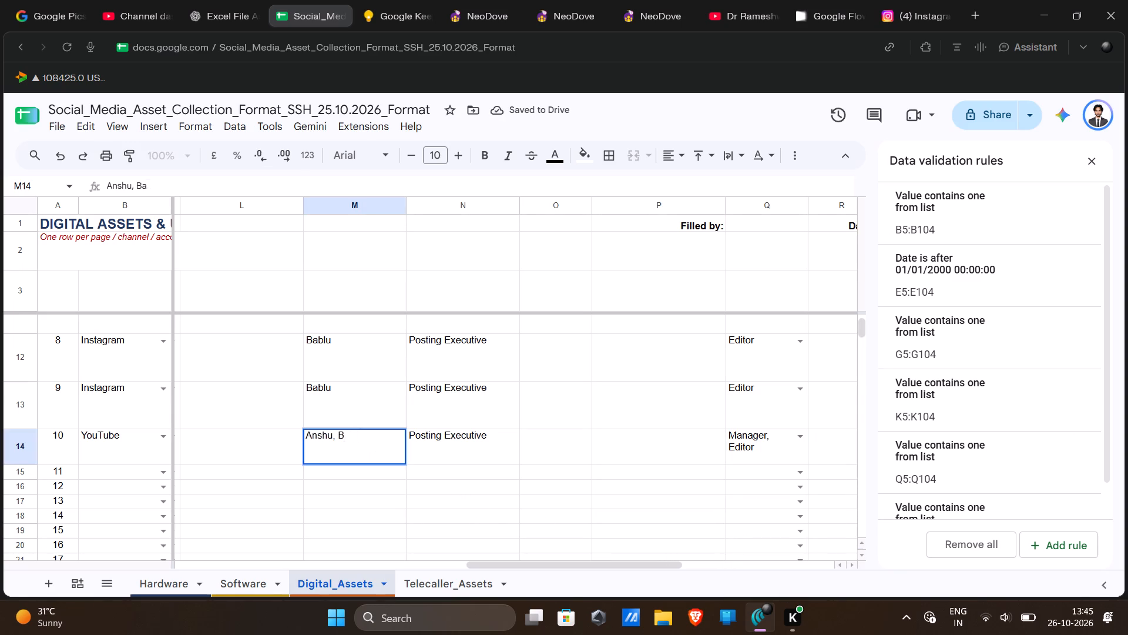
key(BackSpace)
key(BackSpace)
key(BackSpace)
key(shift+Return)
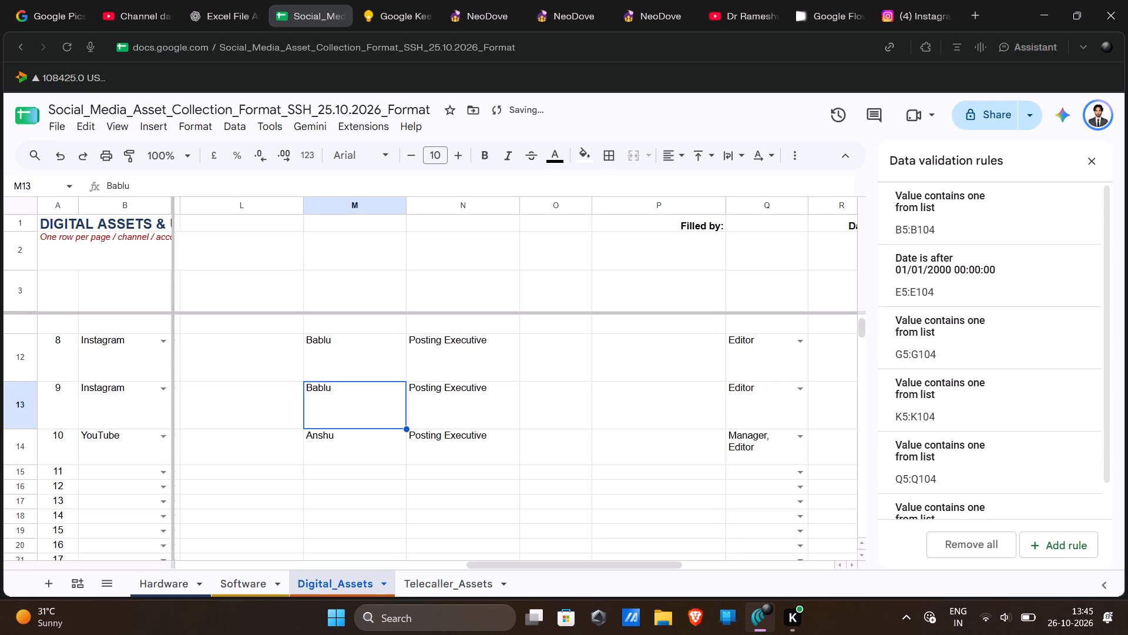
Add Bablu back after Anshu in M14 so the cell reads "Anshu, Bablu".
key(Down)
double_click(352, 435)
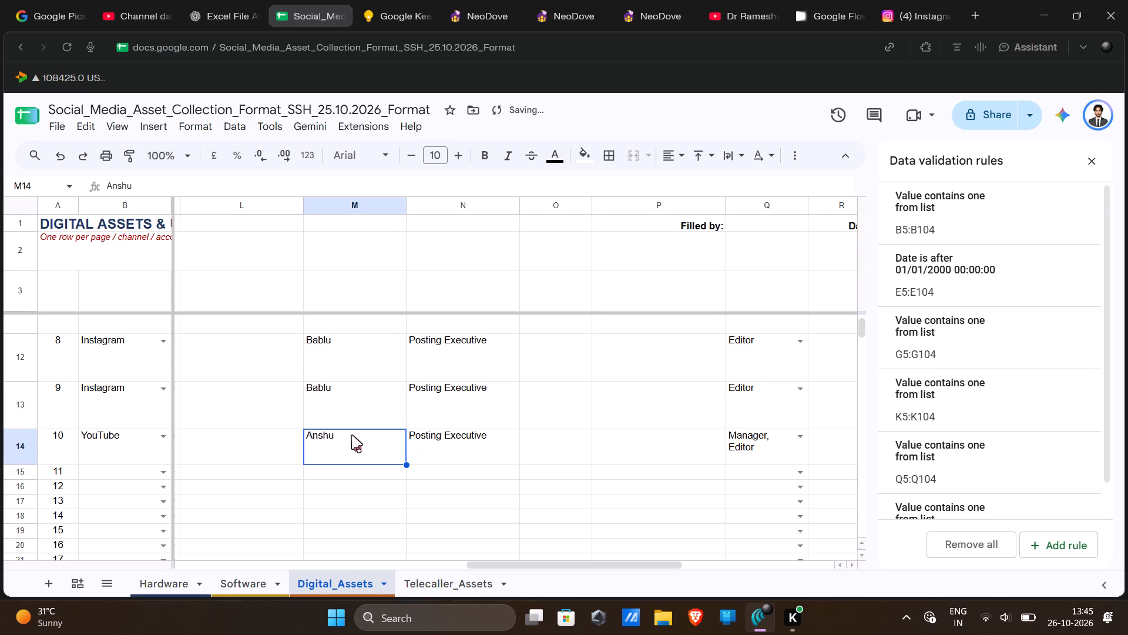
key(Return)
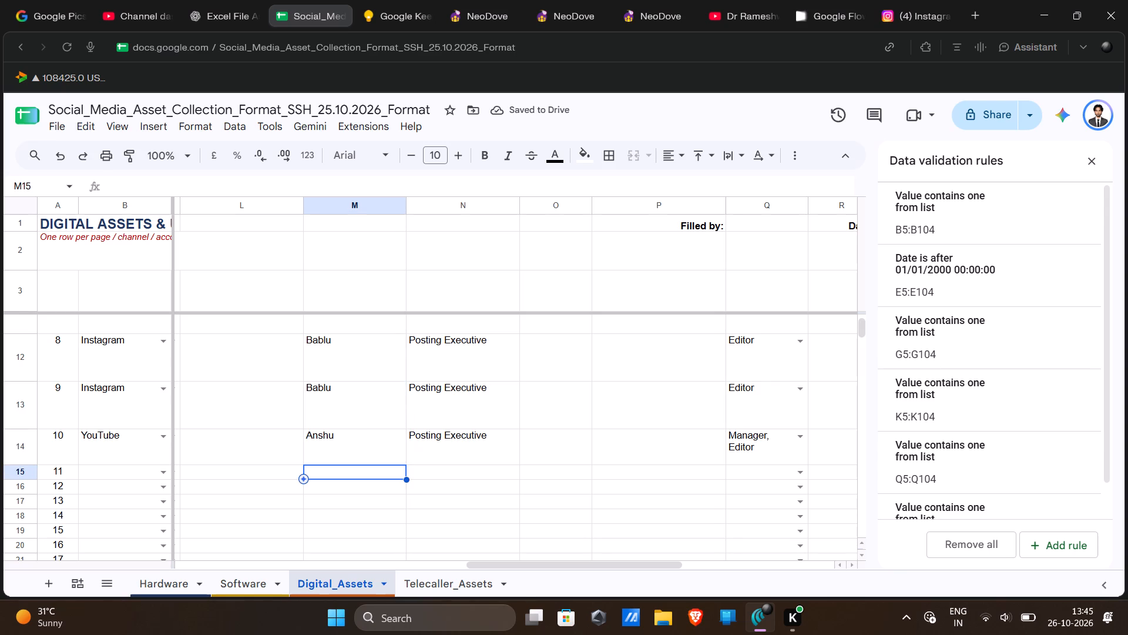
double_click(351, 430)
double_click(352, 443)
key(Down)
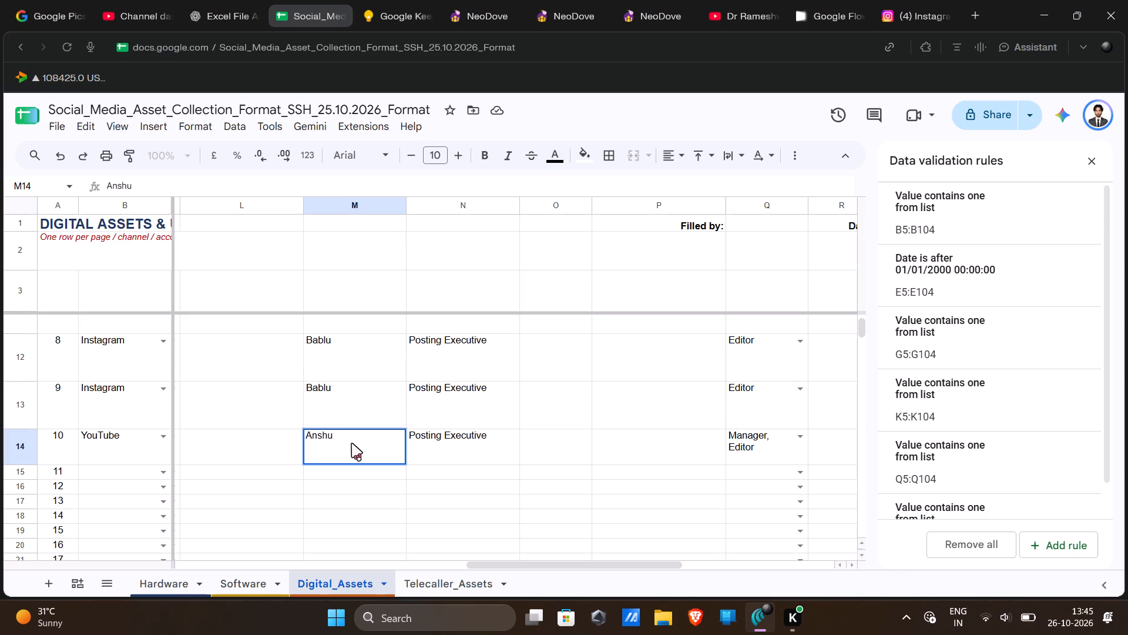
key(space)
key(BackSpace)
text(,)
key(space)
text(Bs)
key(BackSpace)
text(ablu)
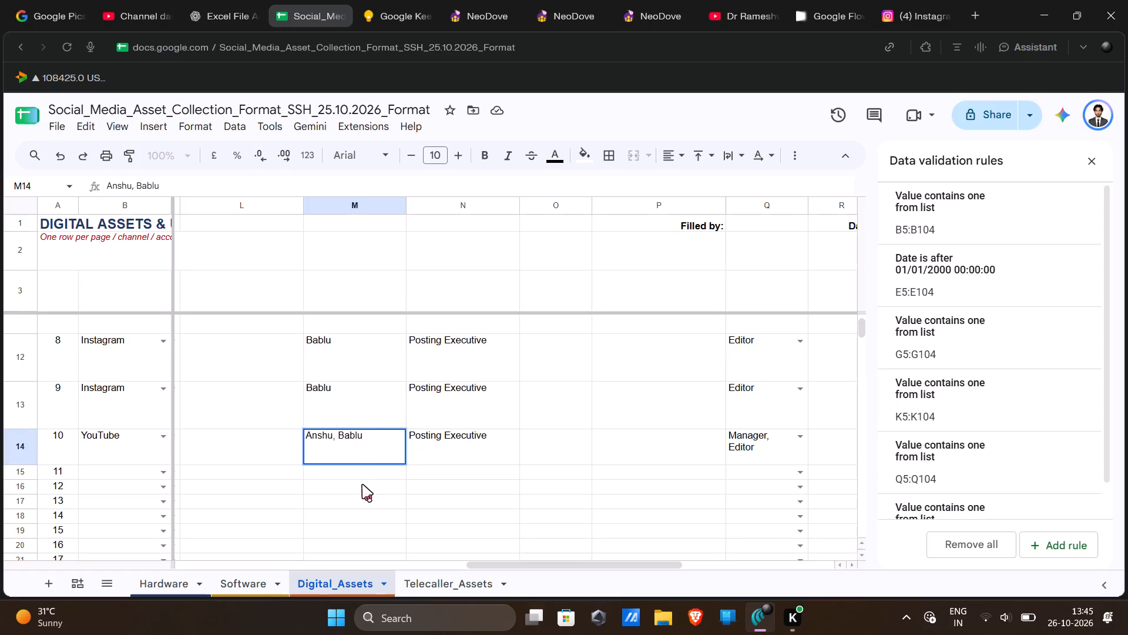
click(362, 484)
Set the asset type in B15, the row numbered 11, to YouTube.
scroll(362, 484, left, 1)
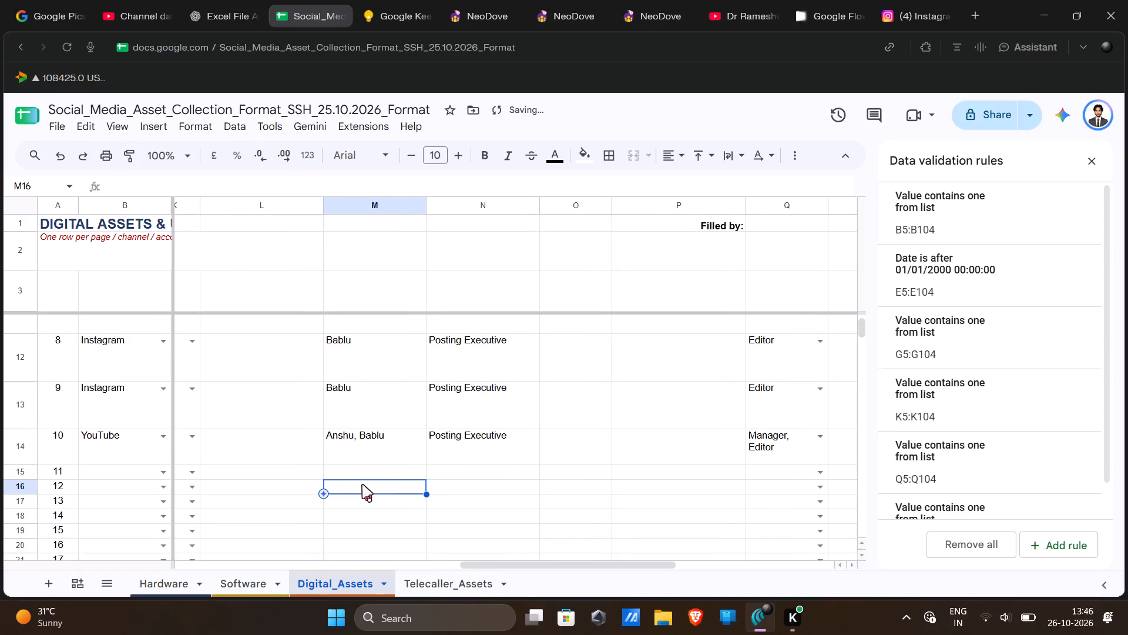
scroll(362, 484, left, 2)
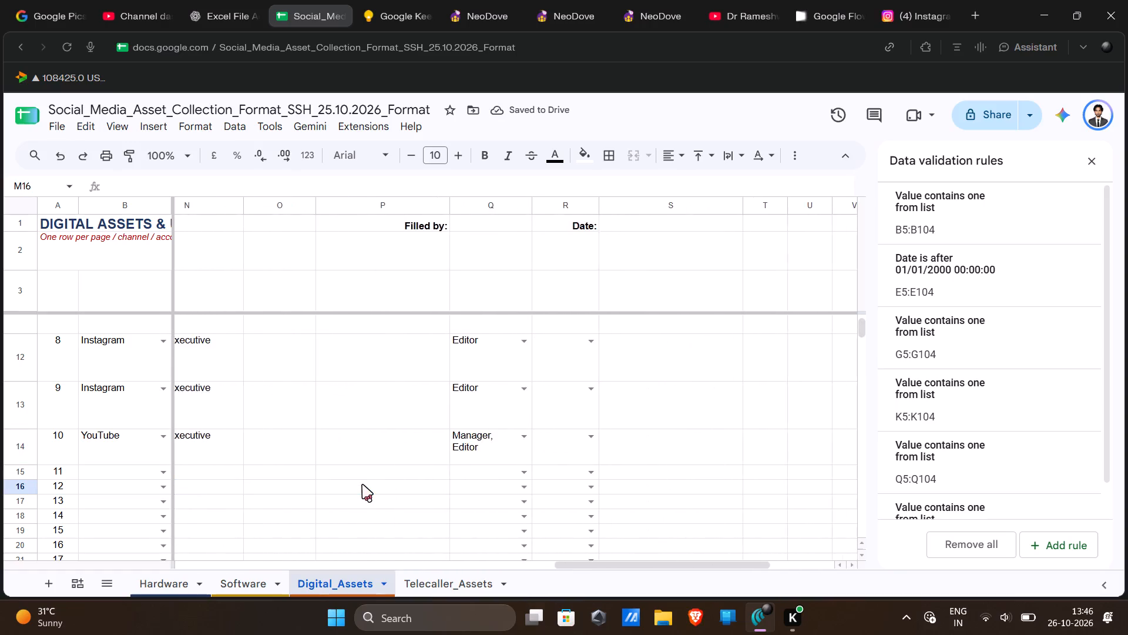
scroll(362, 484, left, 1)
scroll(362, 484, right, 9)
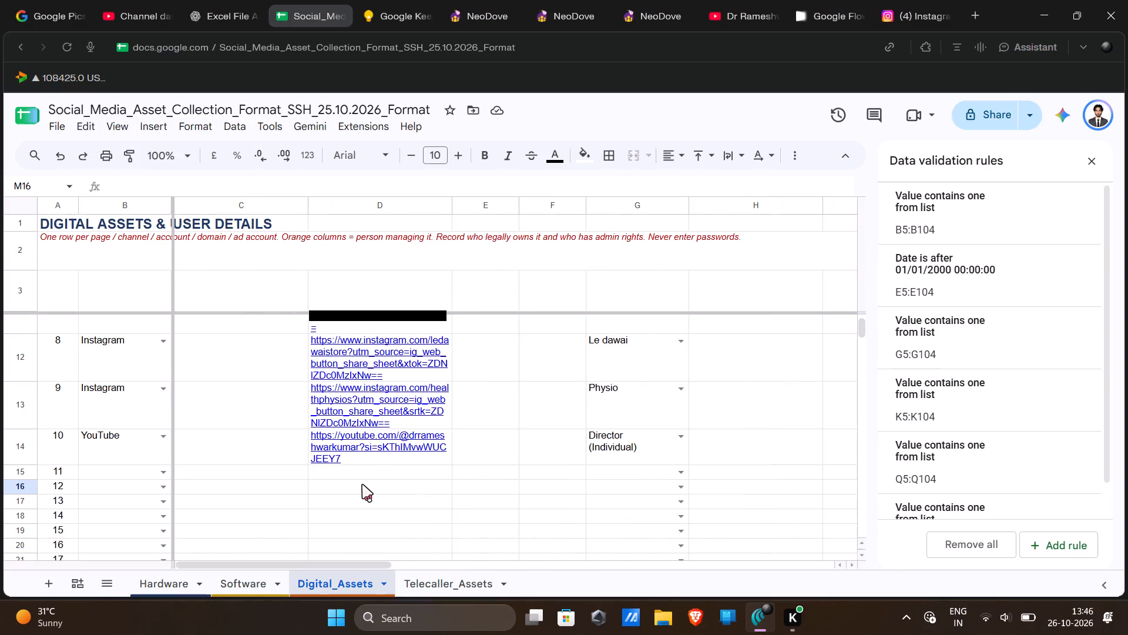
click(163, 473)
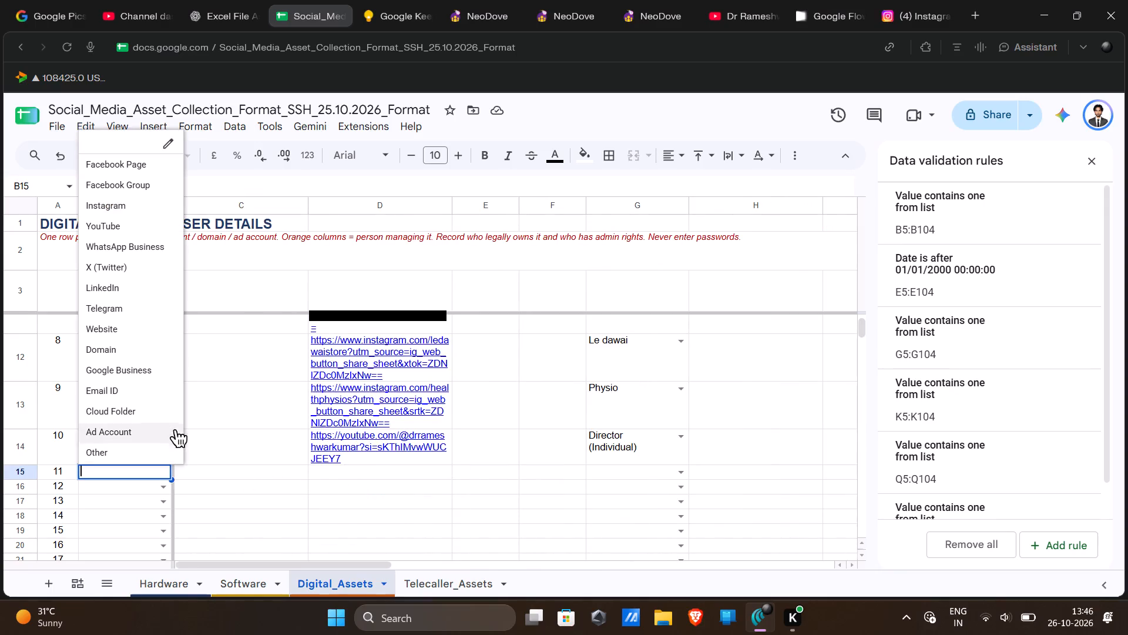
click(139, 222)
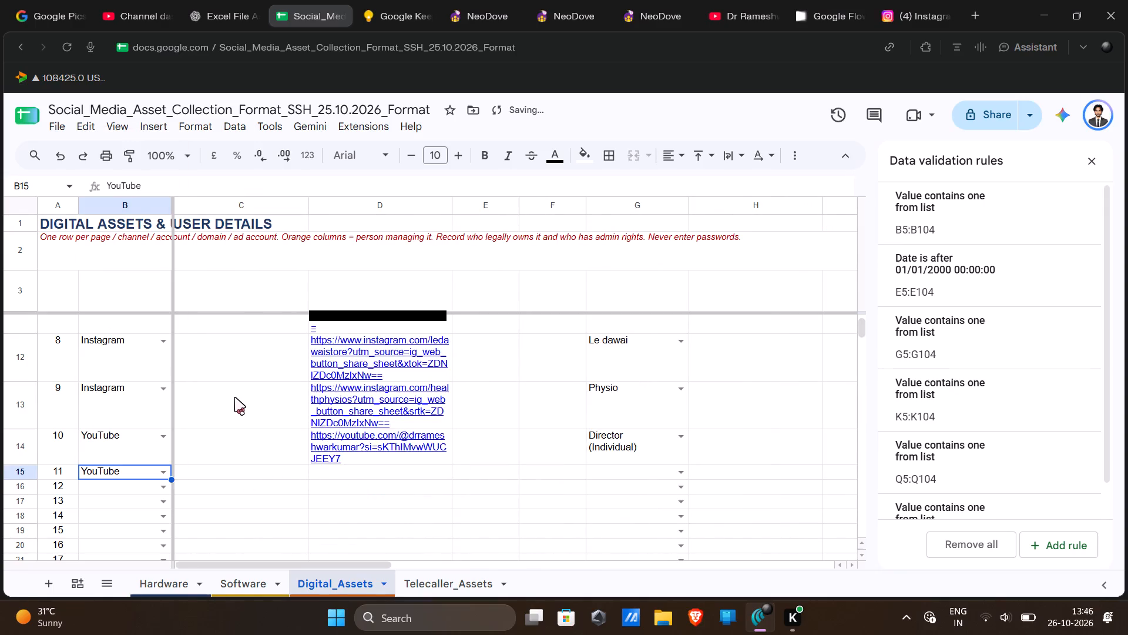
Switch to YouTube, search for "le dawai" and open the LeDawai channel page.
click(721, 11)
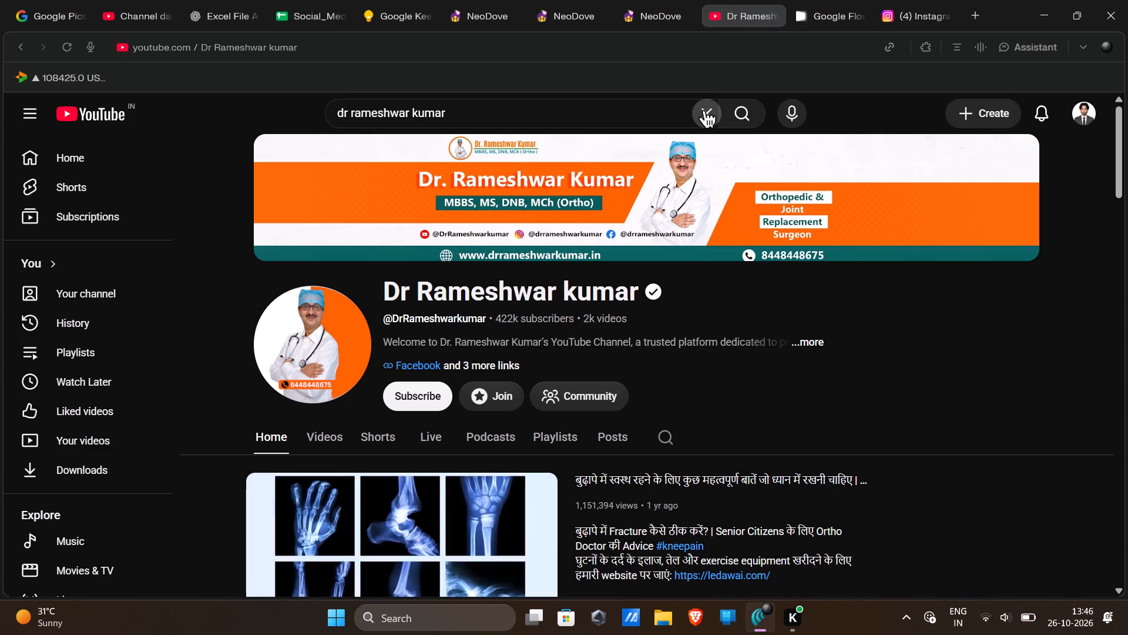
click(704, 113)
text(le dawai)
key(Return)
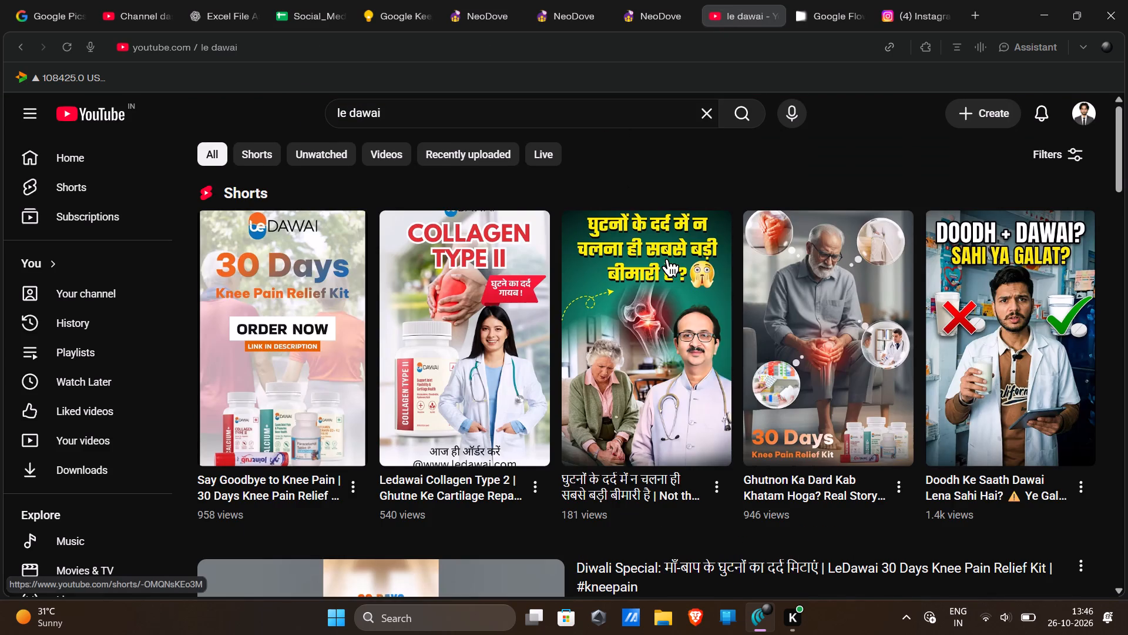
scroll(666, 260, down, 2)
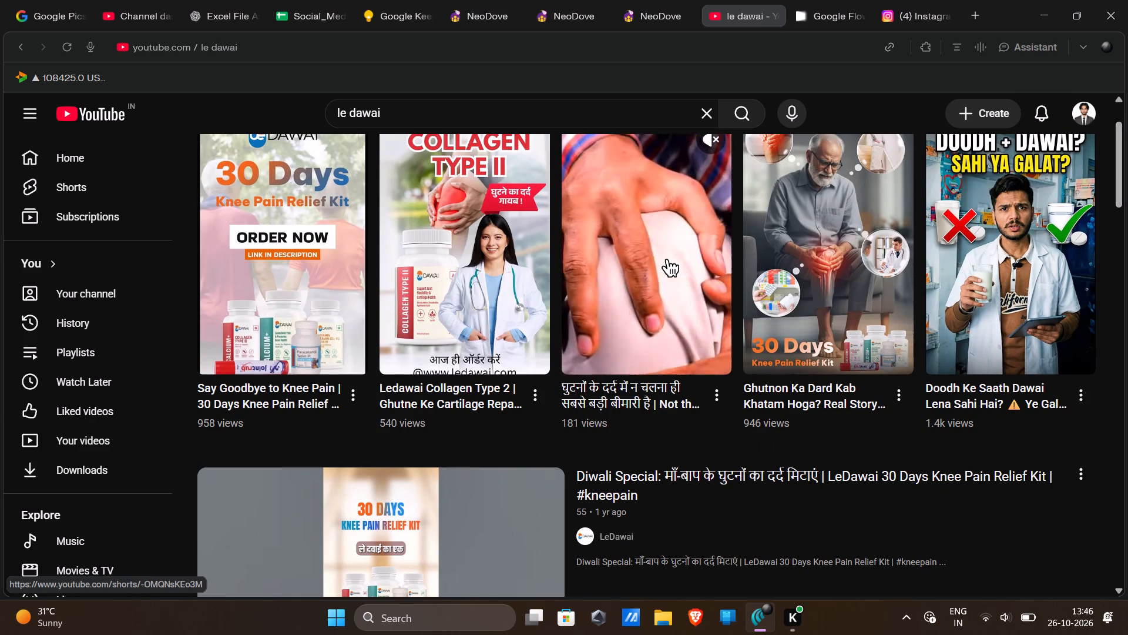
scroll(666, 260, down, 2)
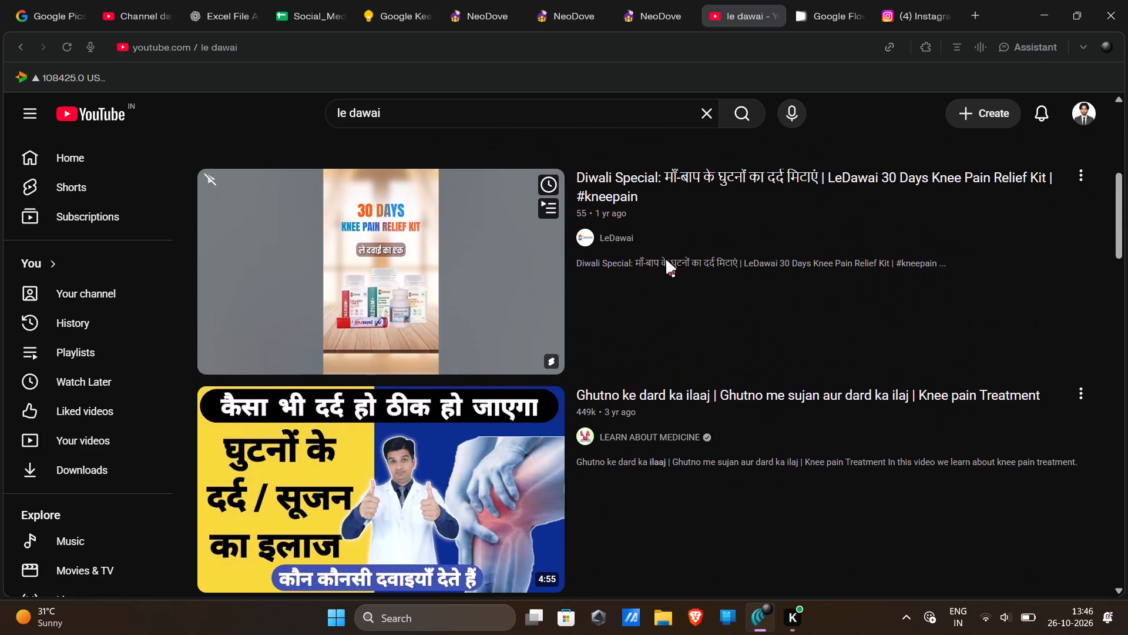
scroll(666, 260, down, 1)
click(589, 241)
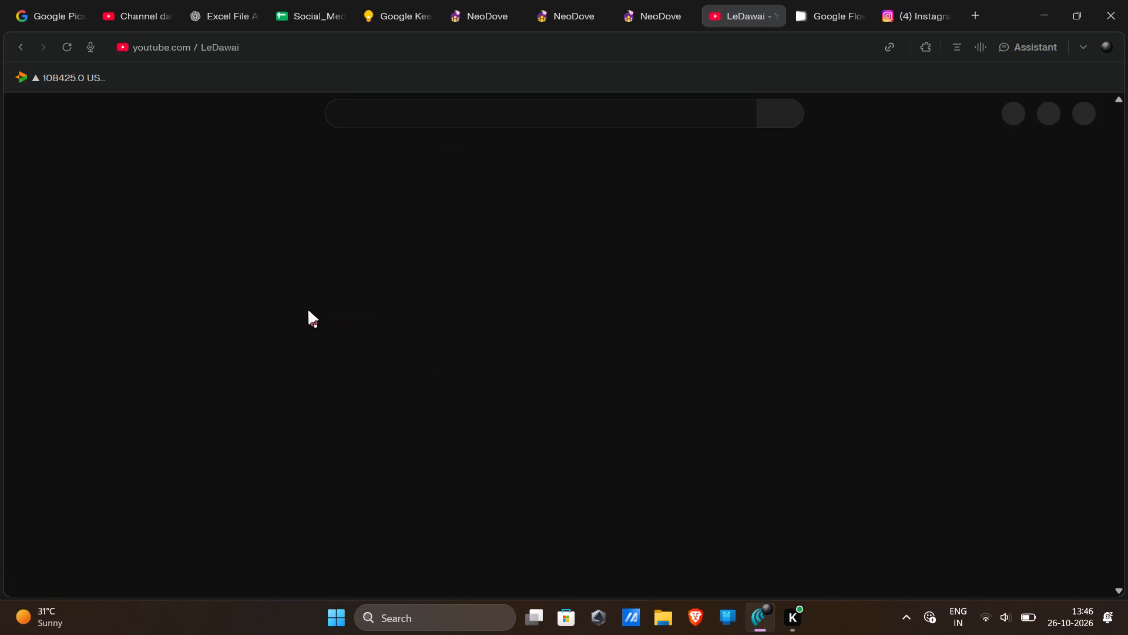
scroll(330, 377, down, 1)
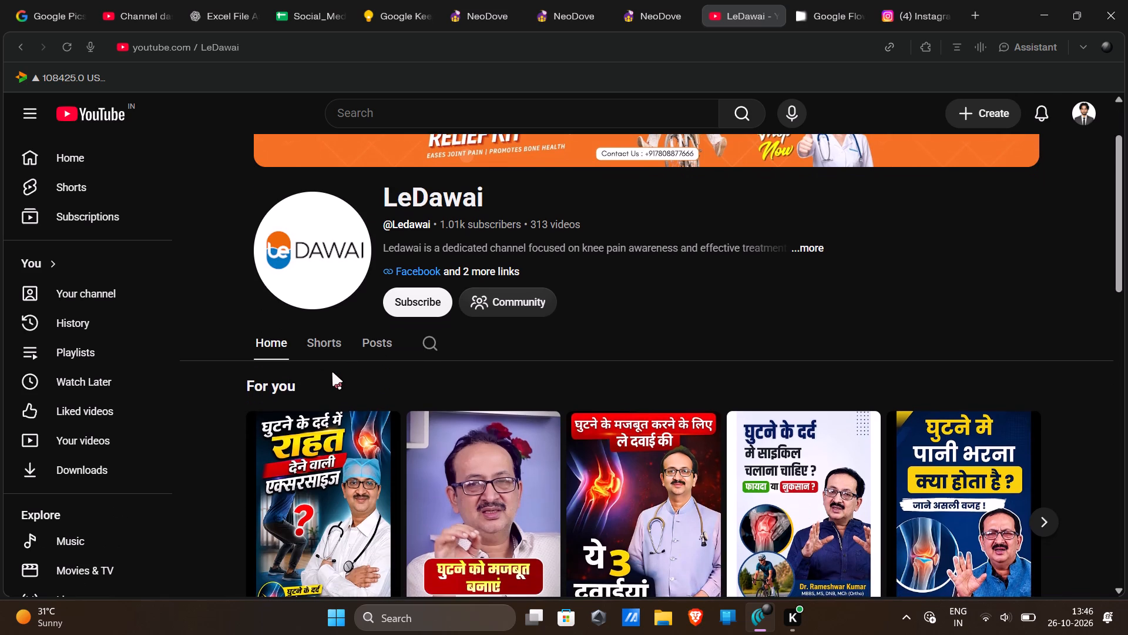
scroll(338, 360, down, 2)
scroll(338, 360, up, 1)
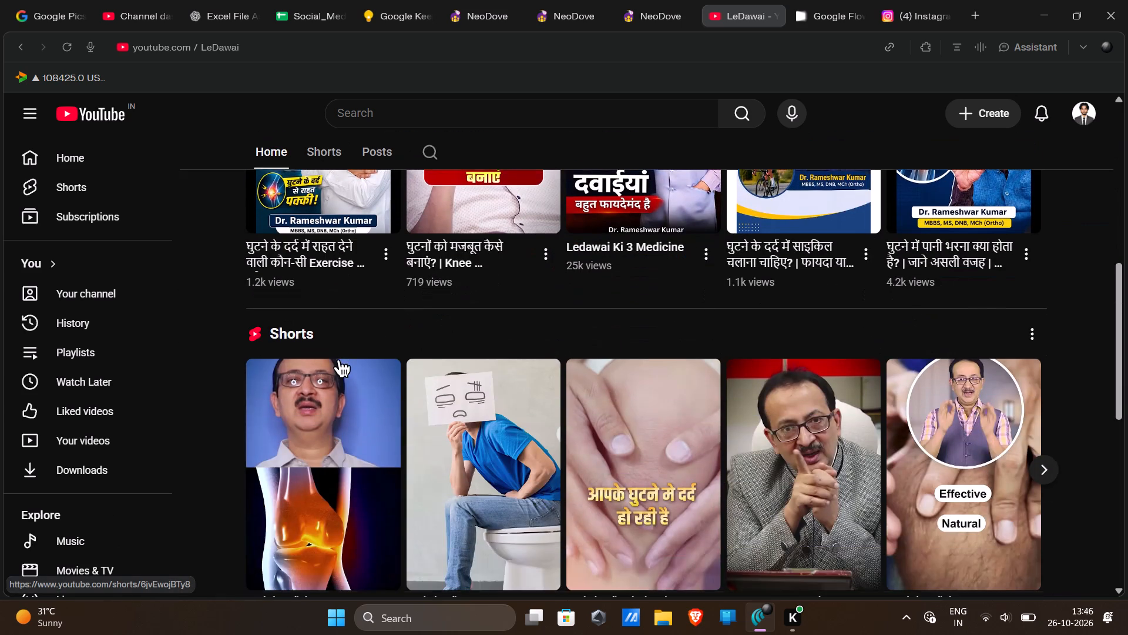
Copy the LeDawai channel's share link from the channel's full description details.
scroll(338, 360, up, 1)
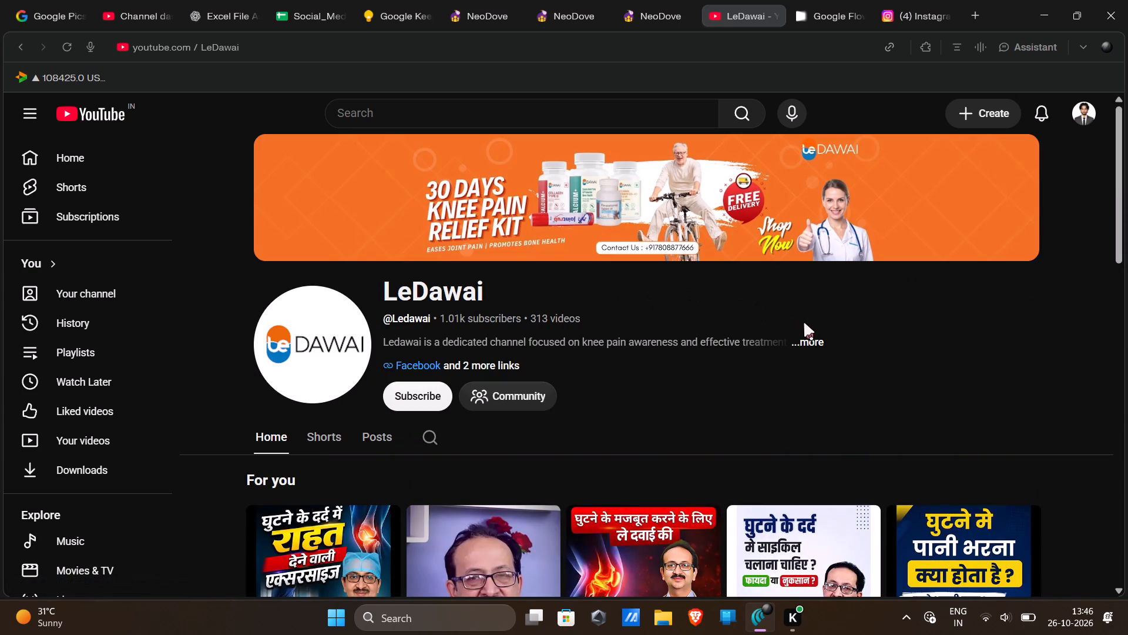
click(820, 349)
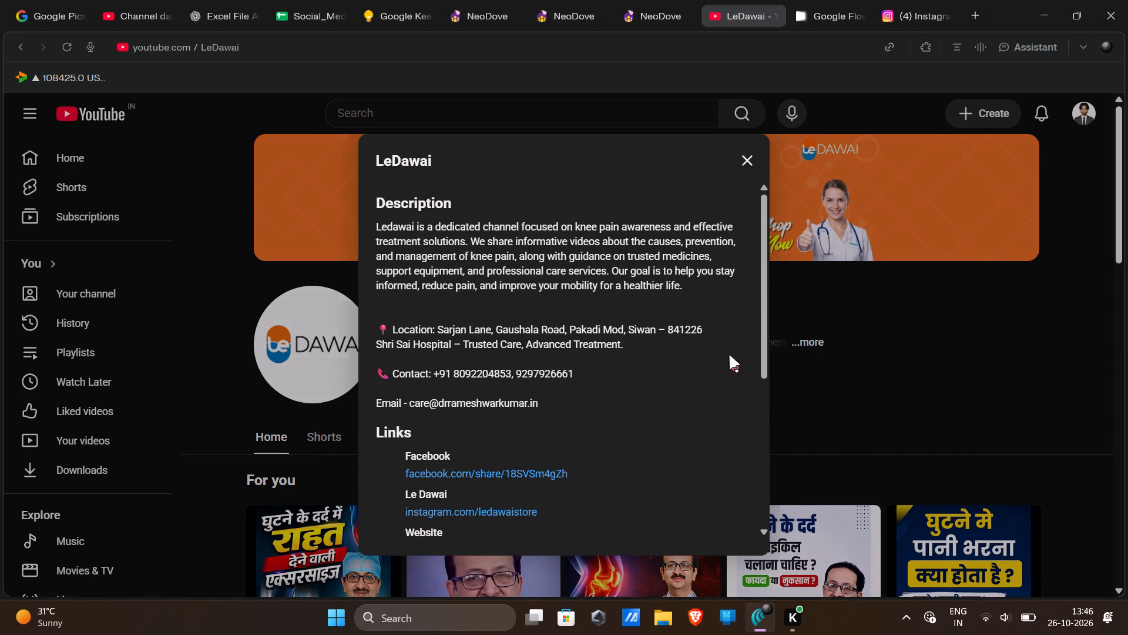
scroll(578, 450, down, 3)
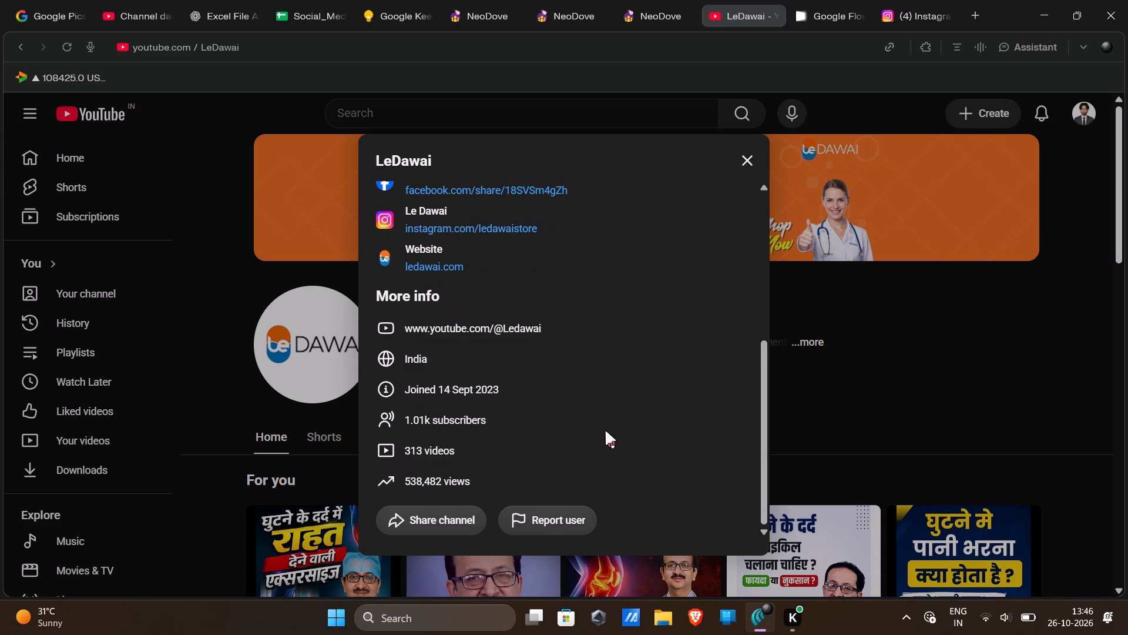
click(453, 514)
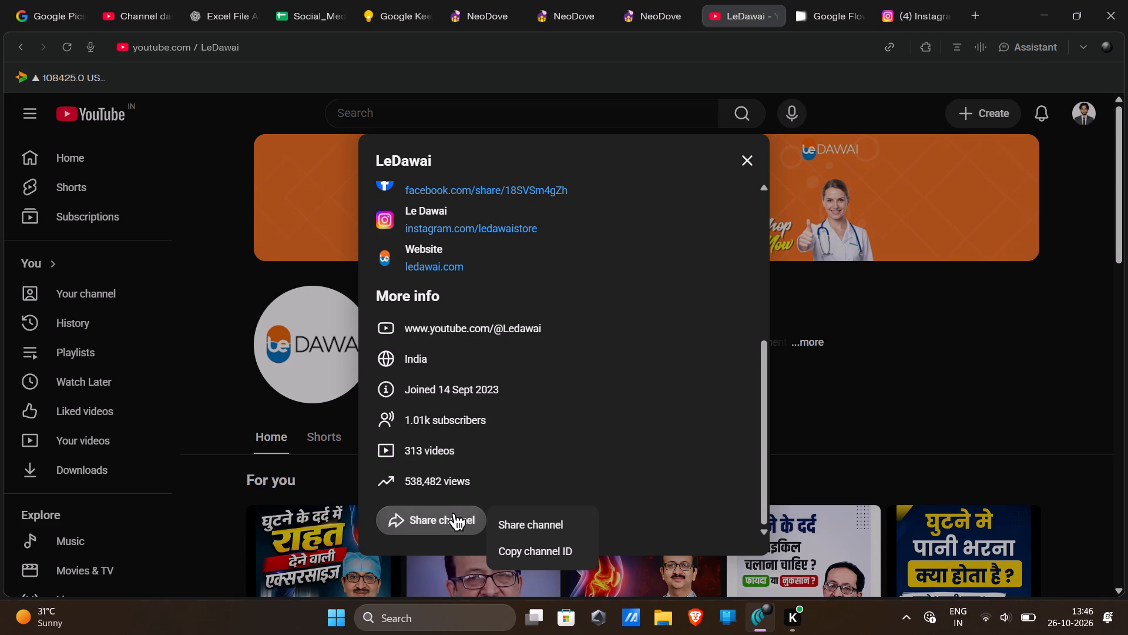
click(509, 519)
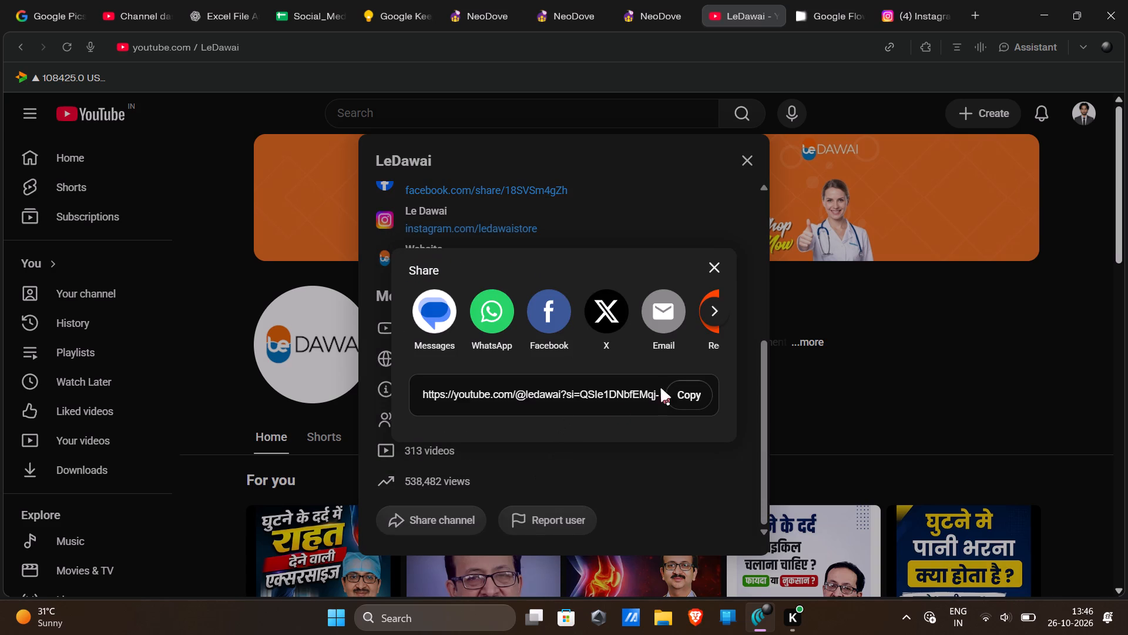
click(687, 392)
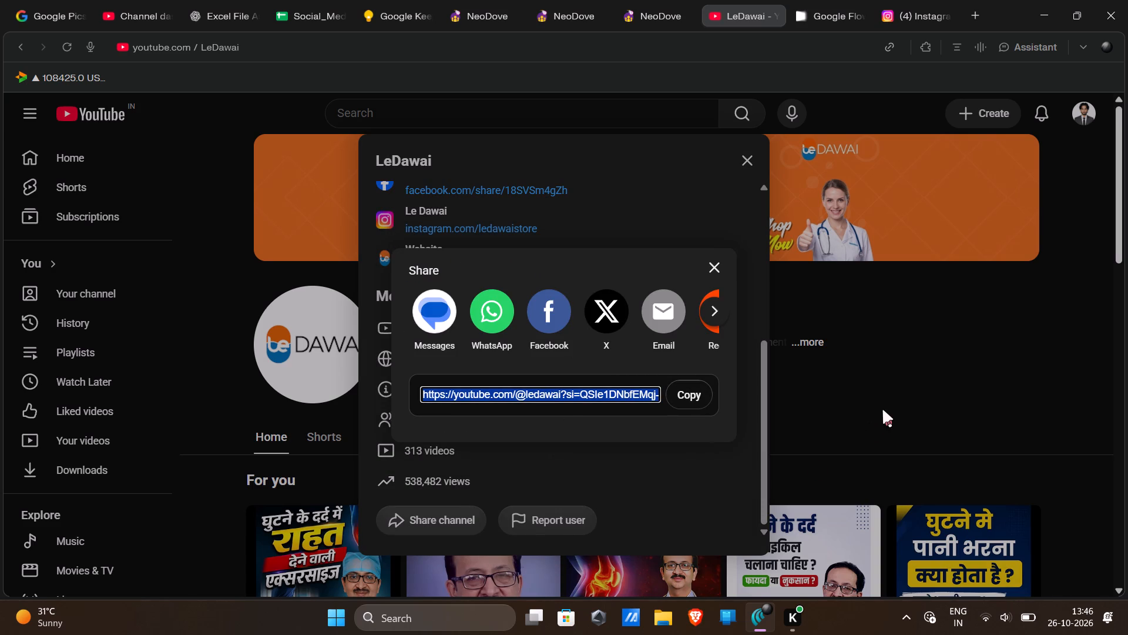
Switch back to the Digital_Assets sheet and paste the copied LeDawai channel share link into D15.
click(325, 0)
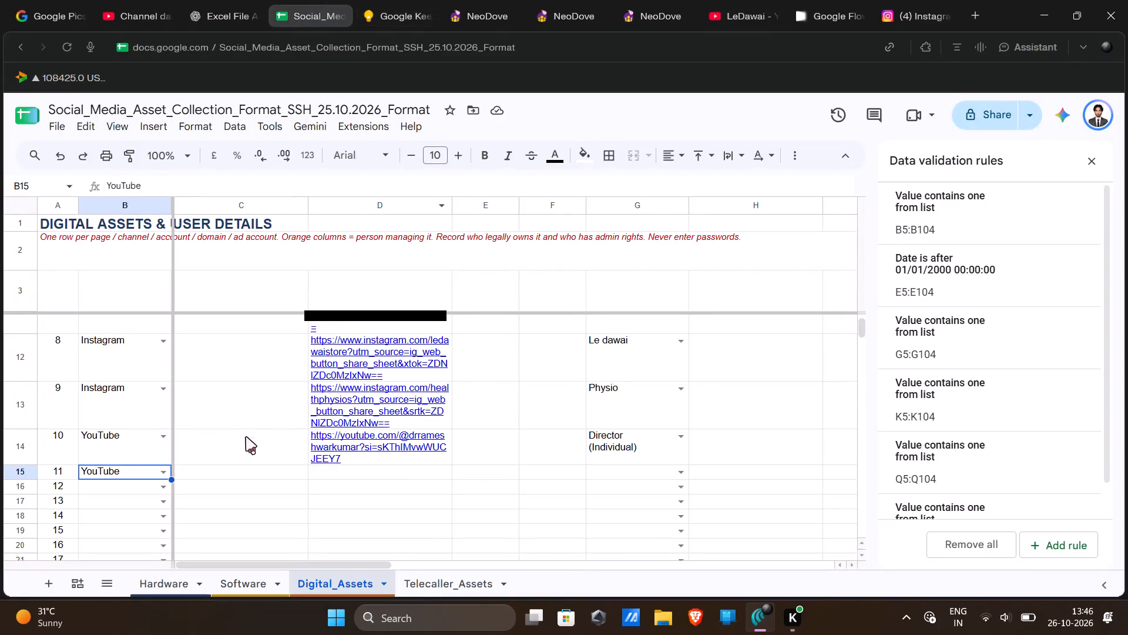
double_click(330, 468)
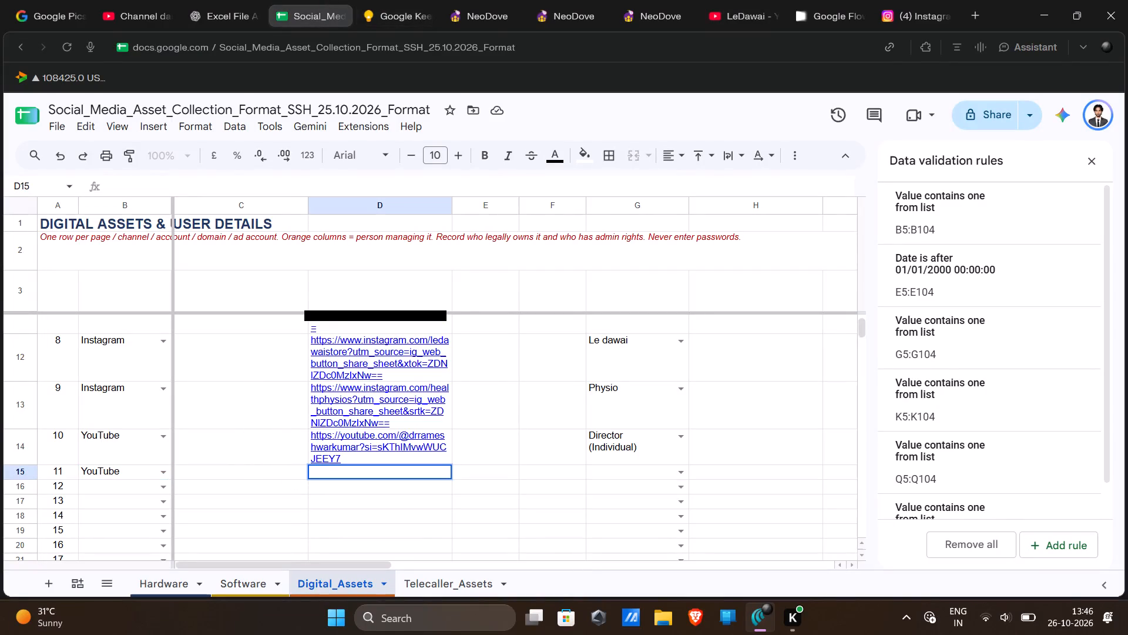
key(ctrl+v)
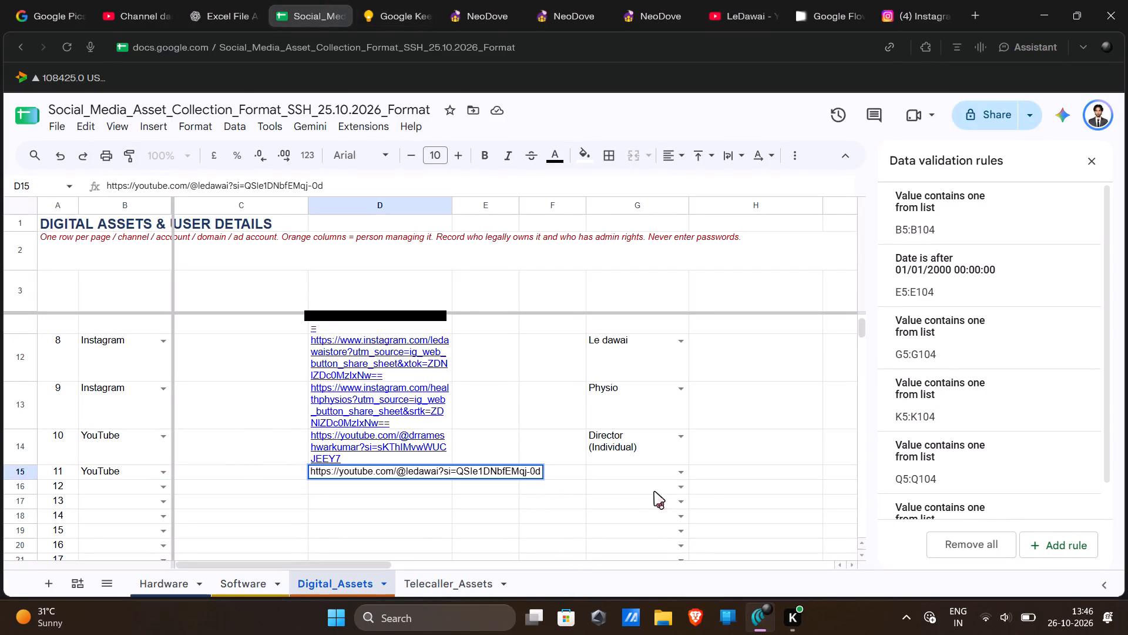
Set the owner in G15 to Le dawai for the YouTube asset in the row numbered 11.
click(681, 474)
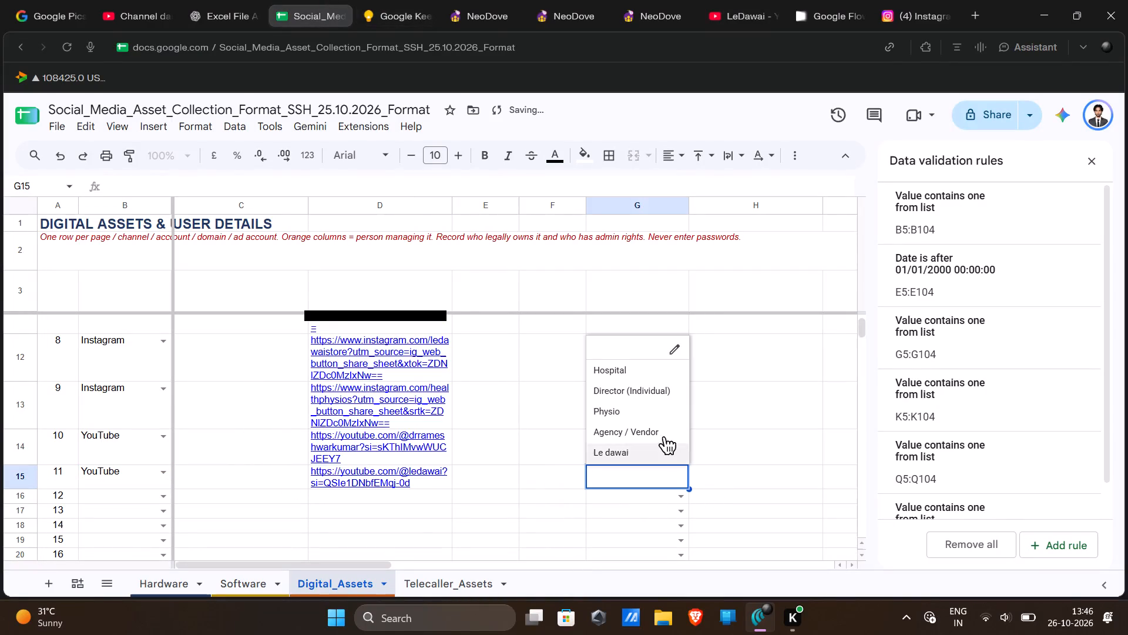
click(649, 446)
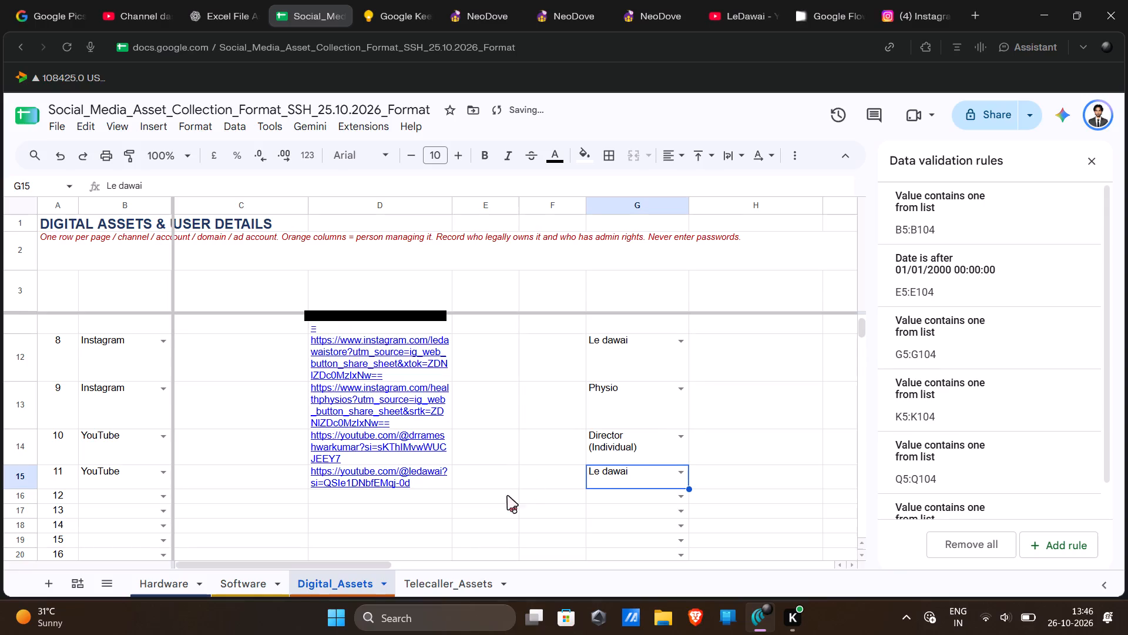
Fill in the managing-person details for the Le dawai YouTube channel in row 15.
scroll(780, 478, left, 1)
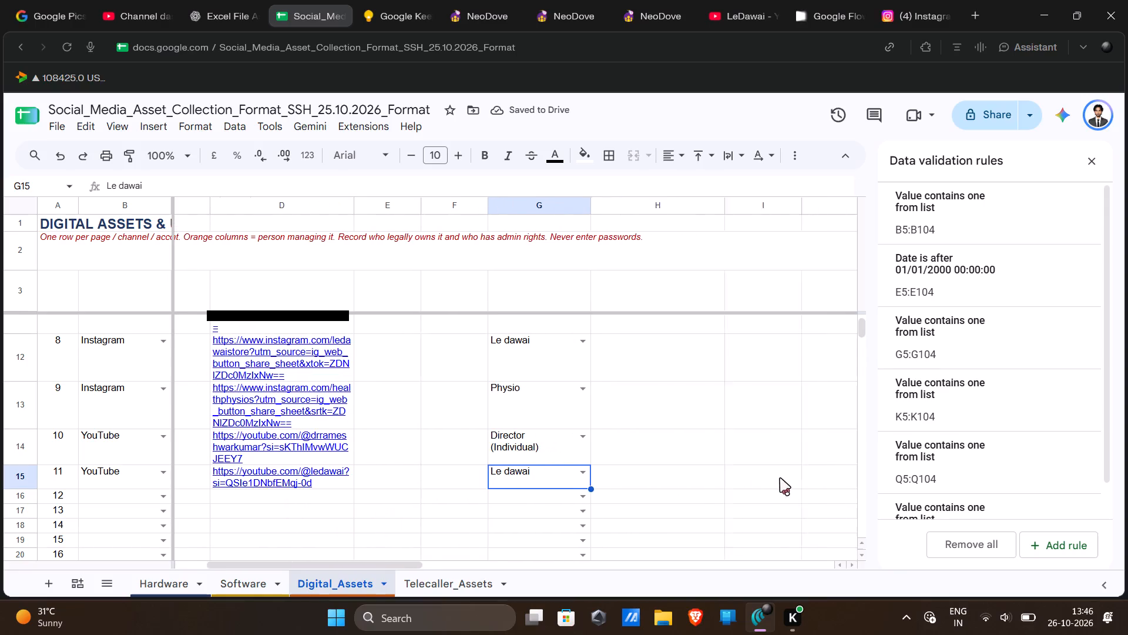
scroll(780, 478, left, 2)
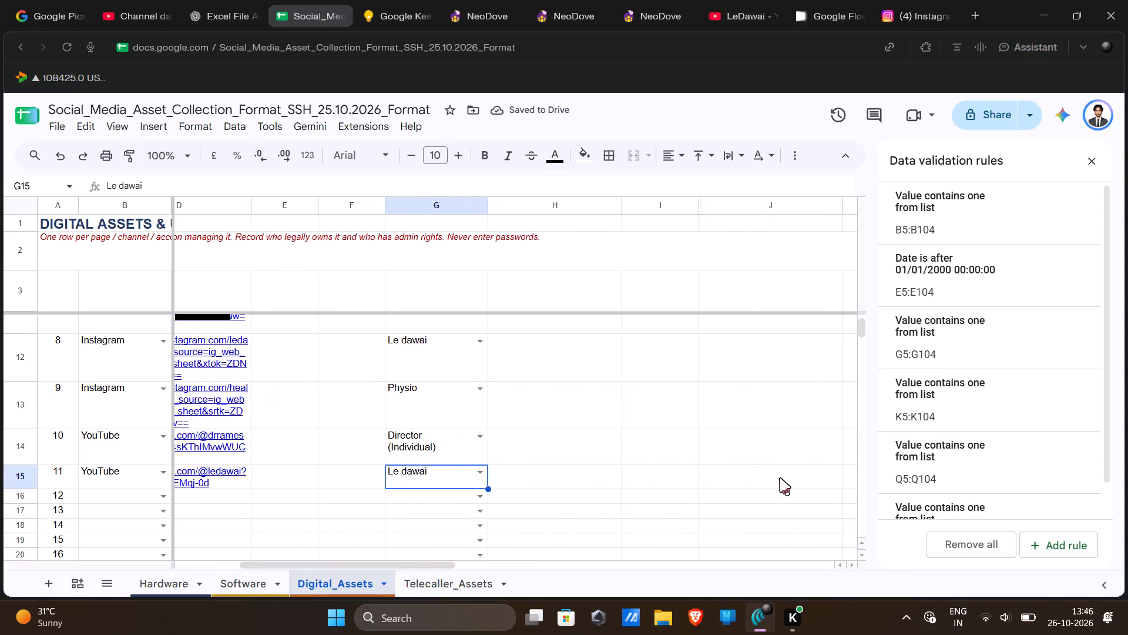
scroll(780, 478, left, 3)
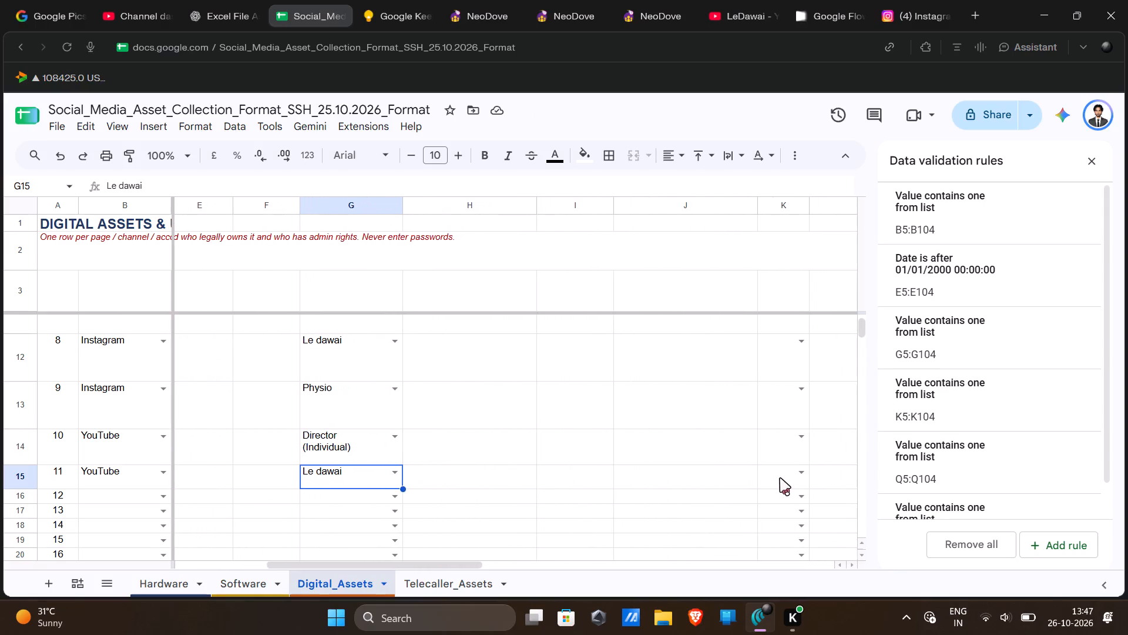
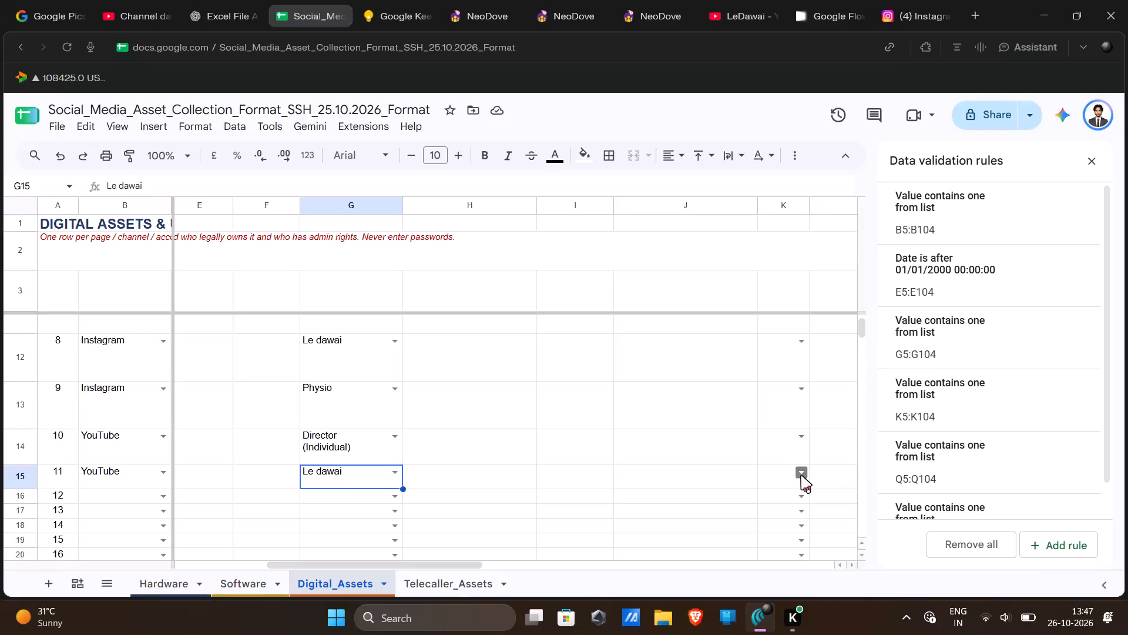
Enter Bablu as the managing person in M15 for the LeDawai YouTube asset.
scroll(801, 476, right, 1)
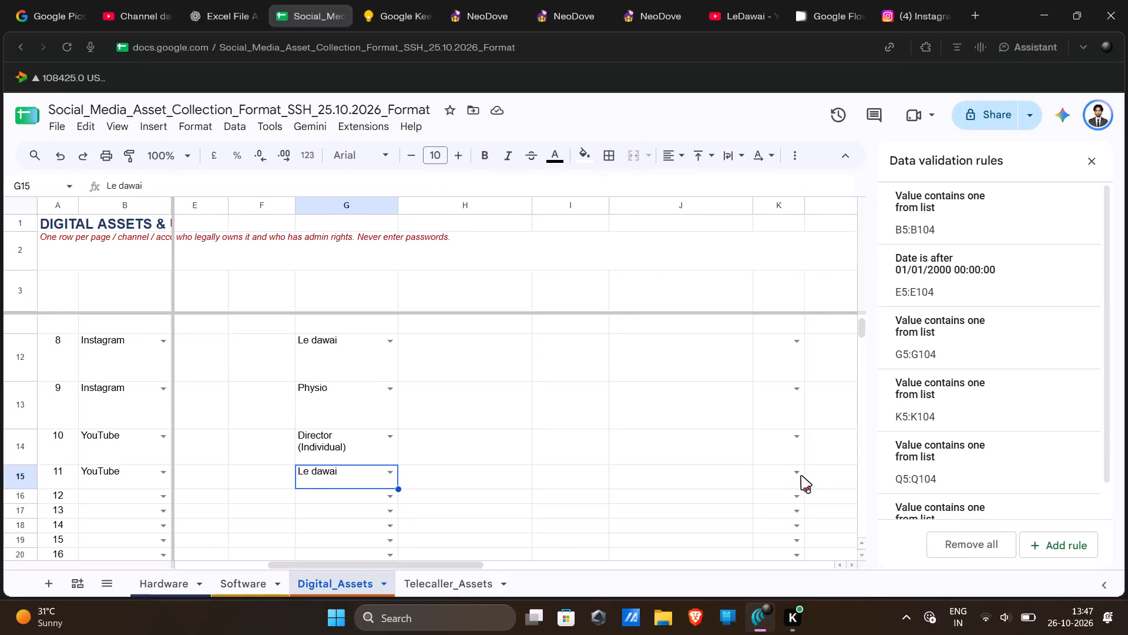
scroll(801, 476, right, 1)
scroll(801, 476, left, 1)
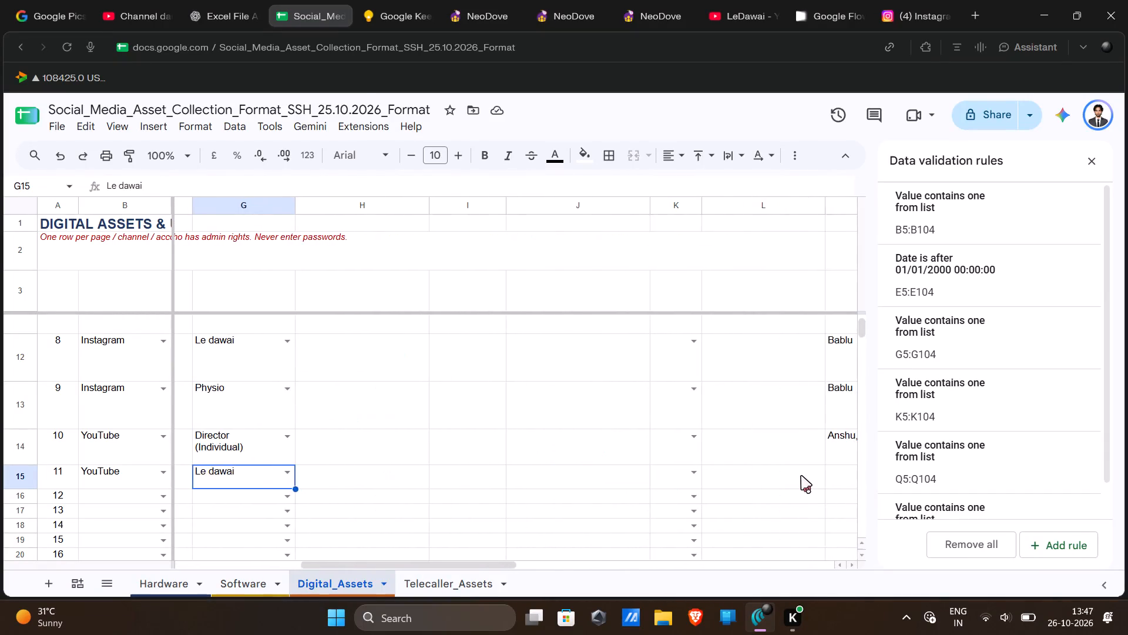
scroll(801, 476, left, 1)
double_click(801, 476)
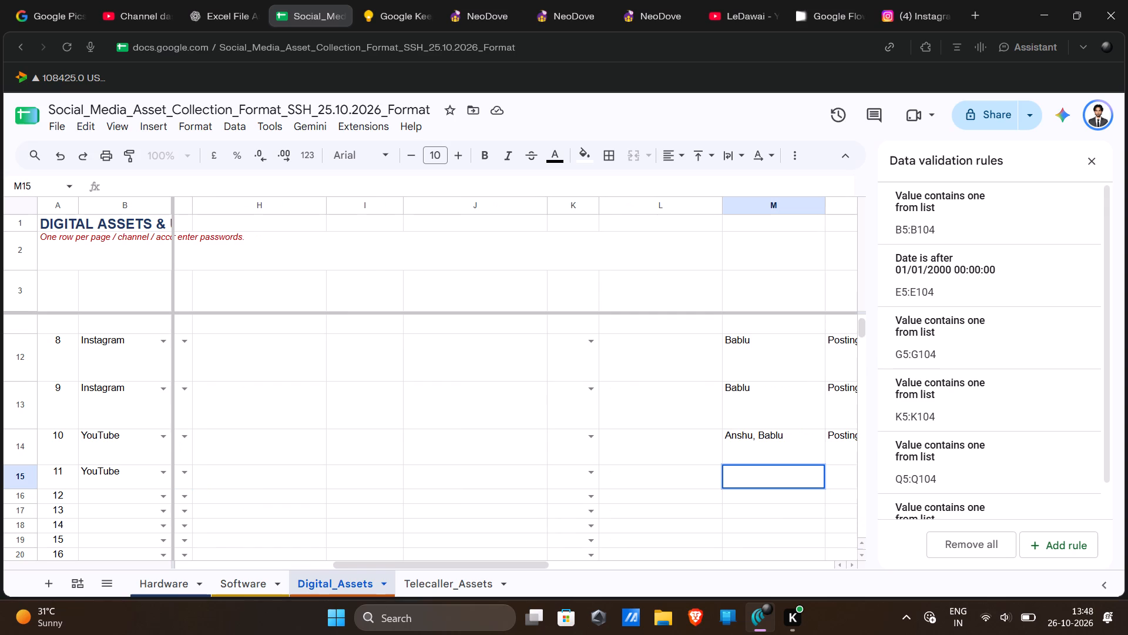
text(Bab)
key(Right)
Fill the Posting Executive designation from N14 down into N15.
scroll(801, 476, left, 2)
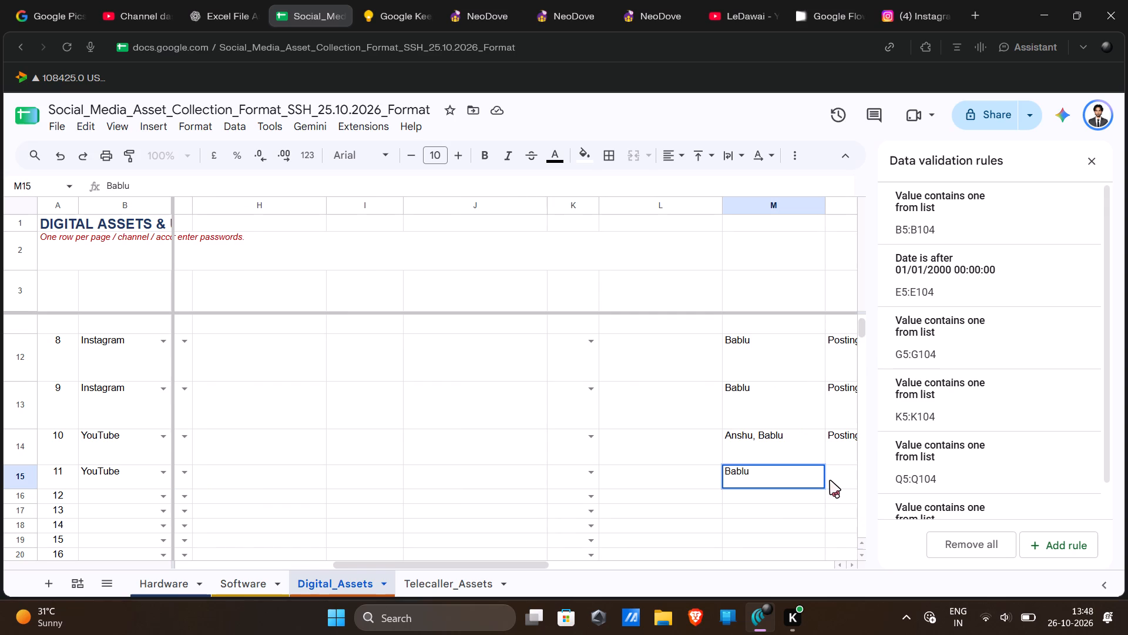
double_click(830, 480)
click(830, 480)
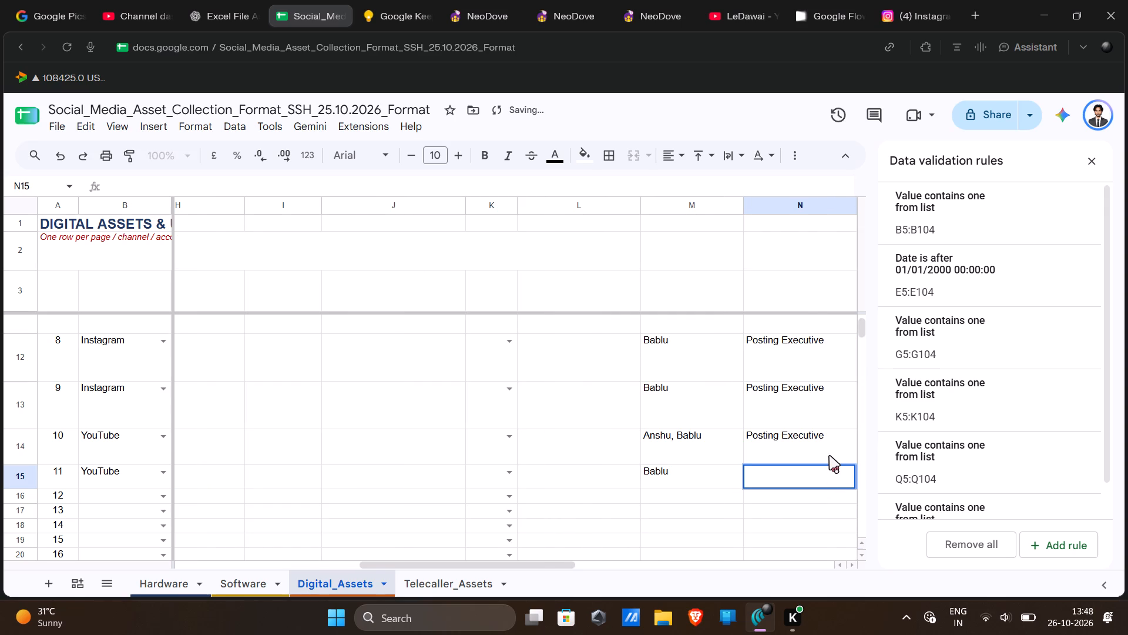
click(827, 451)
scroll(859, 470, left, 2)
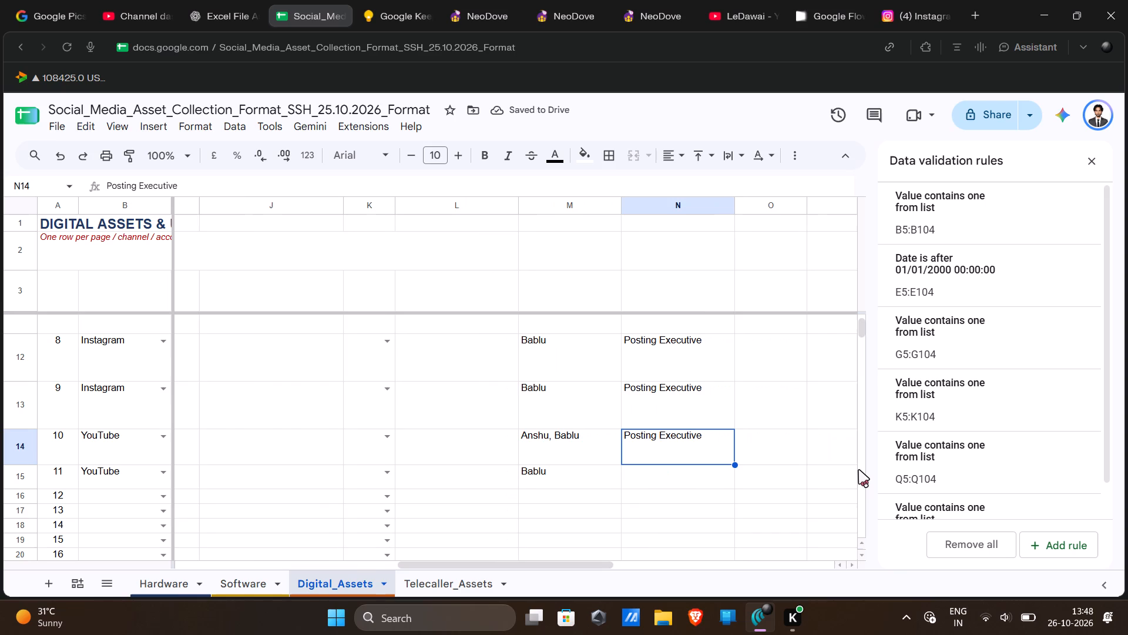
drag(736, 465, 734, 474)
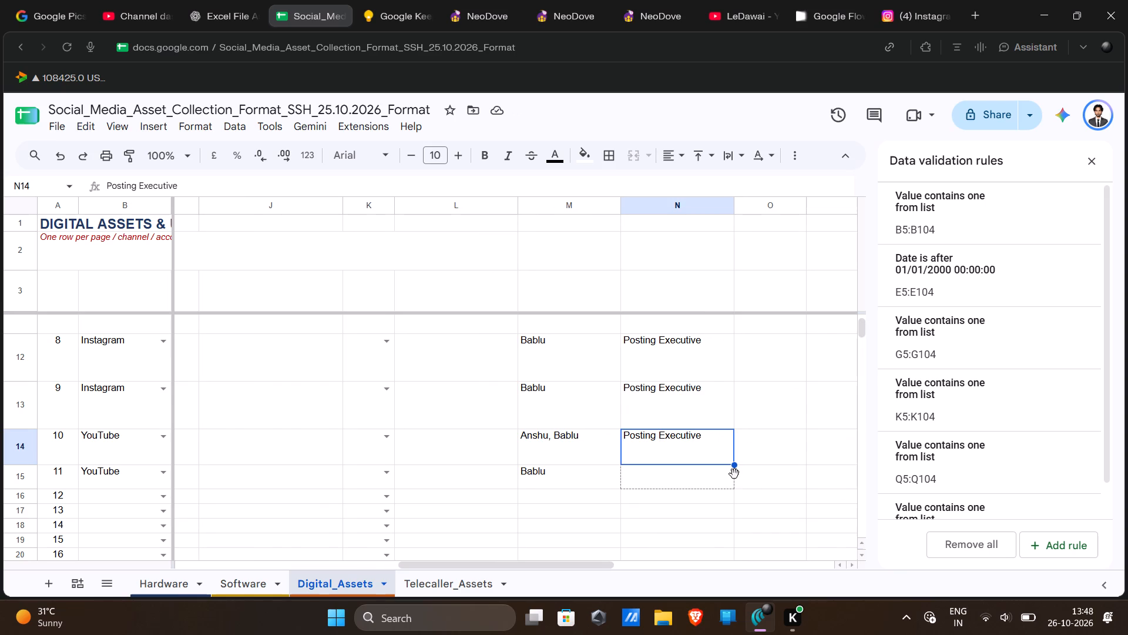
Set the access role in Q15 to Editor.
scroll(780, 481, left, 2)
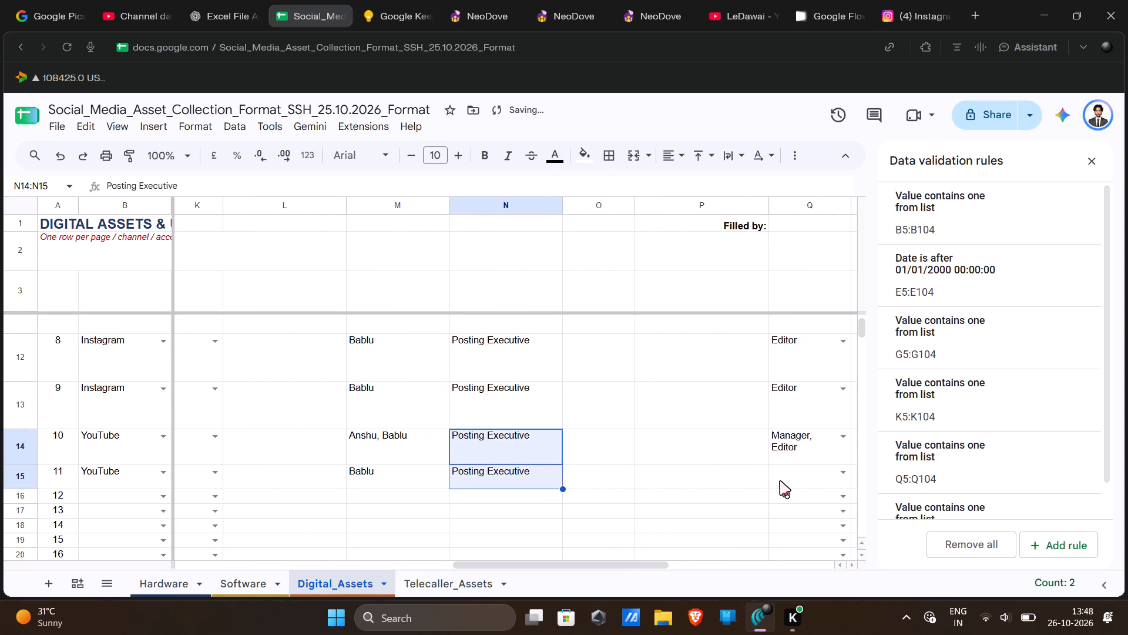
scroll(780, 481, left, 1)
double_click(780, 481)
click(815, 396)
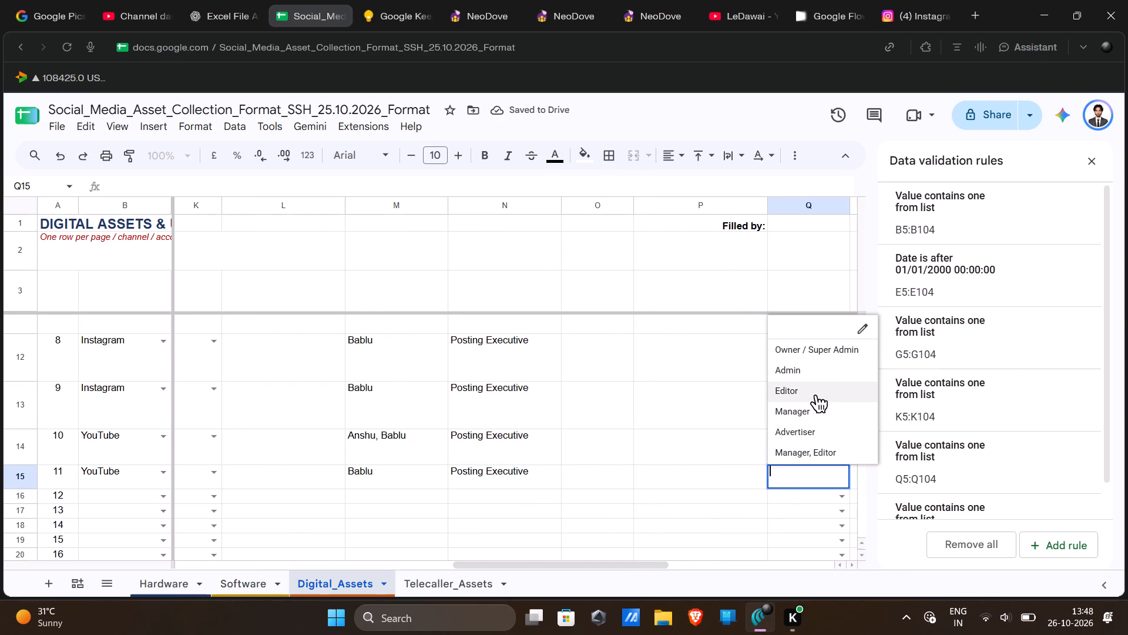
Set the asset type in B16, the row numbered 12, to YouTube.
scroll(642, 514, left, 1)
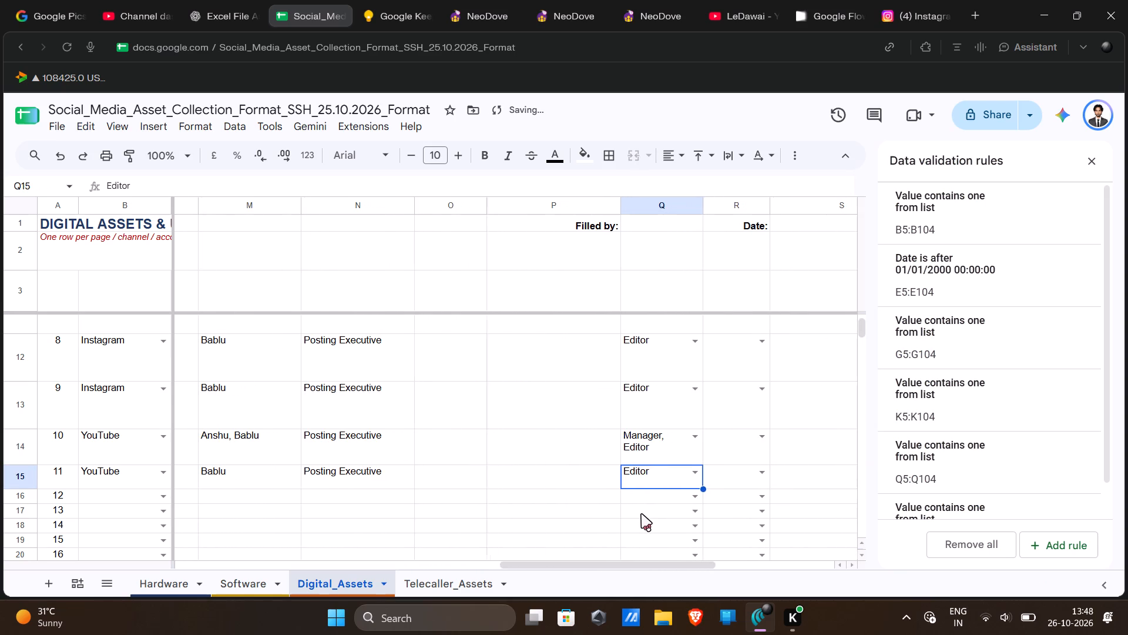
scroll(621, 513, right, 5)
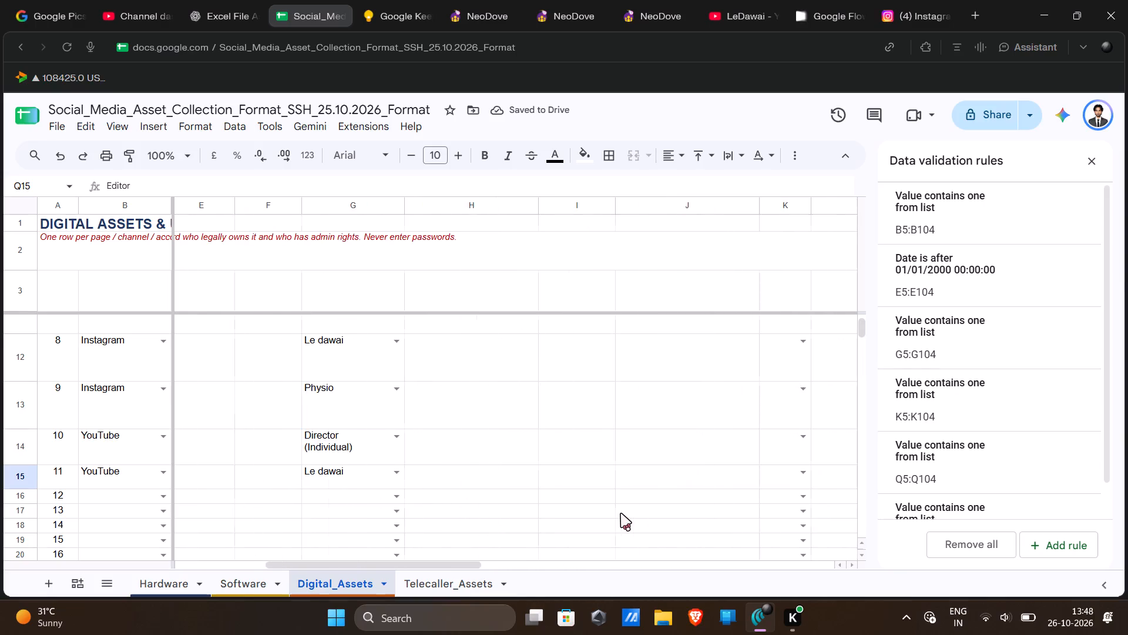
scroll(621, 513, right, 4)
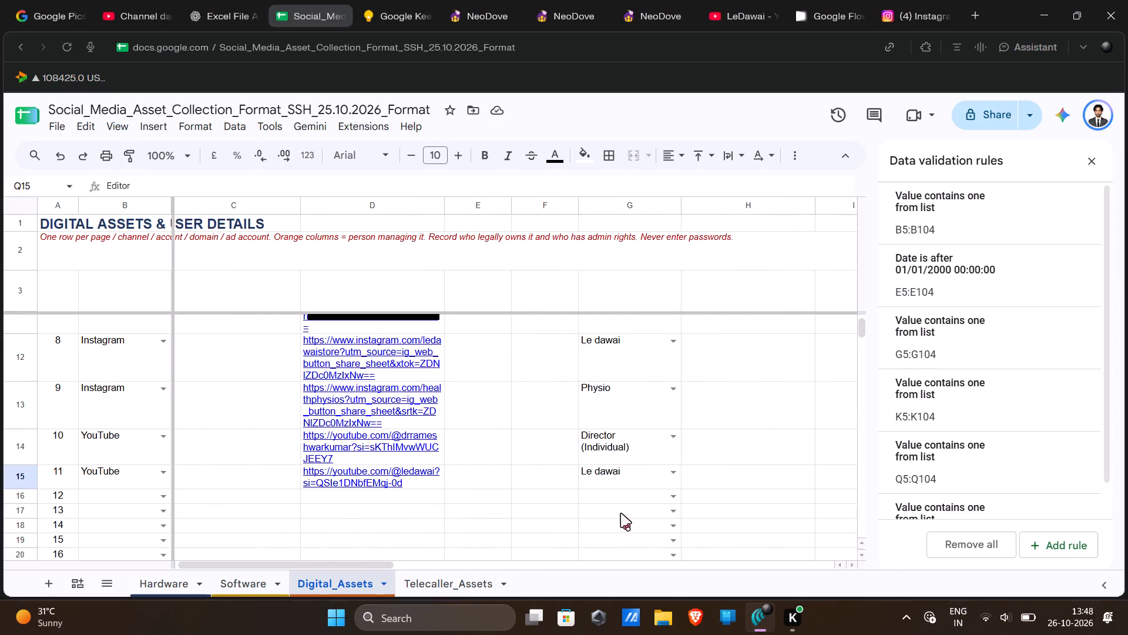
click(164, 496)
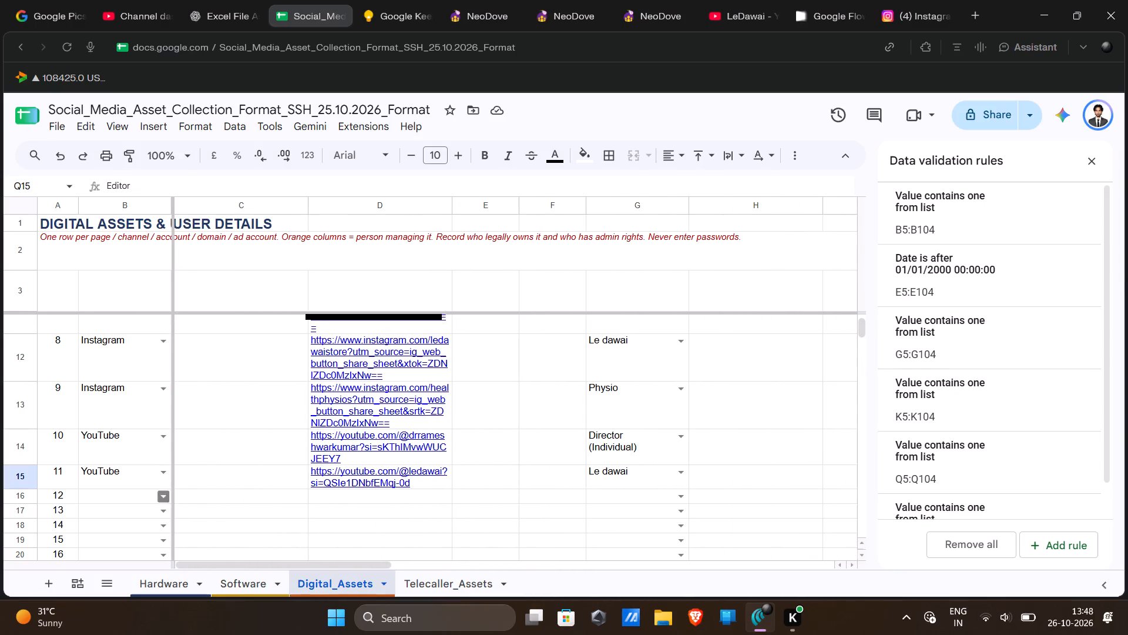
click(145, 241)
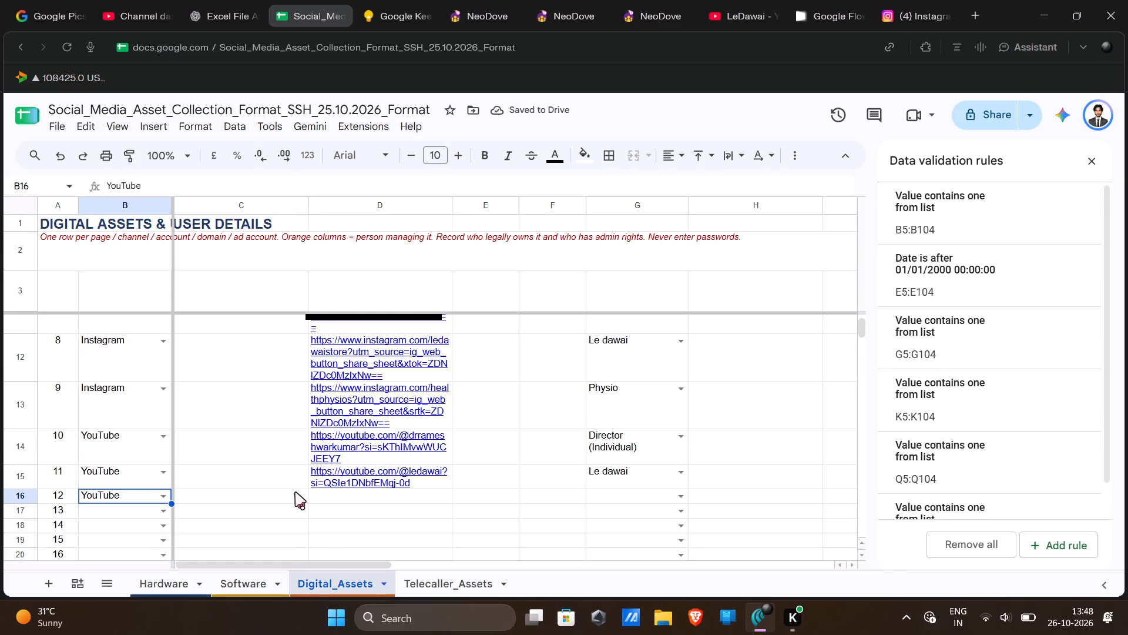
Switch to YouTube, search for "sri sai hospital" and open the Sri Sai Multispeciality Hospital channel page.
double_click(344, 494)
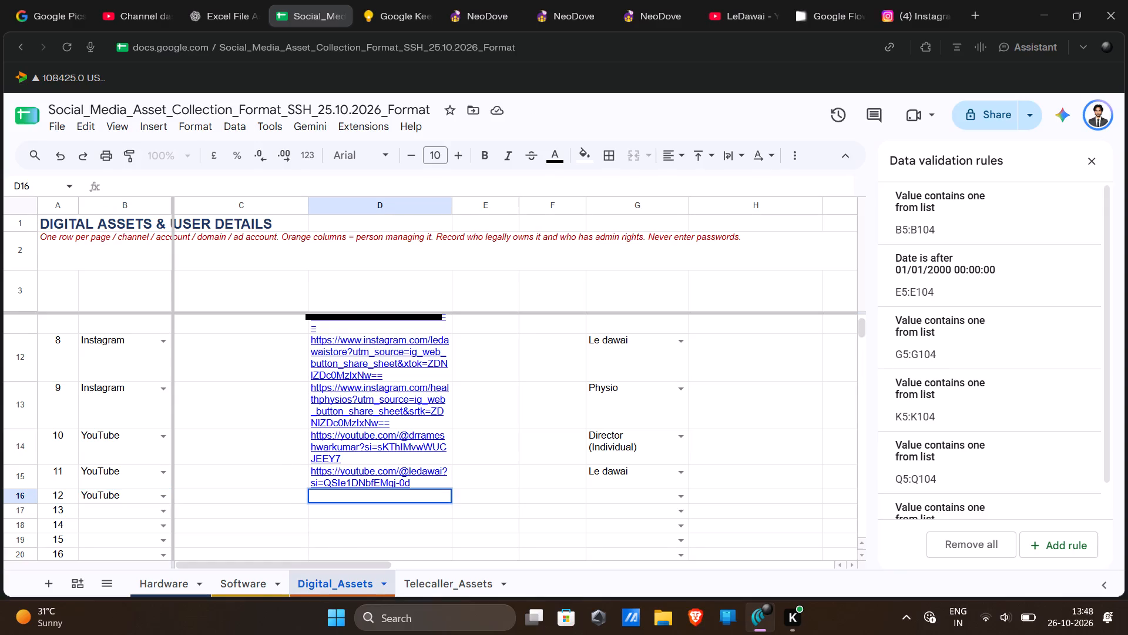
click(752, 0)
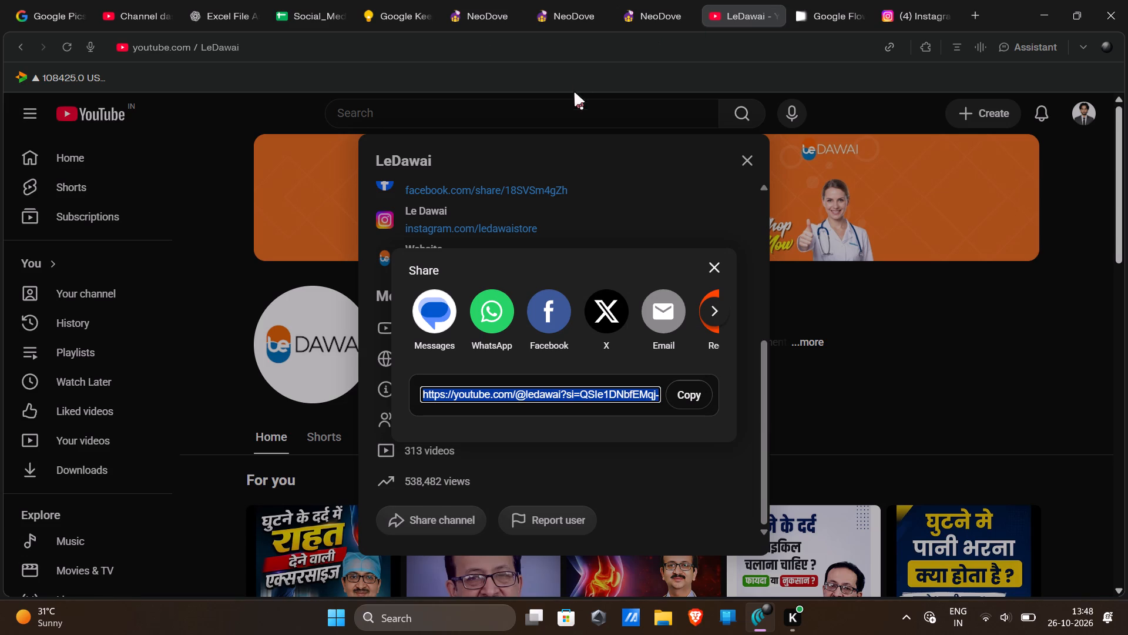
click(750, 153)
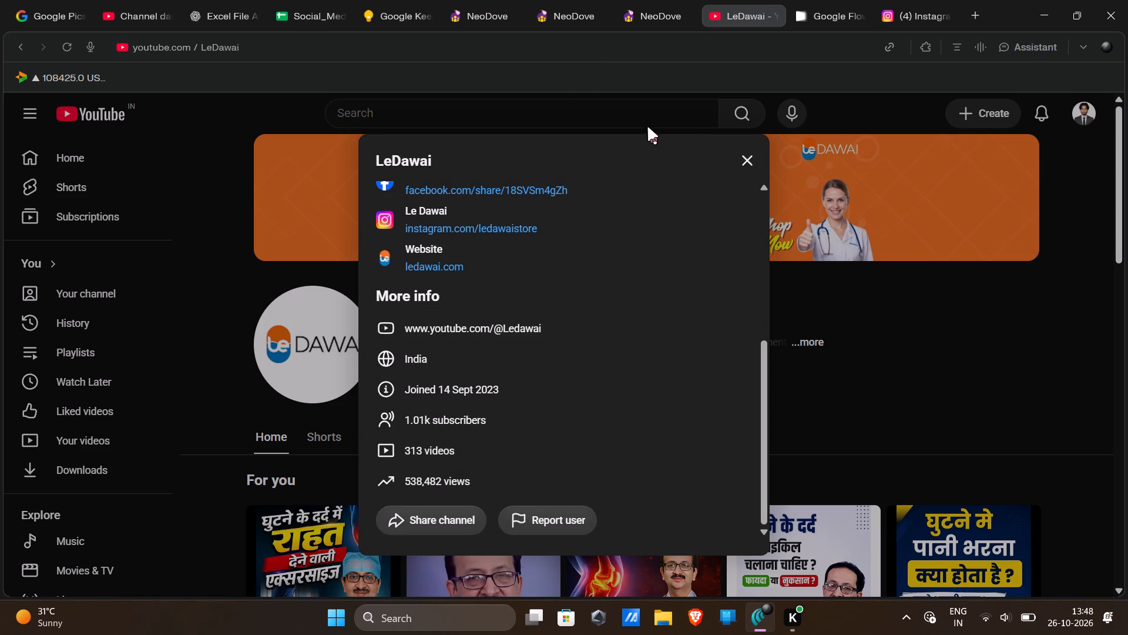
click(745, 155)
click(642, 118)
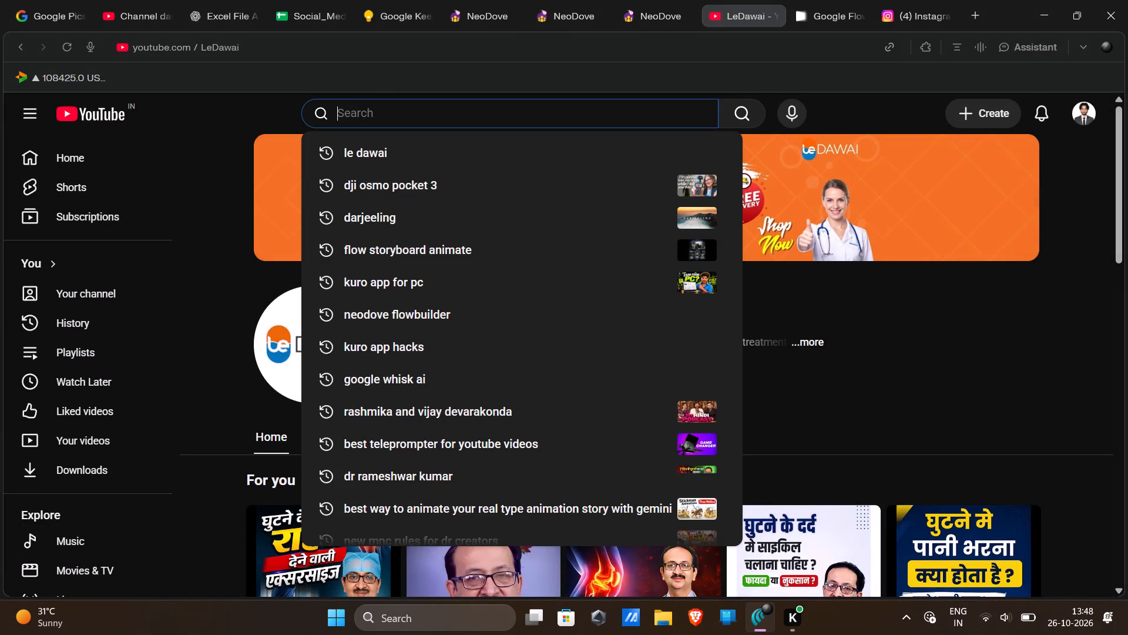
text(sri sai hop)
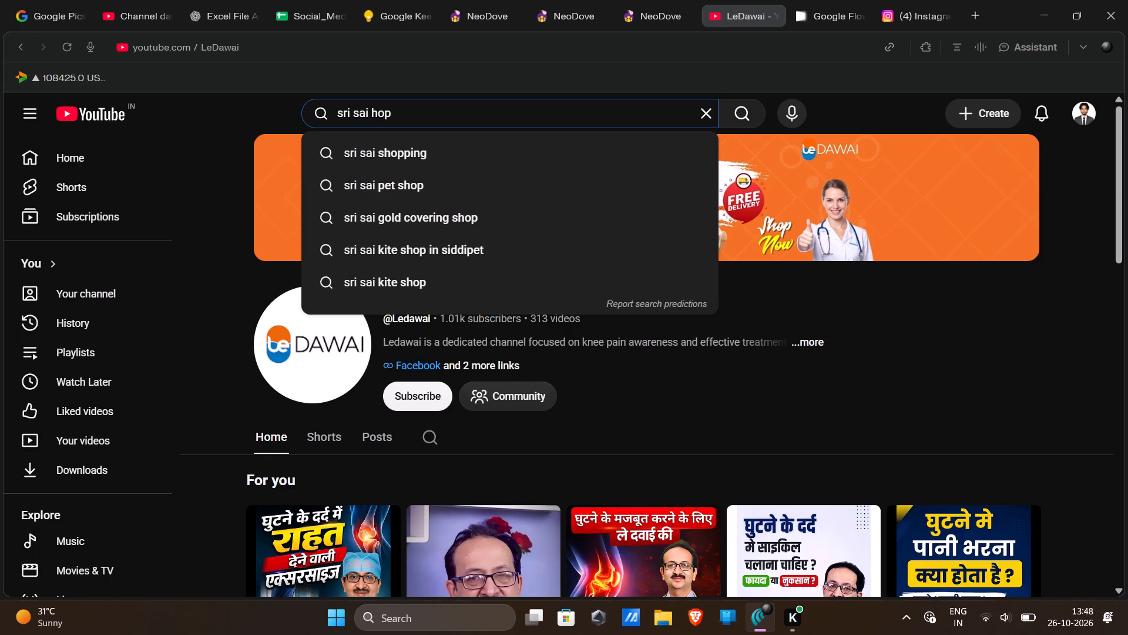
key(BackSpace)
text(spital)
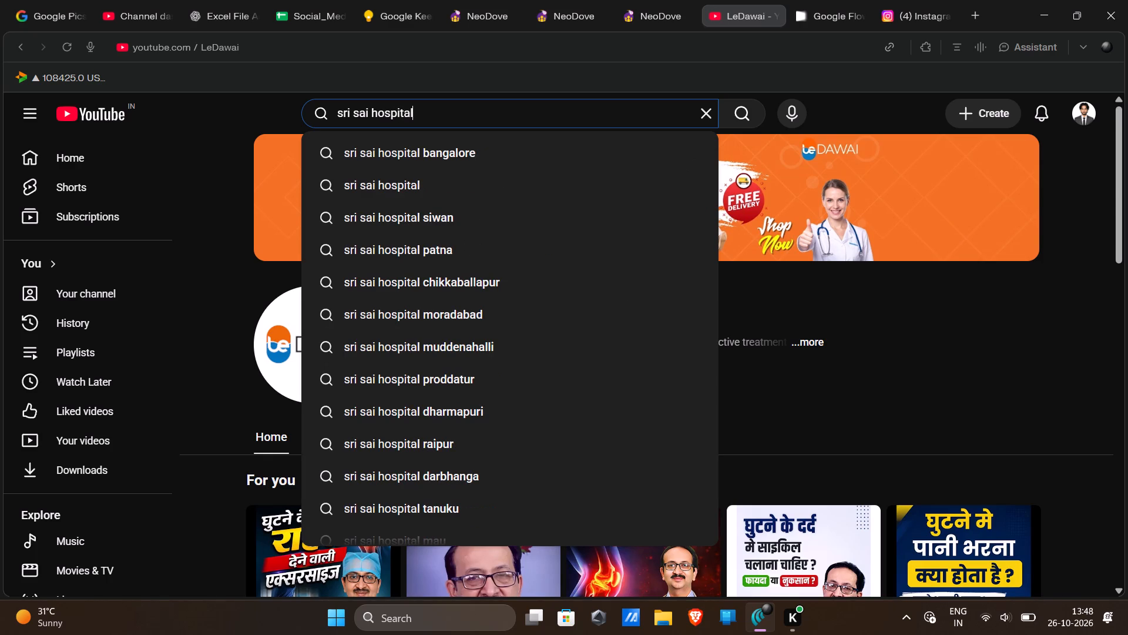
key(Return)
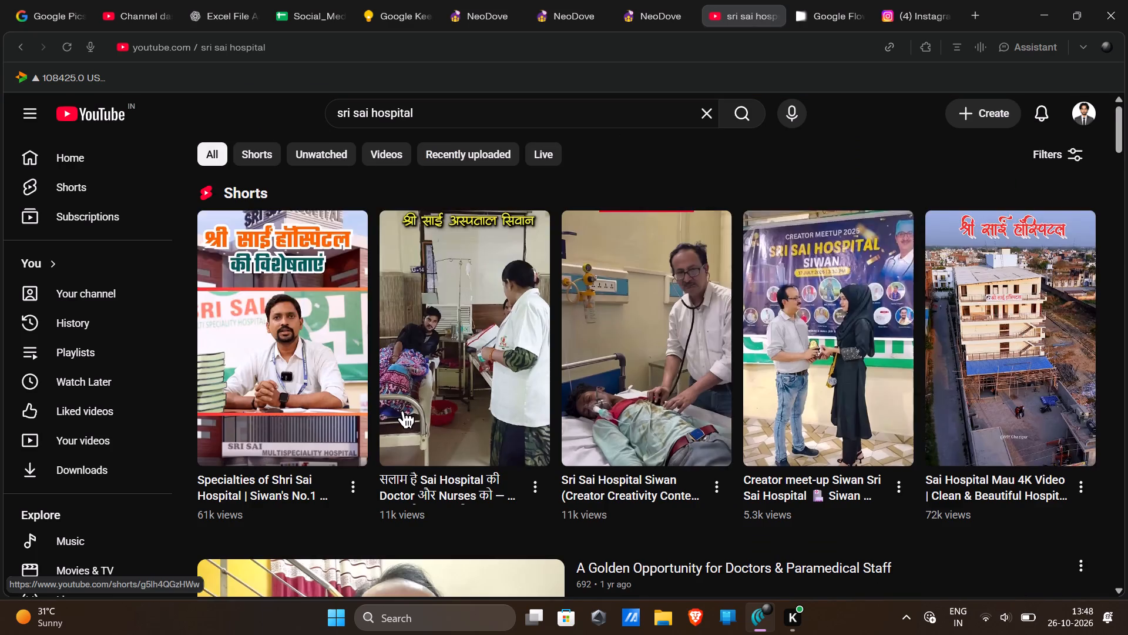
scroll(402, 412, down, 3)
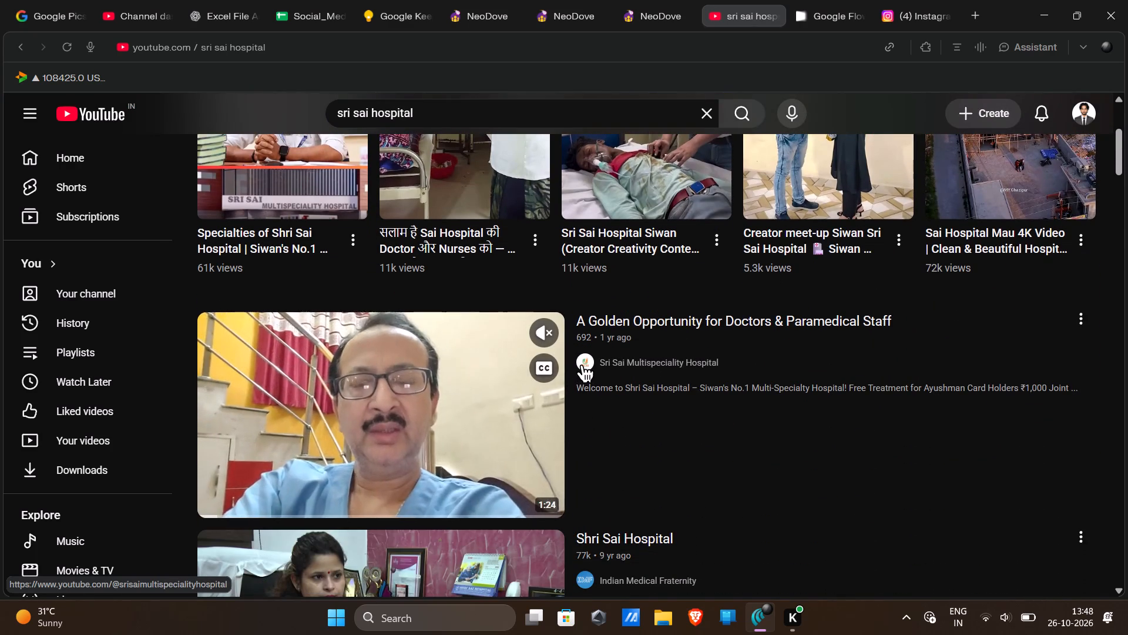
click(581, 366)
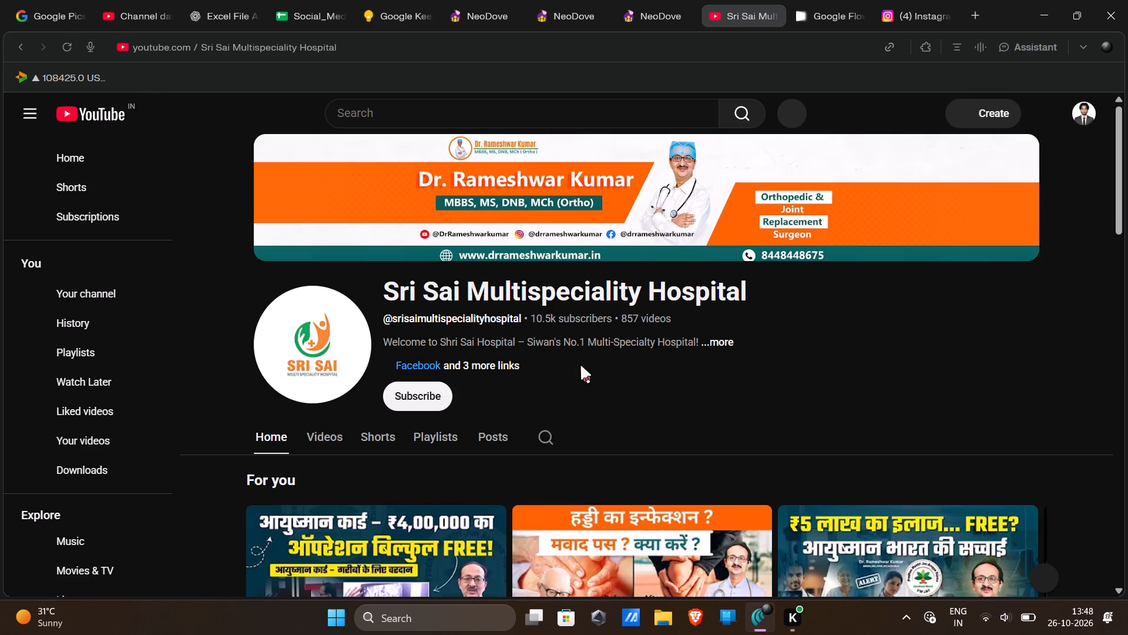
Copy the Sri Sai Multispeciality Hospital channel's share link from the channel's full description details.
scroll(581, 366, down, 1)
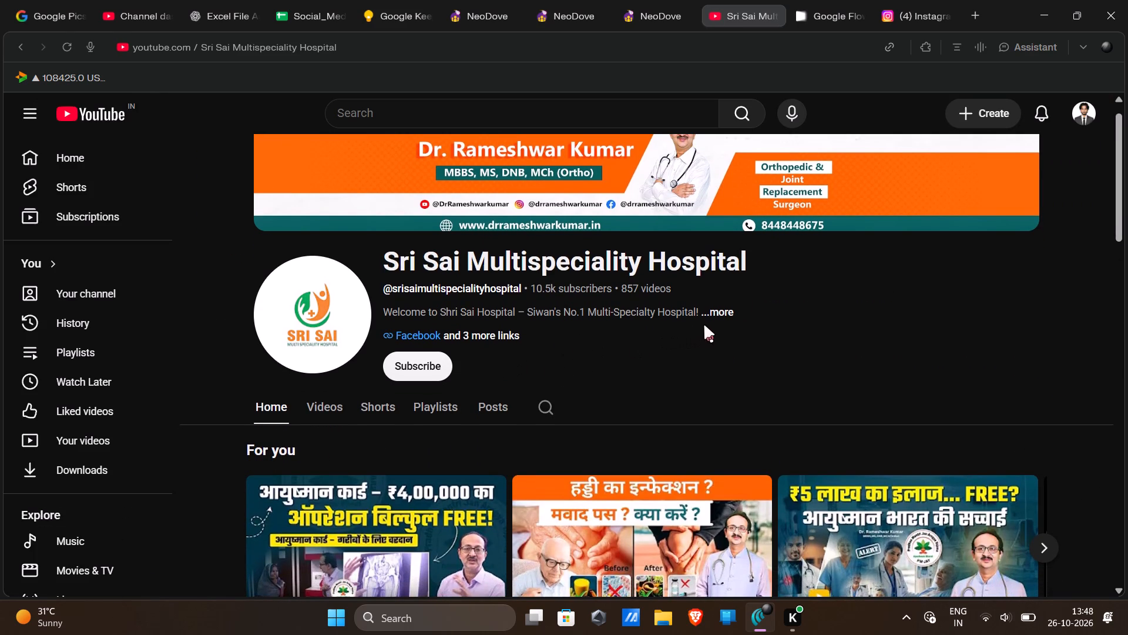
click(714, 313)
scroll(528, 403, down, 4)
click(476, 520)
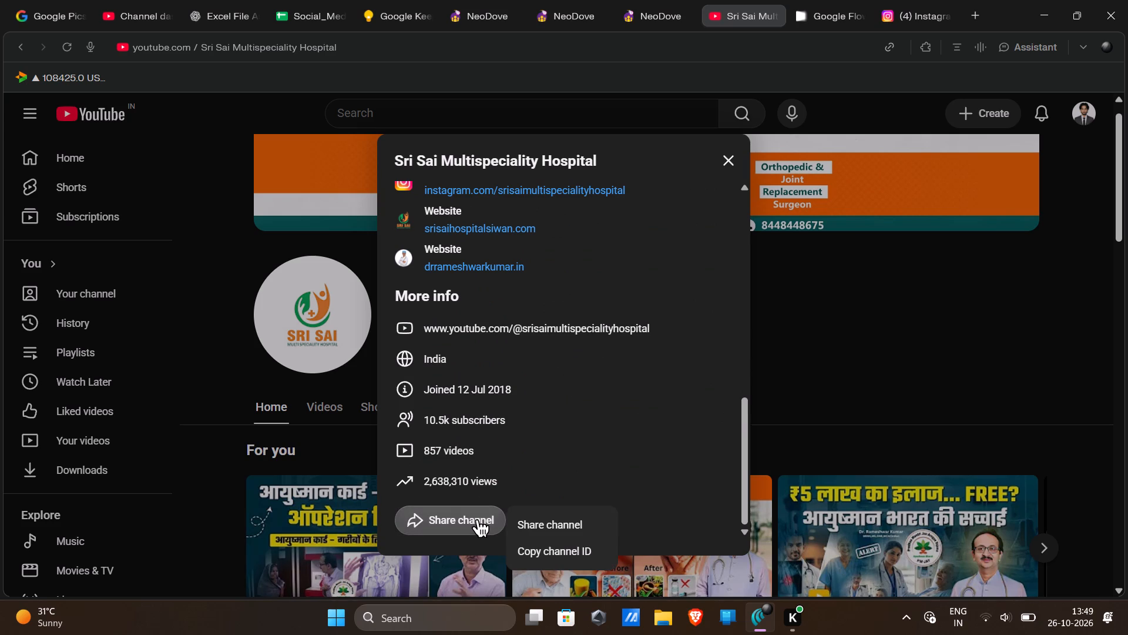
click(533, 522)
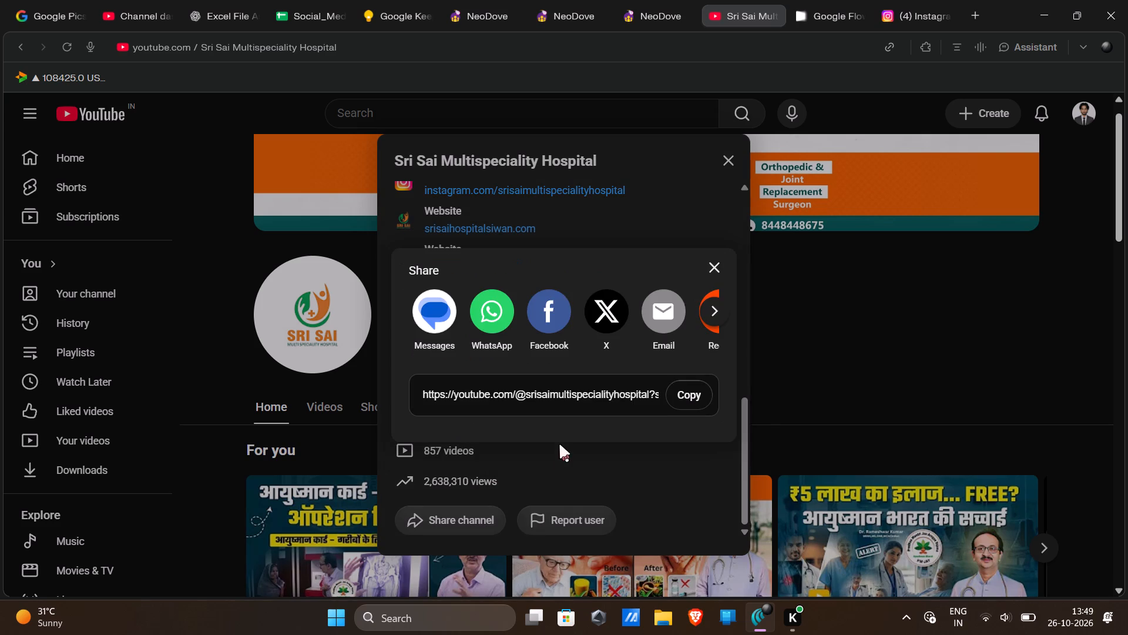
click(697, 394)
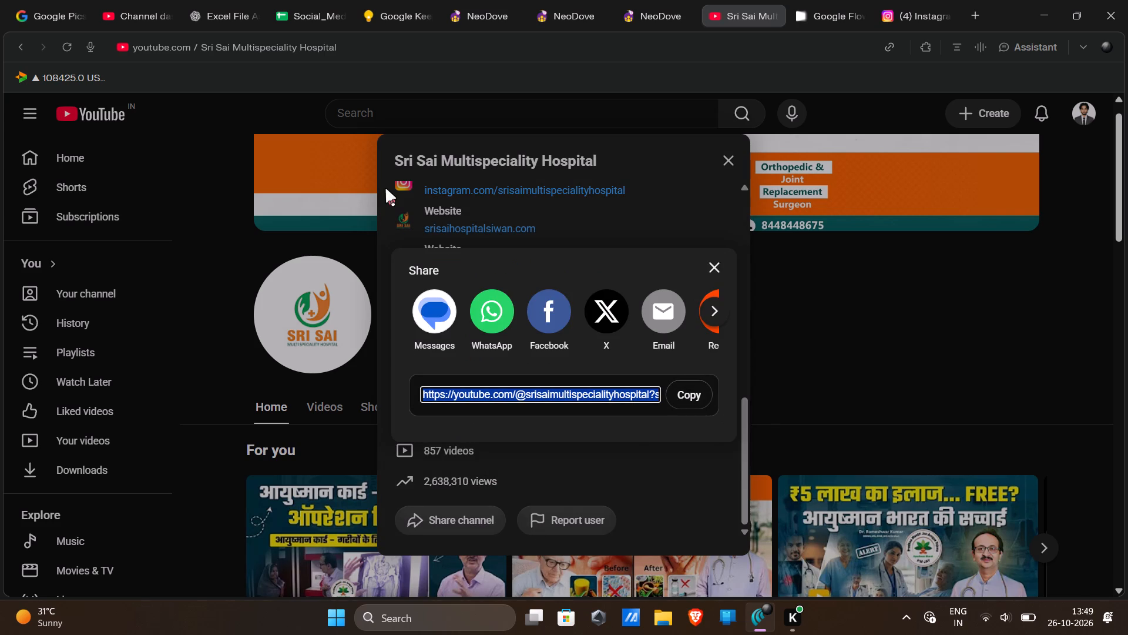
Return to the asset spreadsheet and paste the hospital channel's link into D16.
click(155, 5)
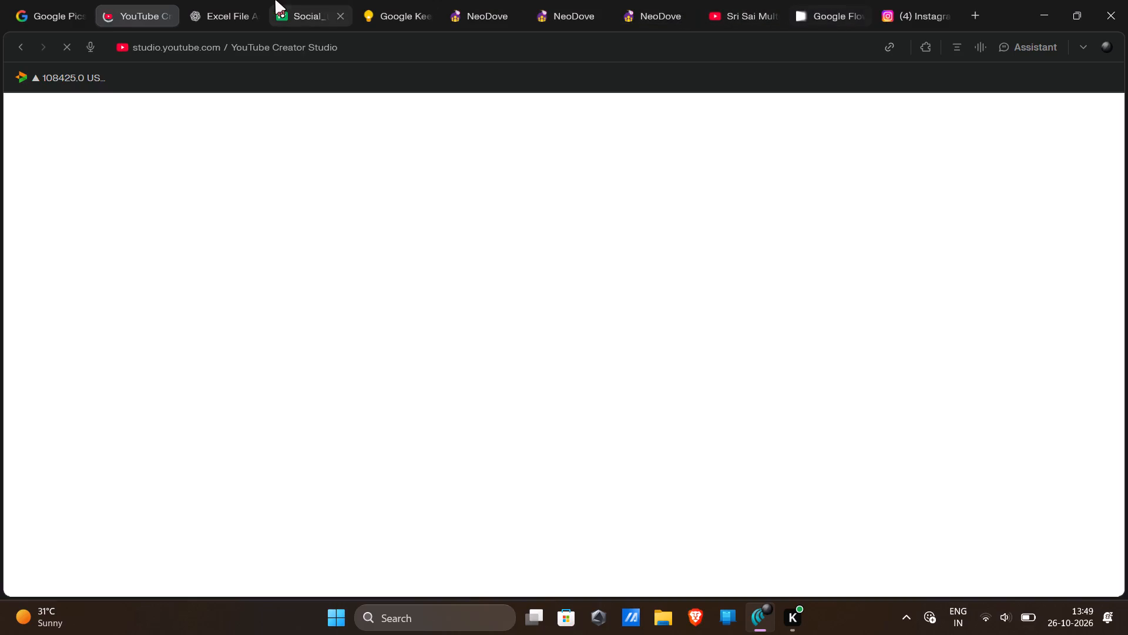
click(276, 0)
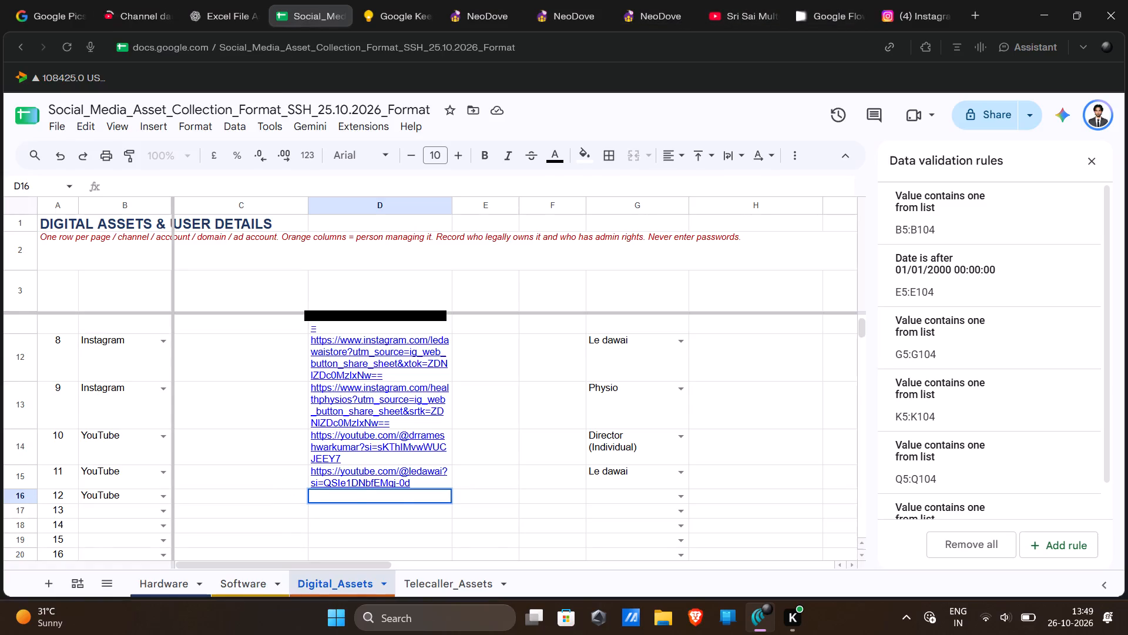
key(ctrl+v)
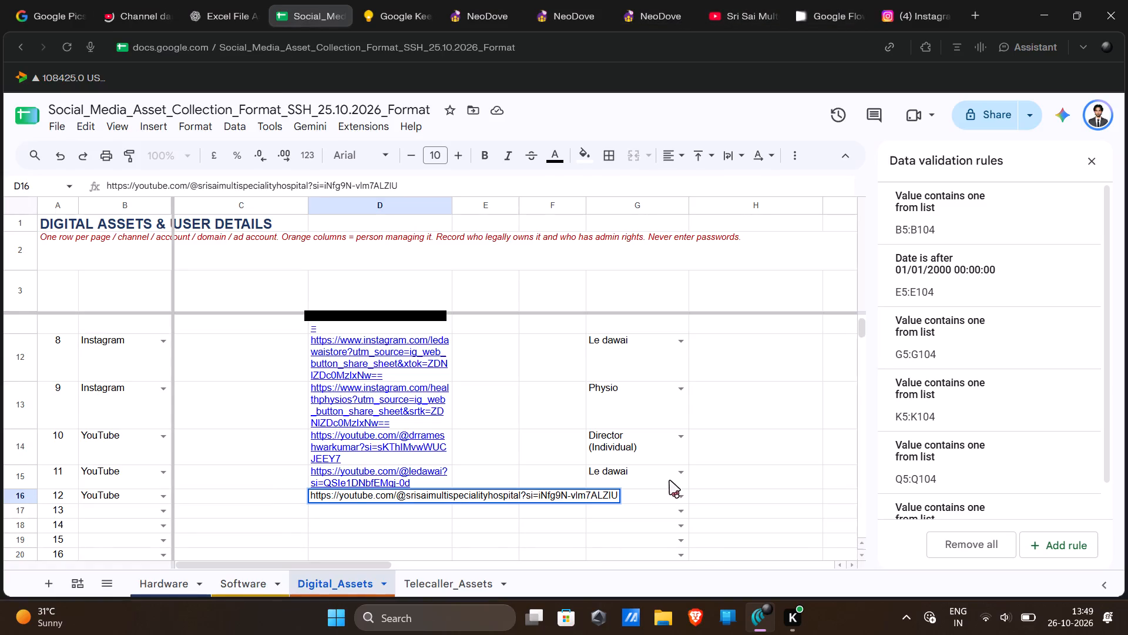
Set the ownership in G16 to Hospital.
click(678, 498)
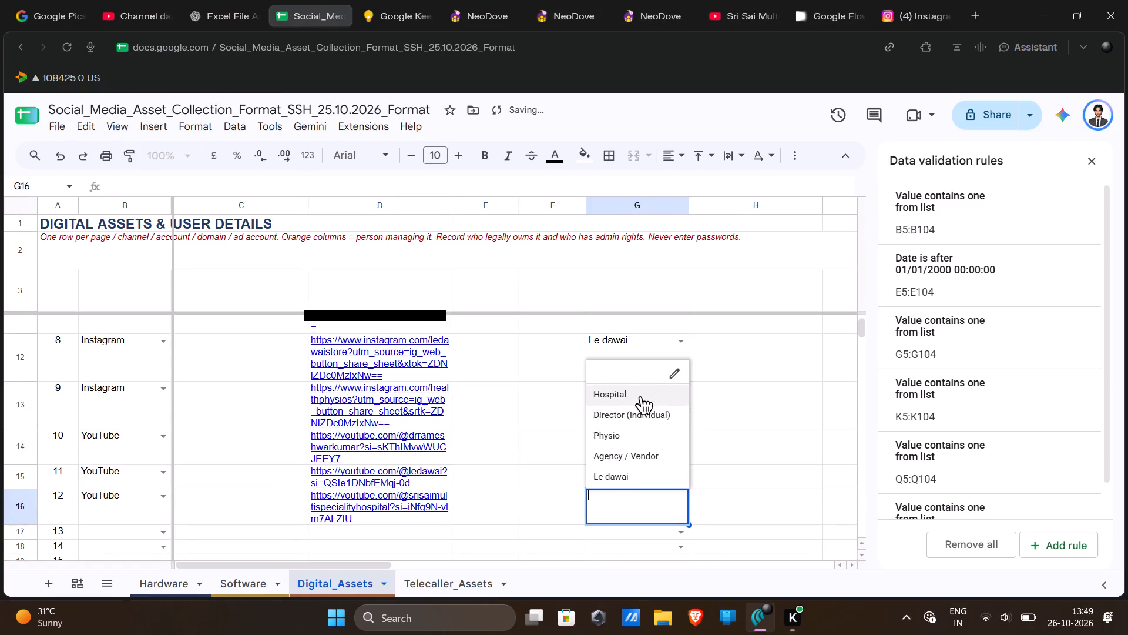
click(640, 397)
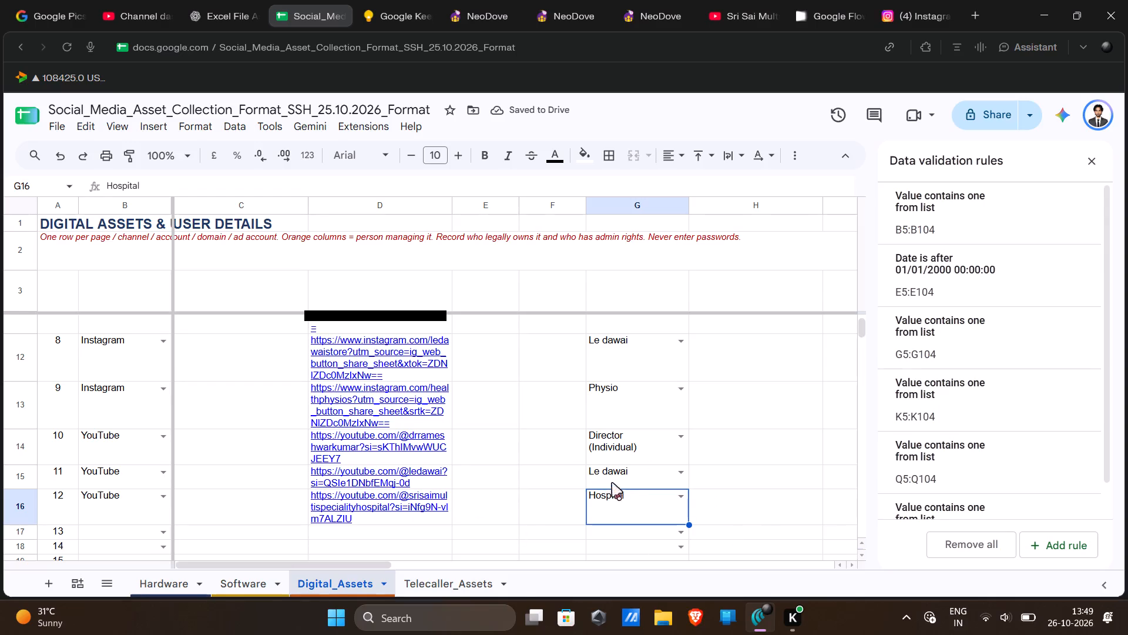
Return to YouTube, search for "health physios" and look through the results for the physio channel.
click(765, 2)
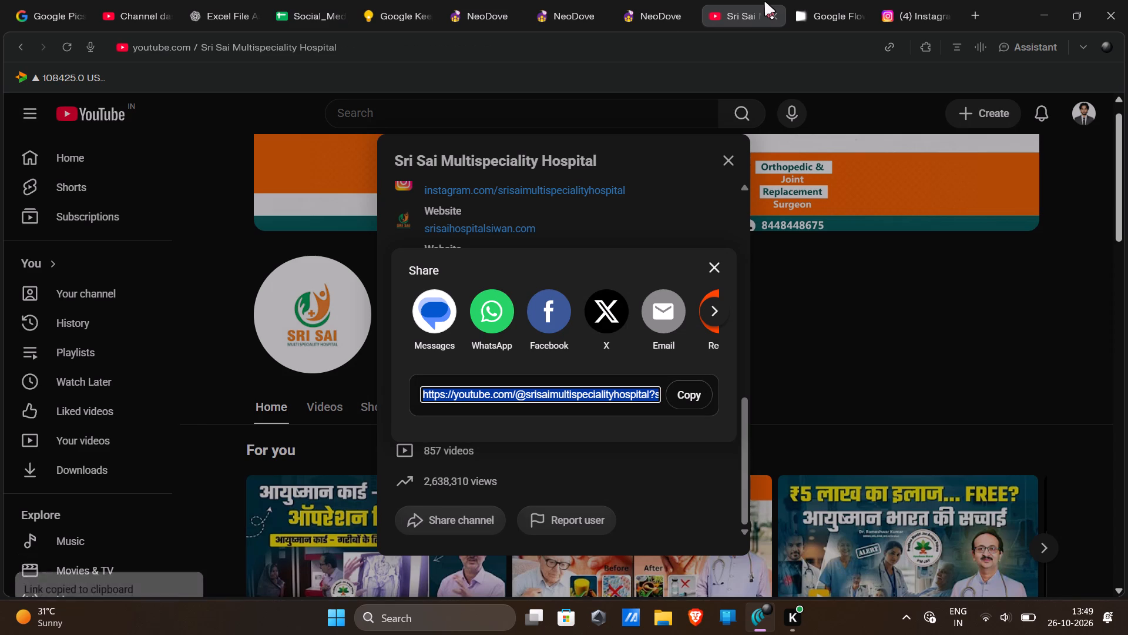
click(730, 169)
click(730, 168)
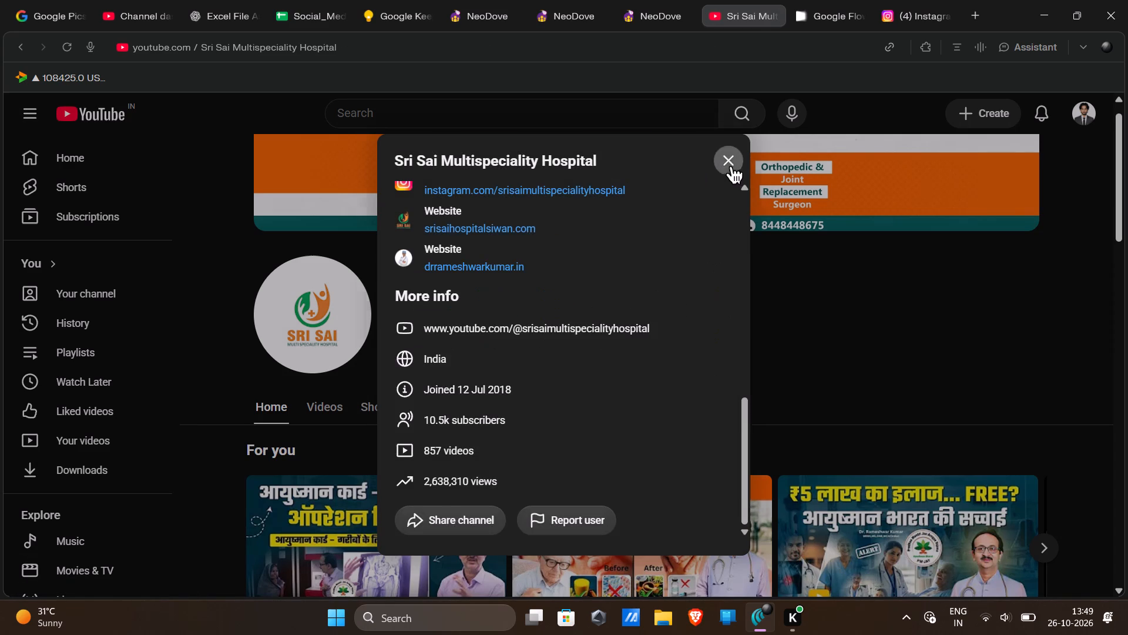
click(673, 112)
text(health p)
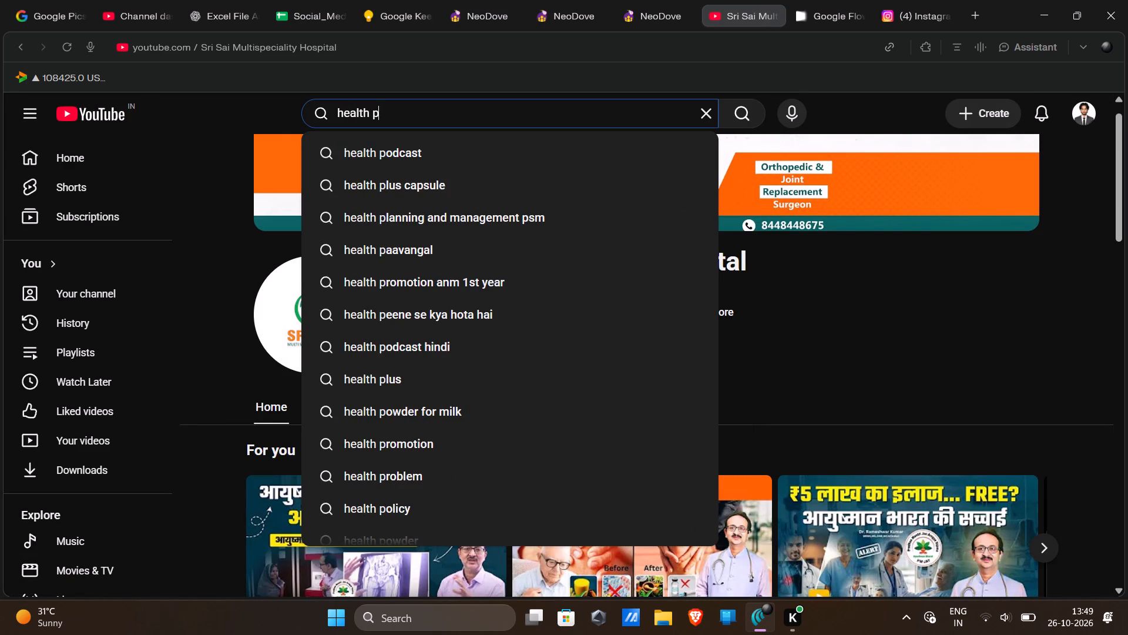
text(hysios)
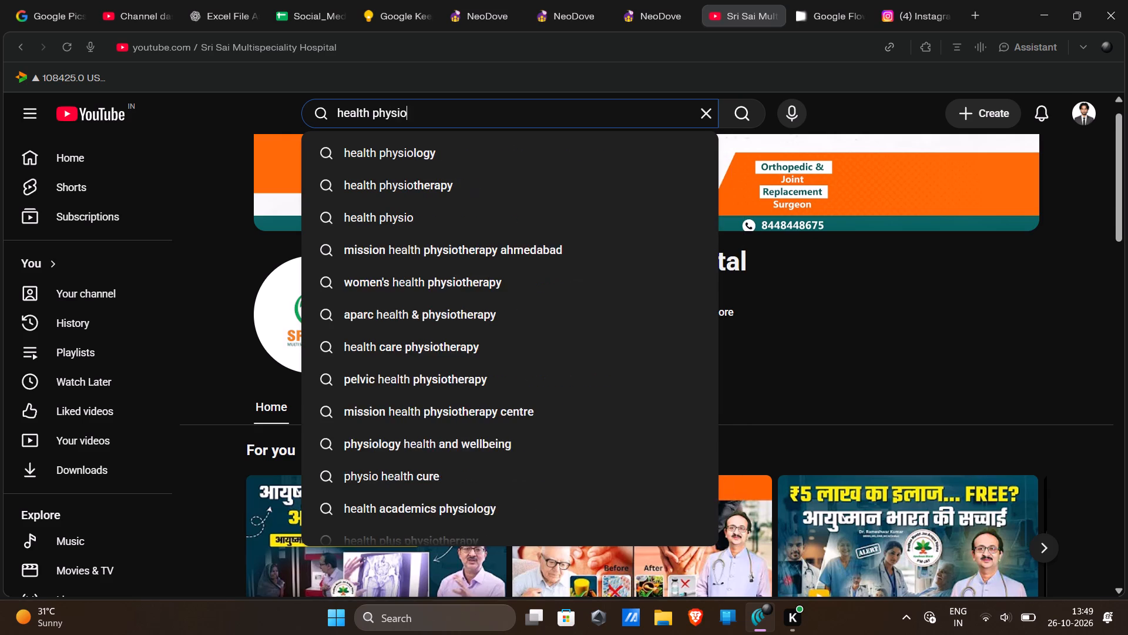
key(Return)
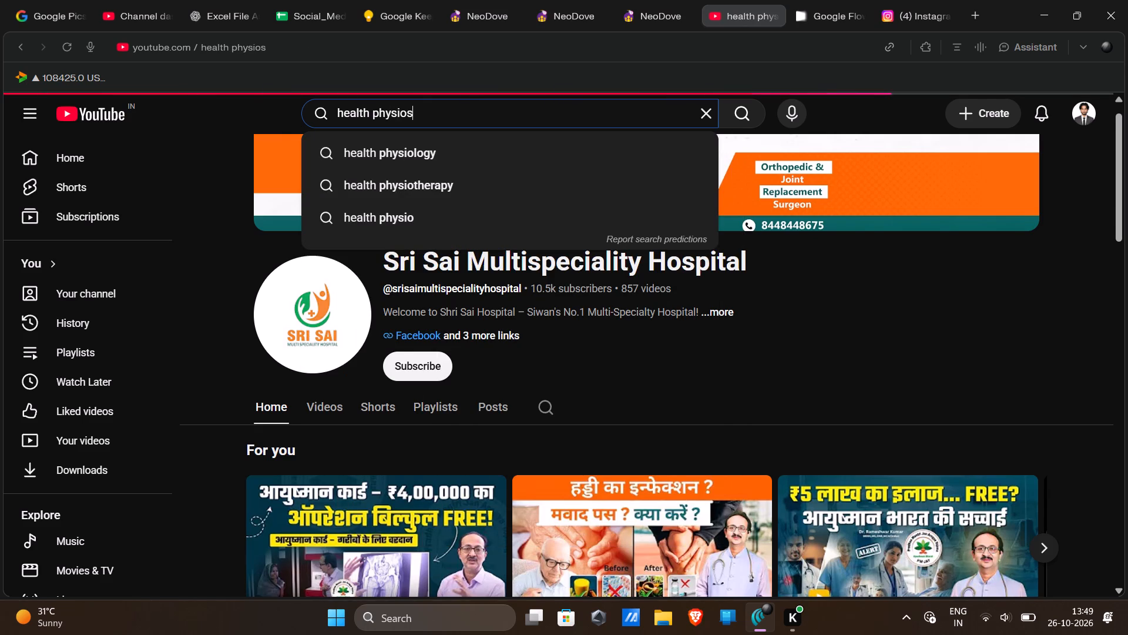
scroll(417, 346, down, 2)
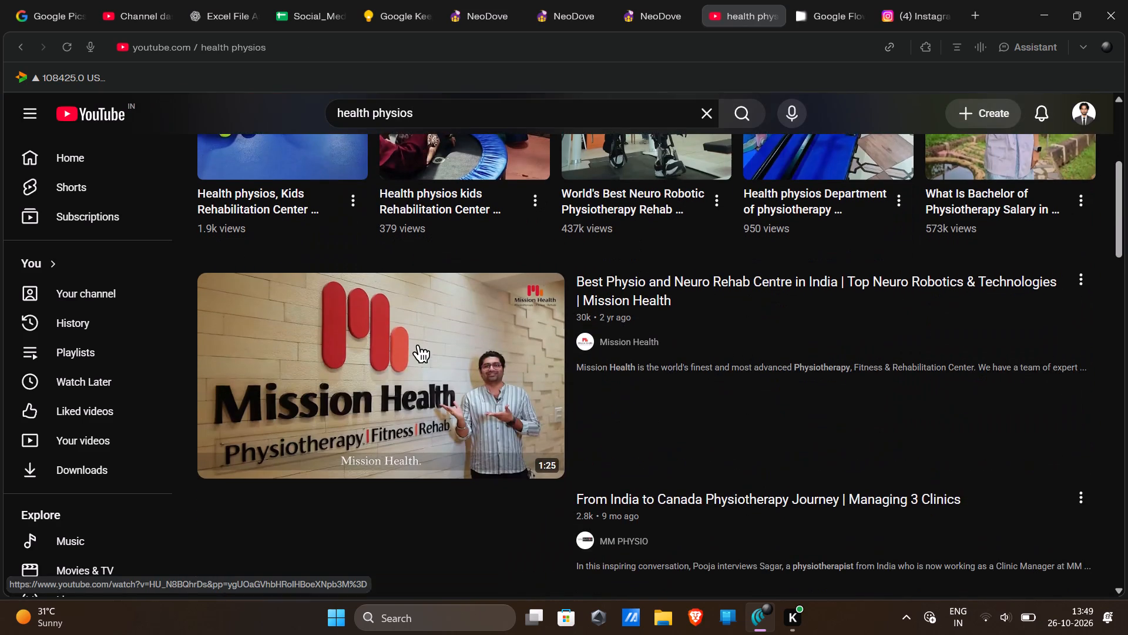
scroll(417, 346, down, 2)
scroll(417, 346, up, 1)
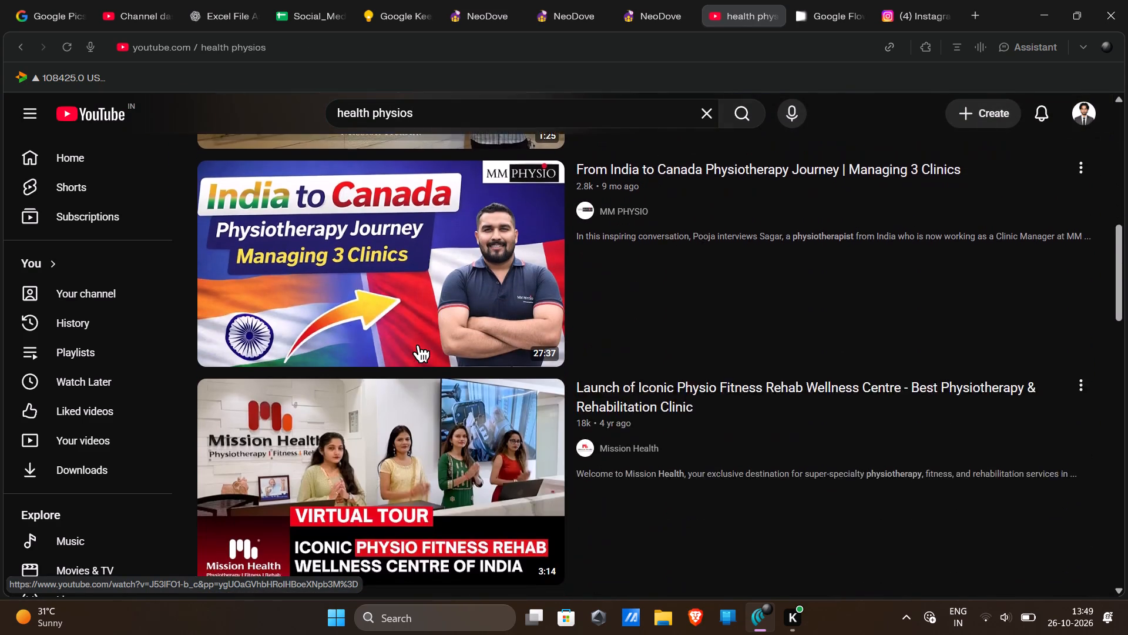
scroll(417, 346, up, 1)
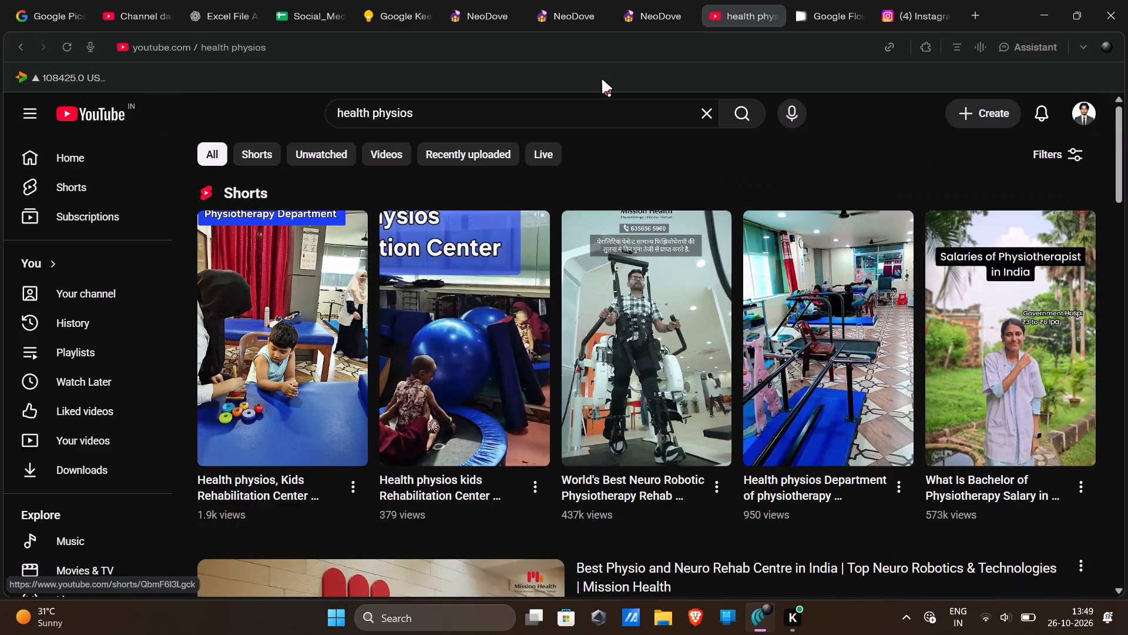
click(146, 6)
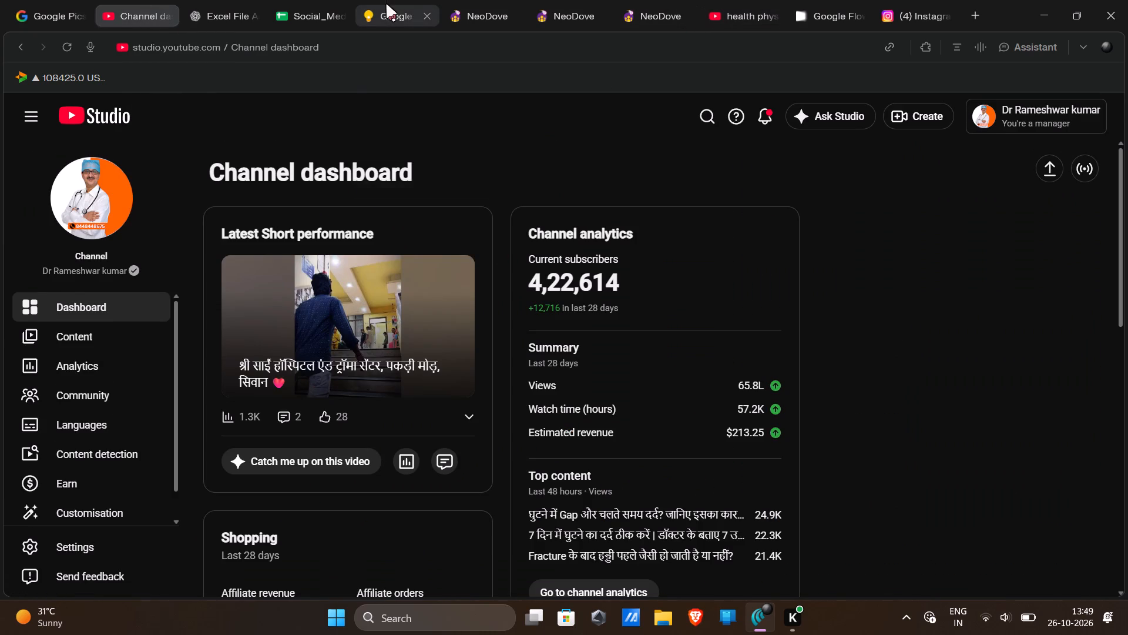
Return to the asset spreadsheet and enter Vishal in M16 as the person managing the hospital's YouTube channel.
click(314, 5)
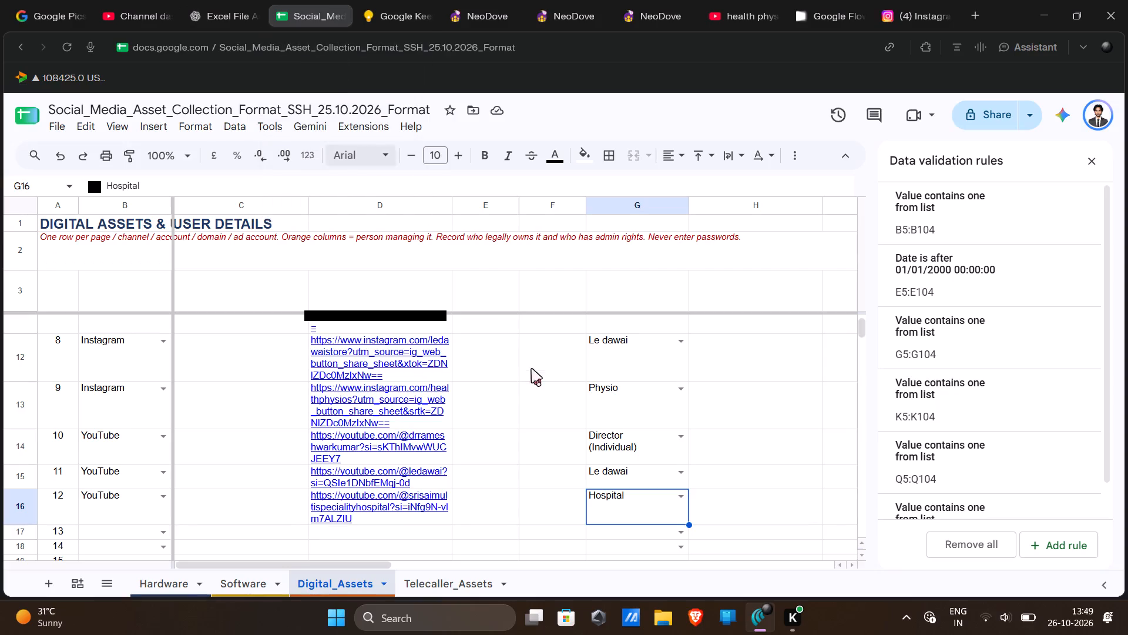
scroll(637, 400, down, 1)
scroll(758, 462, left, 1)
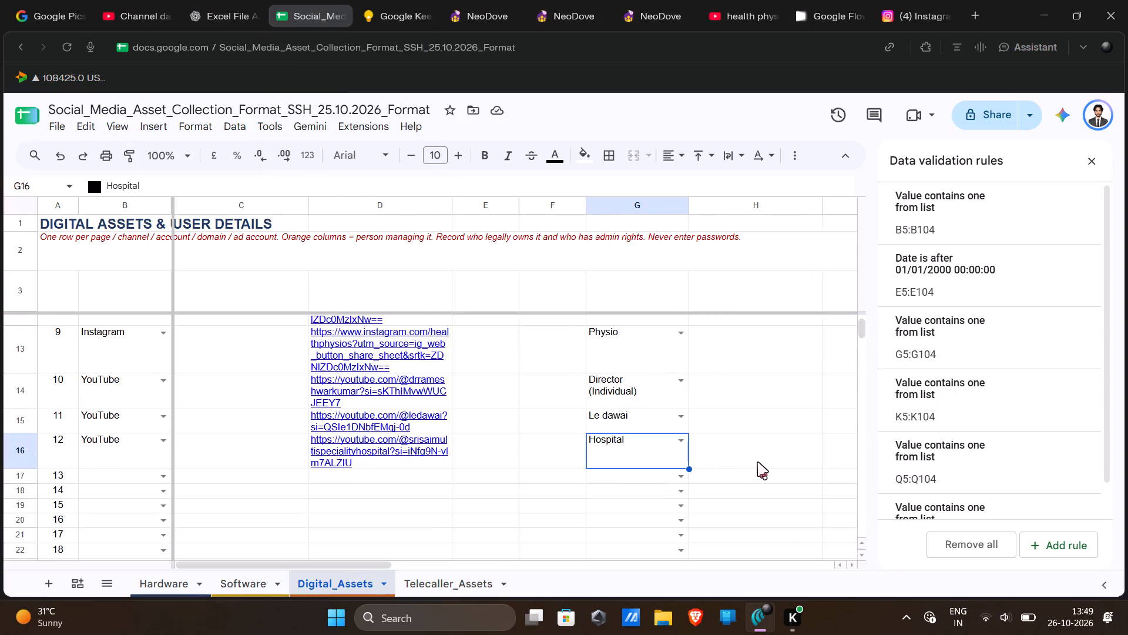
scroll(758, 462, left, 6)
scroll(758, 462, right, 1)
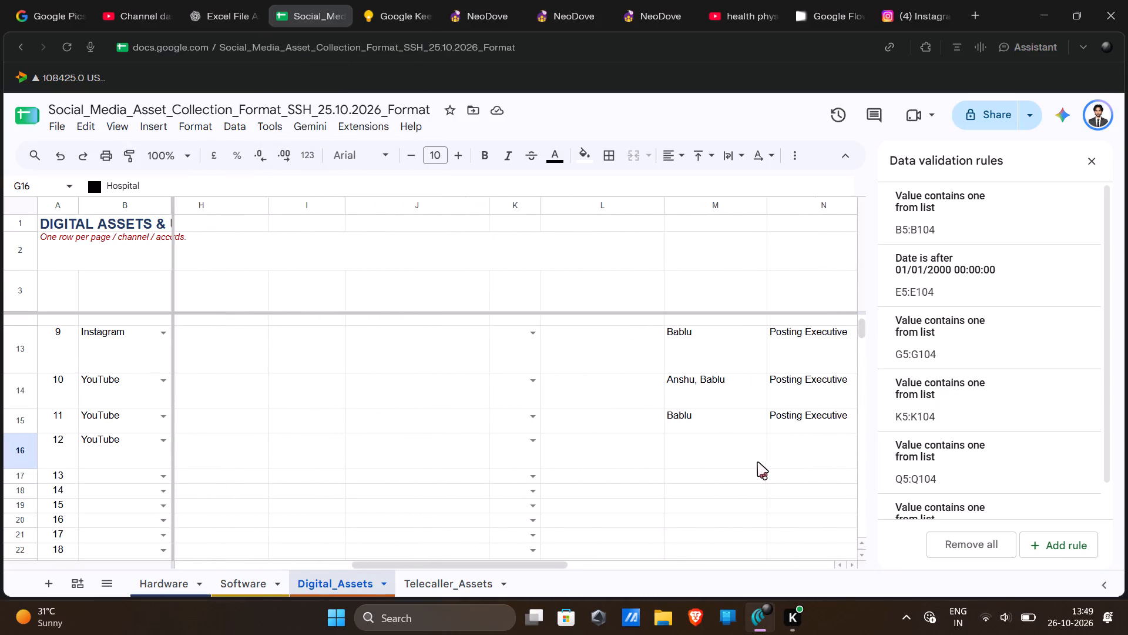
scroll(758, 462, right, 1)
double_click(758, 462)
scroll(758, 462, right, 5)
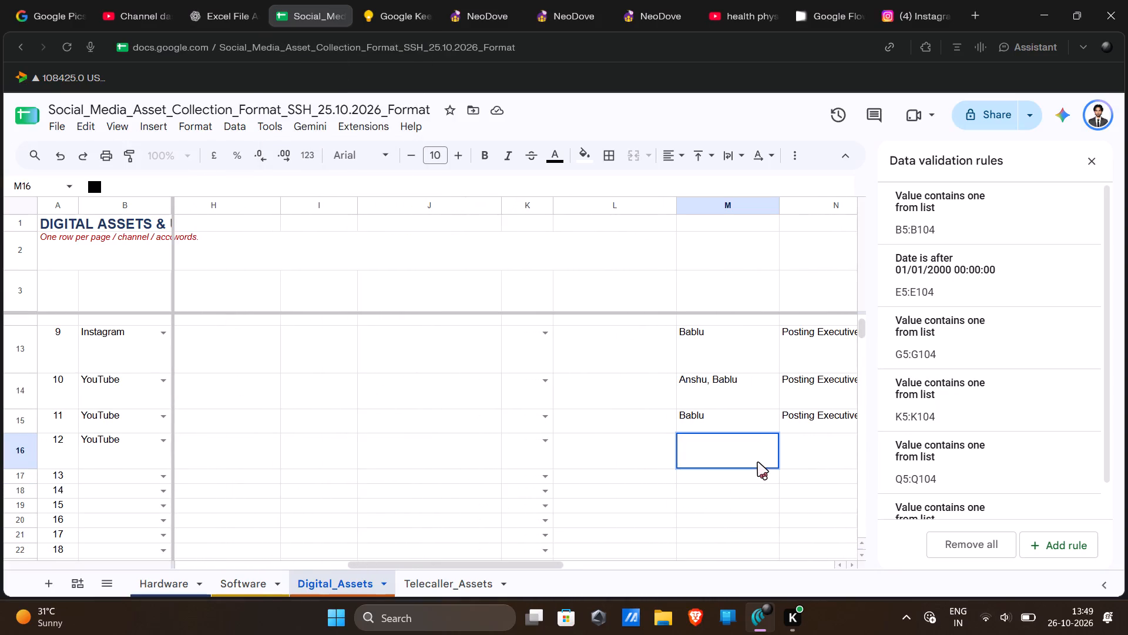
scroll(635, 433, right, 2)
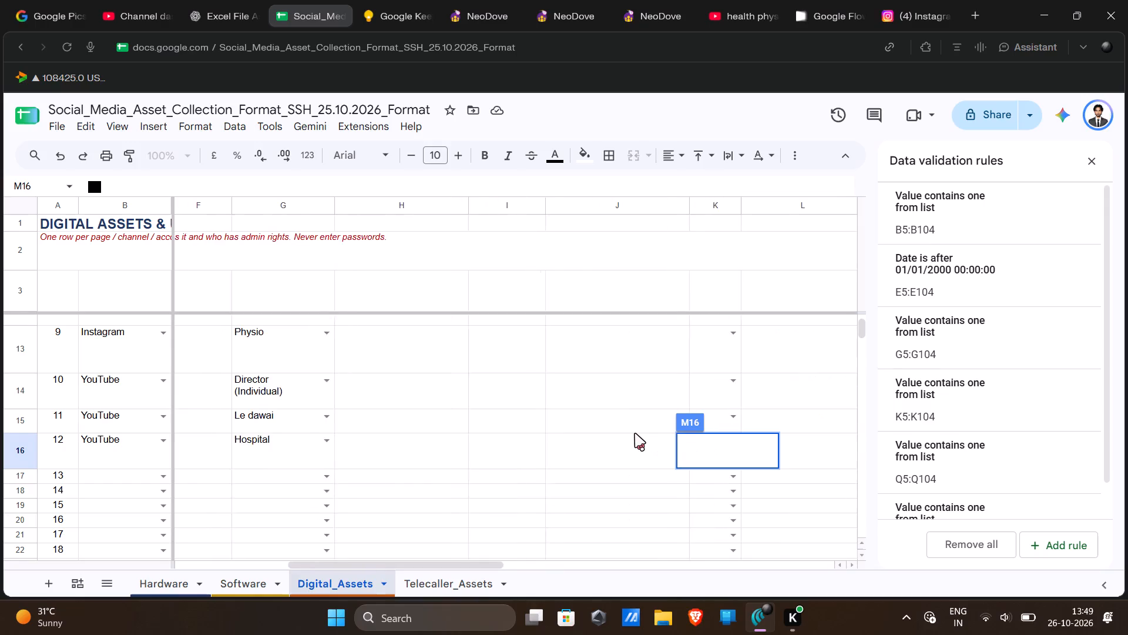
scroll(635, 433, left, 1)
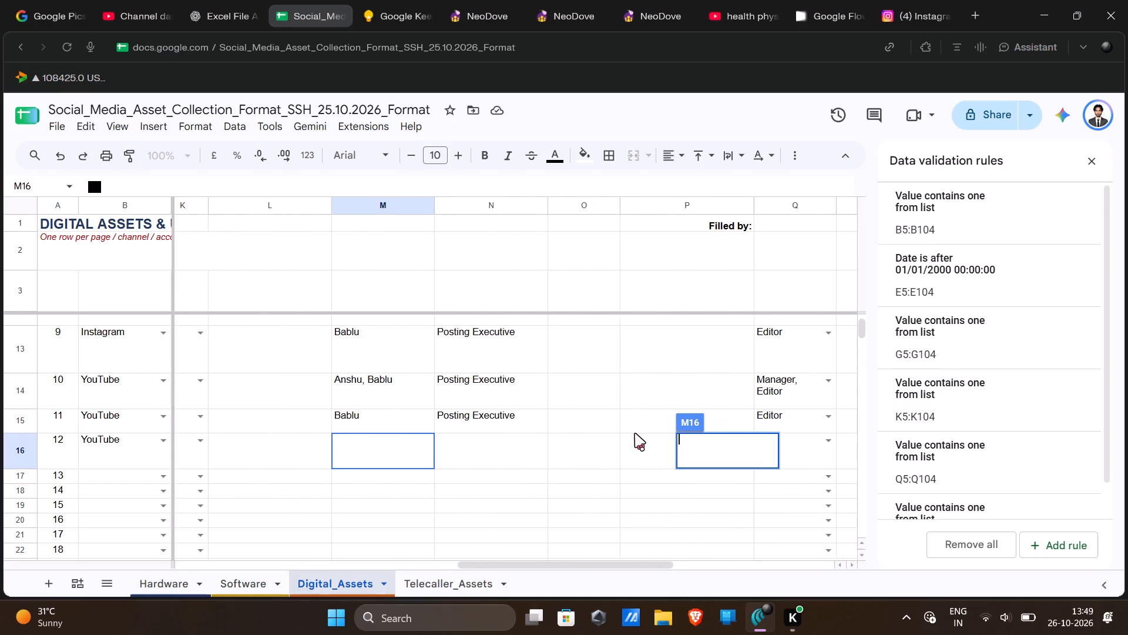
double_click(398, 447)
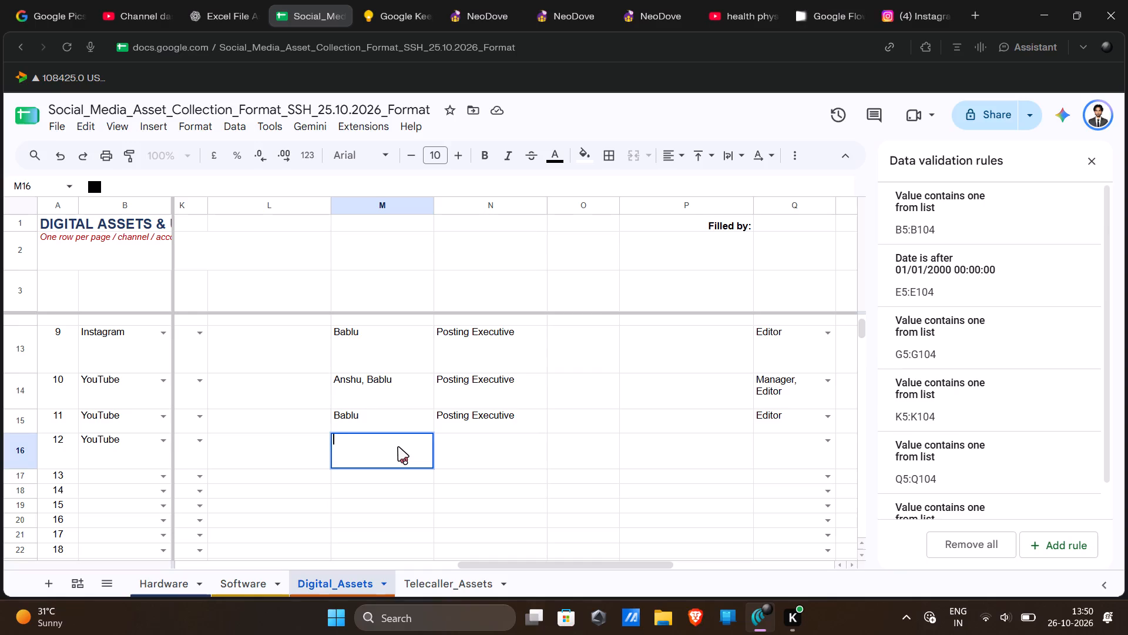
text(Vishal)
Enter the designation "Social media manager" in N16 for the hospital's YouTube channel.
double_click(458, 450)
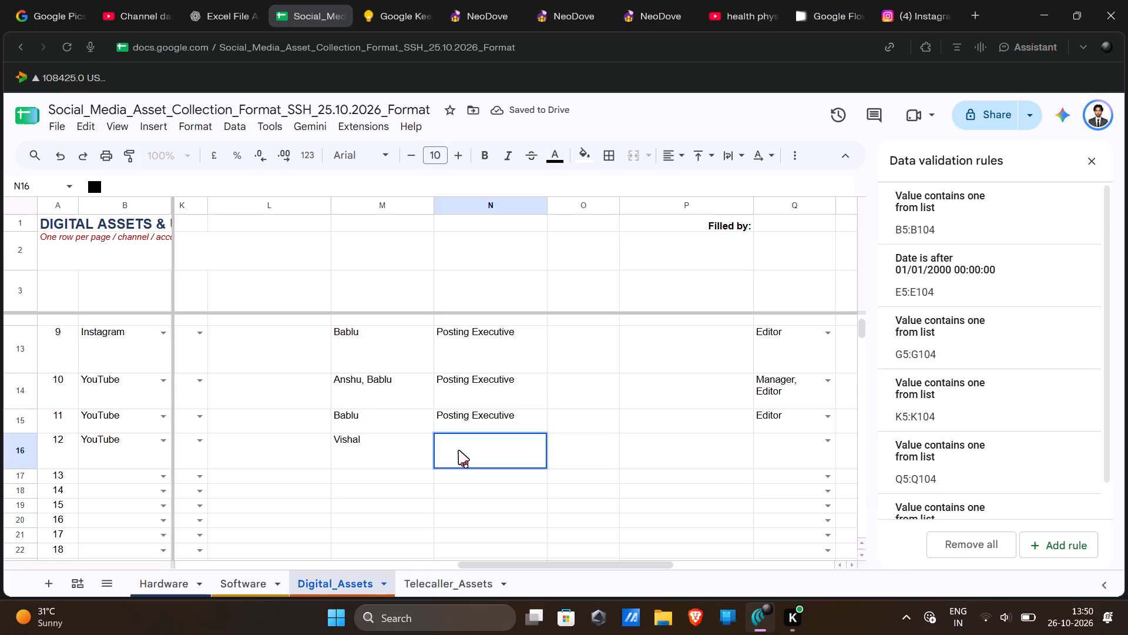
click(499, 430)
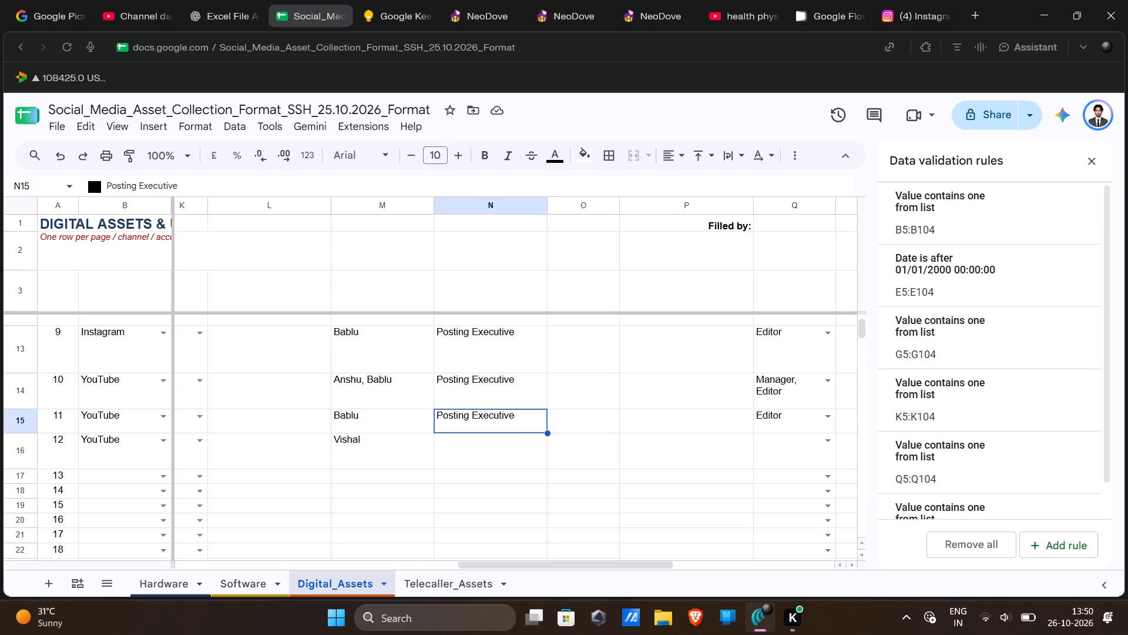
click(489, 461)
click(489, 461)
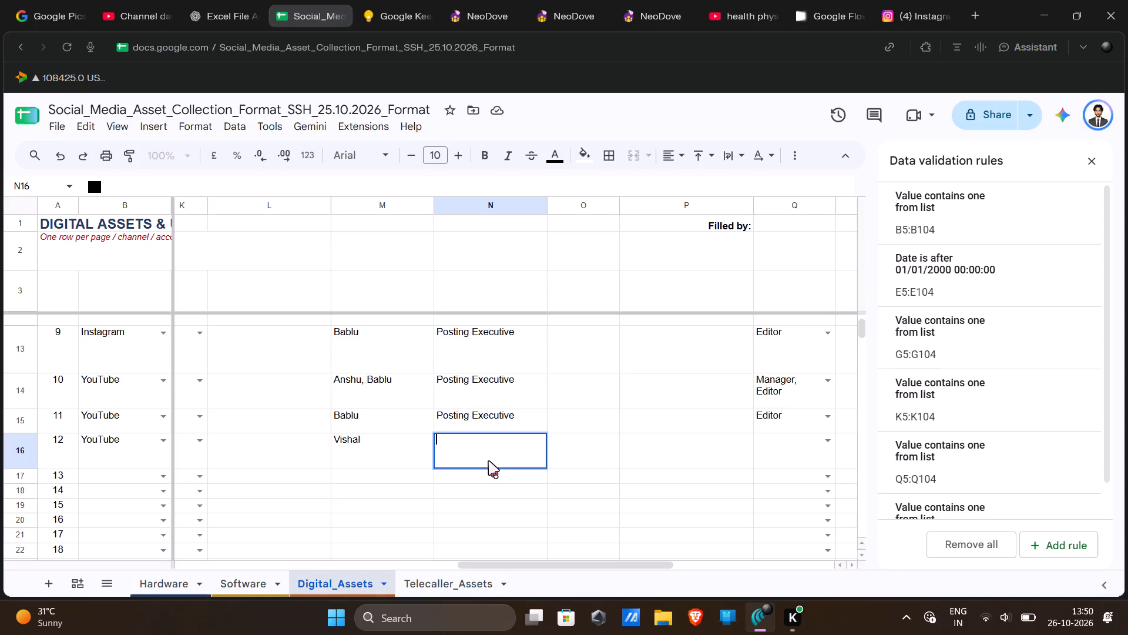
text(Social media manager)
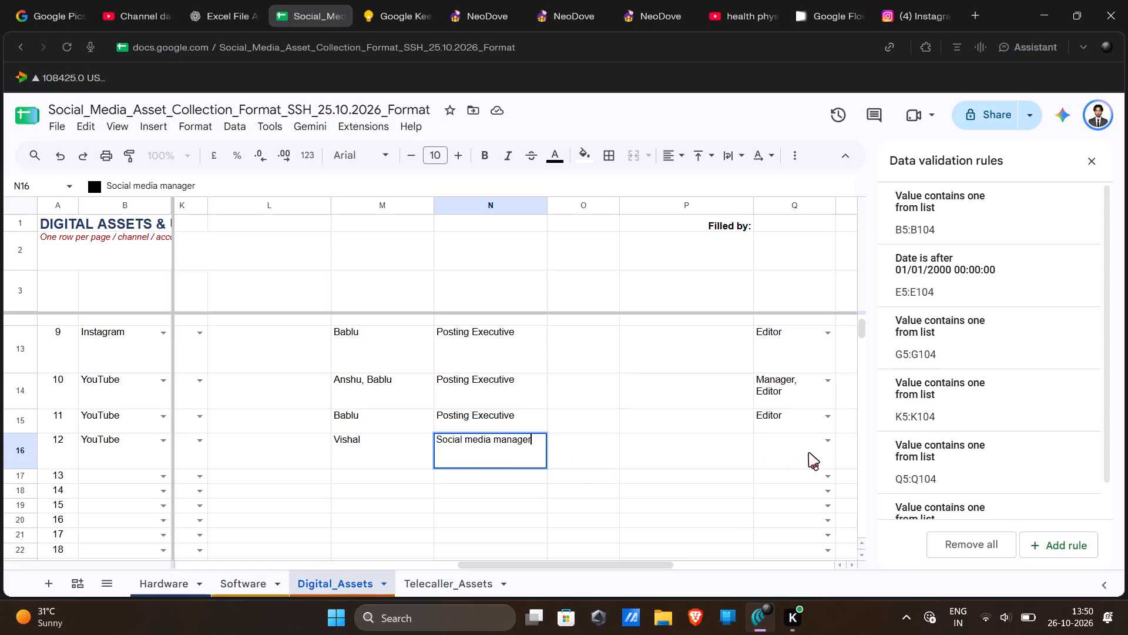
Set the access role in Q16 to Manager for the hospital's YouTube channel.
click(828, 446)
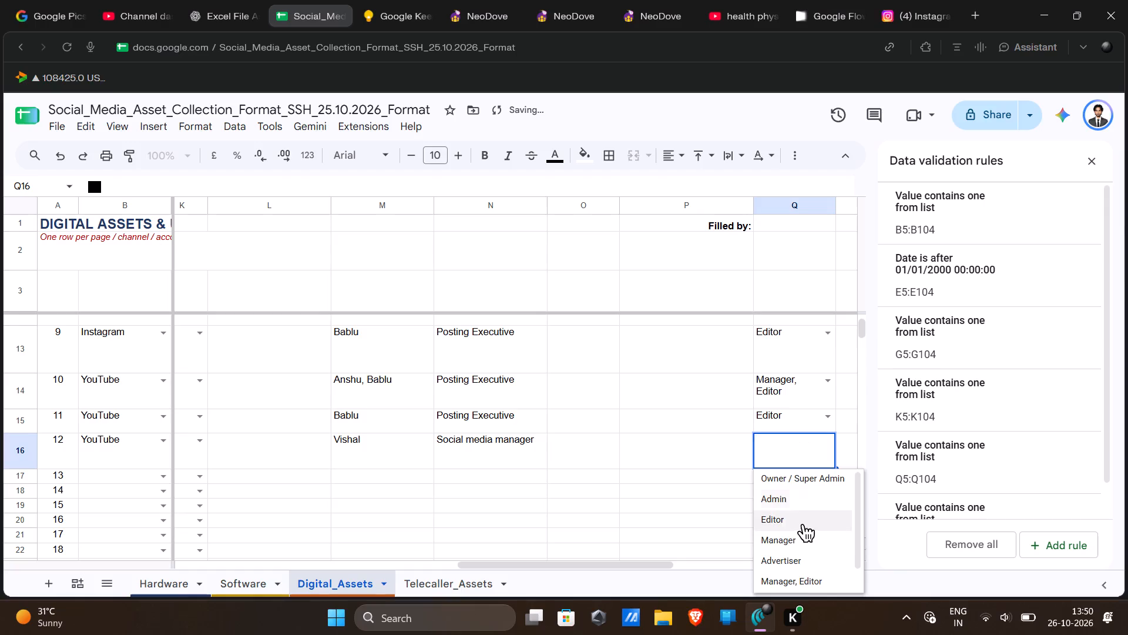
click(805, 542)
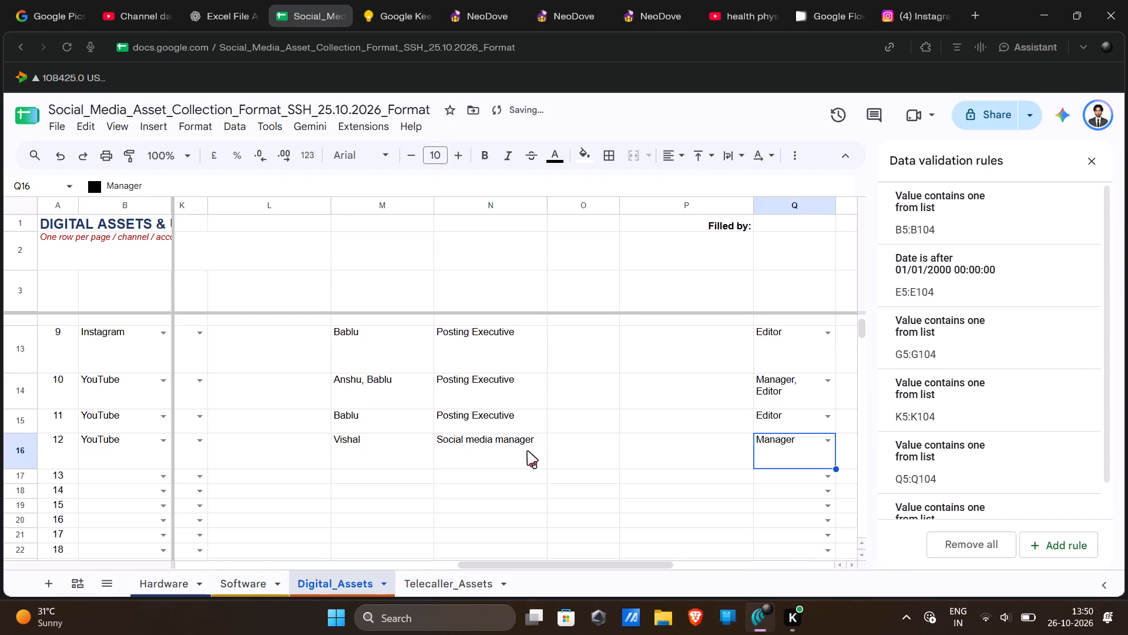
Replace Vishal's designation in N8 for the fourth Facebook Page entry with "Social media manager".
scroll(528, 451, up, 3)
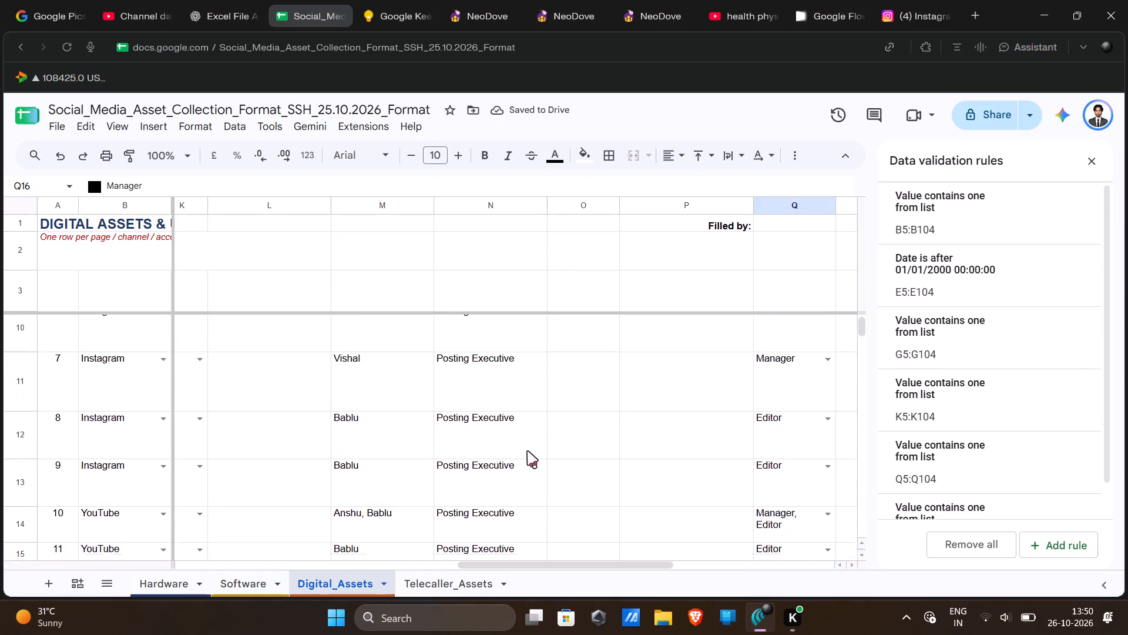
scroll(528, 451, up, 3)
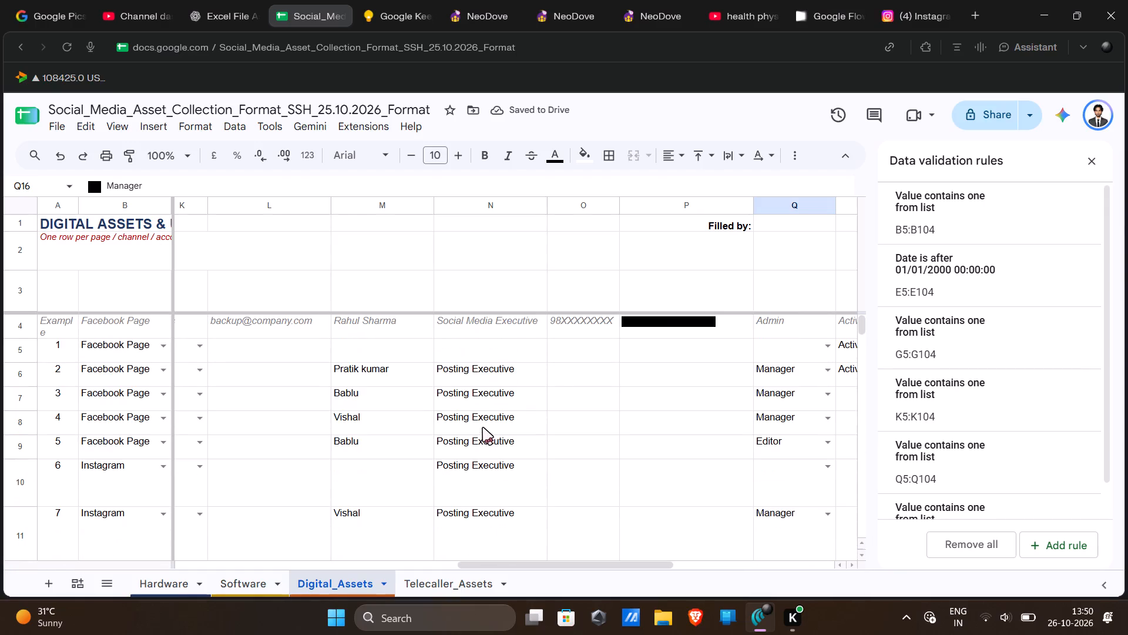
double_click(484, 430)
key(BackSpace)
key(BackSpace)
key(BackSpace)
key(BackSpace)
key(BackSpace)
key(BackSpace)
key(BackSpace)
key(BackSpace)
key(BackSpace)
key(BackSpace)
key(BackSpace)
key(BackSpace)
key(BackSpace)
key(BackSpace)
key(BackSpace)
key(BackSpace)
key(BackSpace)
key(BackSpace)
key(BackSpace)
key(BackSpace)
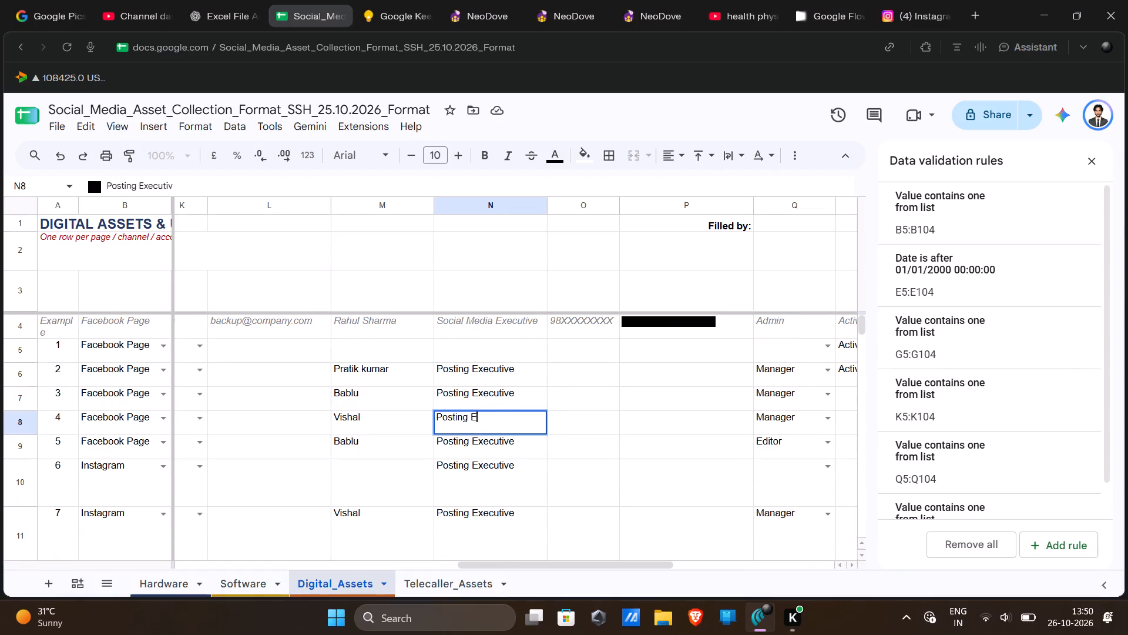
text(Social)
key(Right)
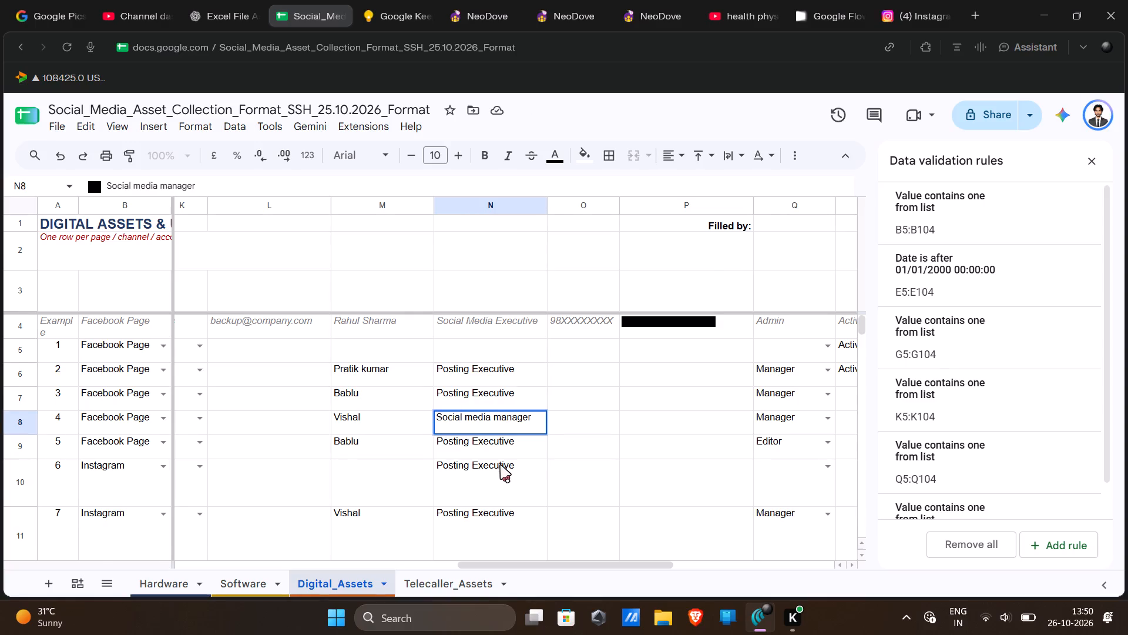
Replace Vishal's designation in N11 for the seventh entry, an Instagram account, with "Social media manager".
scroll(501, 465, down, 1)
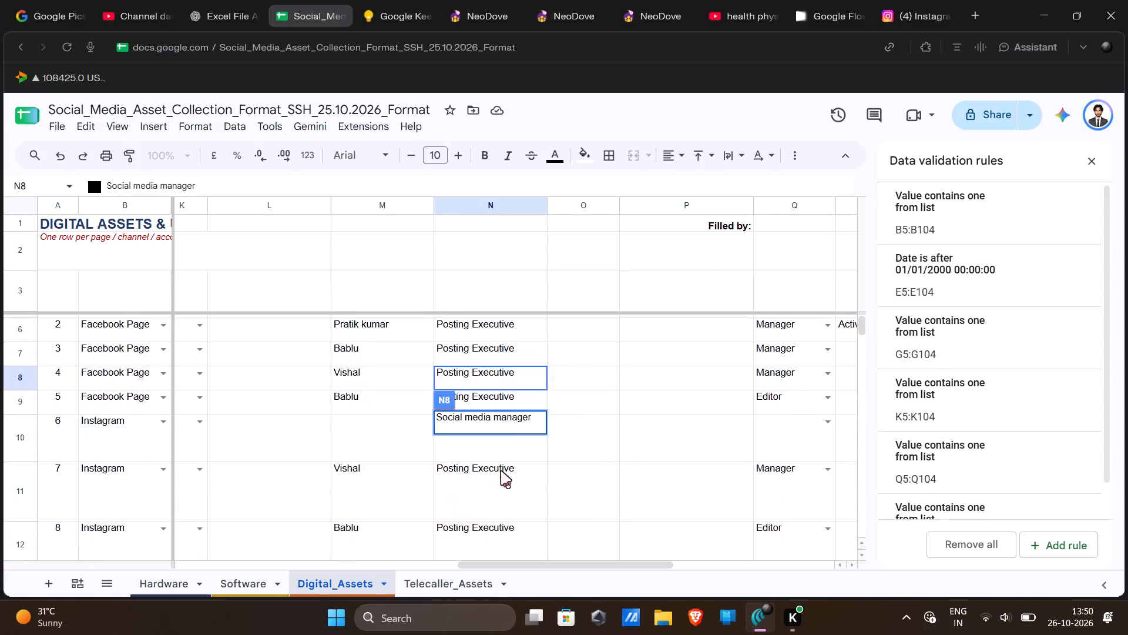
double_click(501, 471)
key(BackSpace)
key(BackSpace)
key(BackSpace)
key(BackSpace)
key(BackSpace)
key(BackSpace)
key(BackSpace)
key(BackSpace)
key(BackSpace)
key(BackSpace)
key(BackSpace)
key(BackSpace)
key(BackSpace)
key(BackSpace)
key(BackSpace)
key(BackSpace)
key(BackSpace)
key(BackSpace)
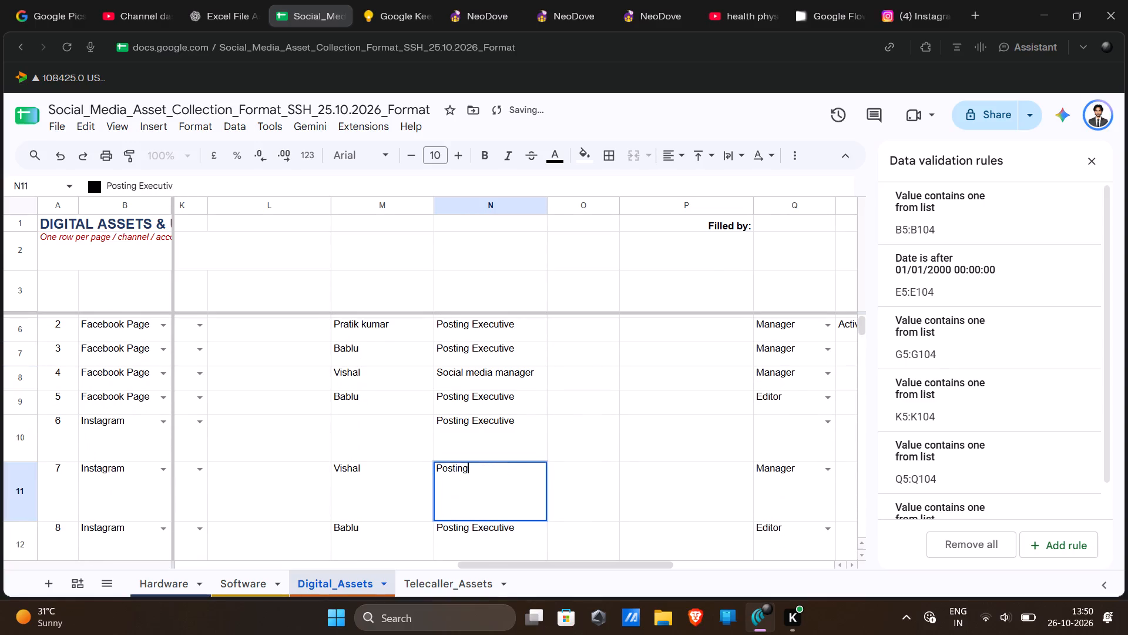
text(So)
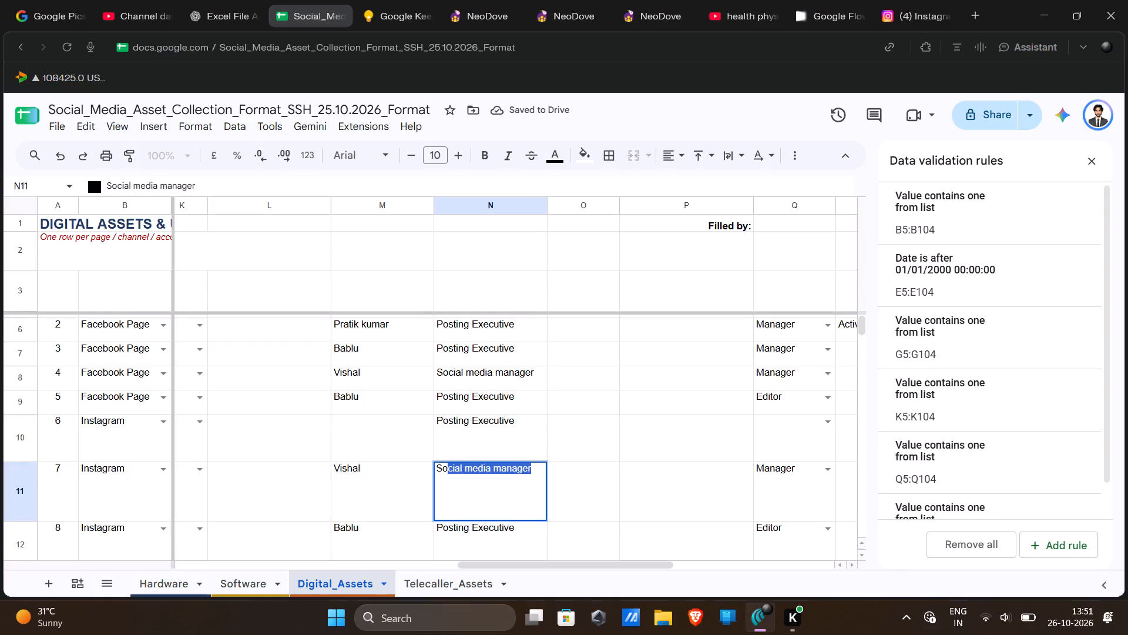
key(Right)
scroll(501, 471, down, 1)
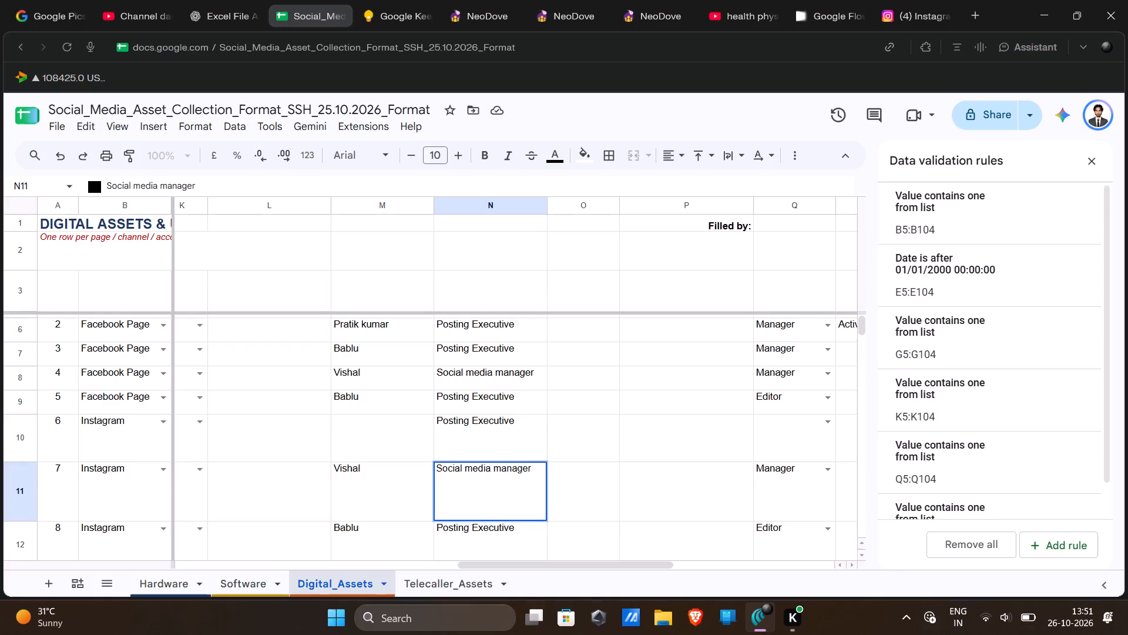
scroll(501, 471, down, 1)
scroll(603, 482, down, 1)
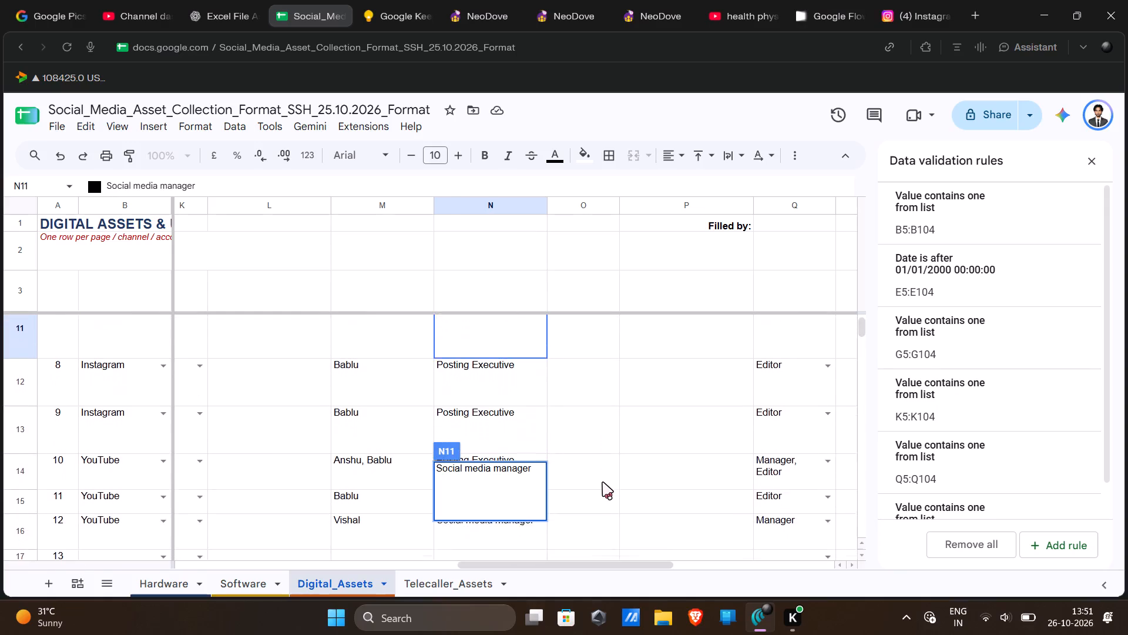
scroll(603, 482, down, 2)
click(603, 482)
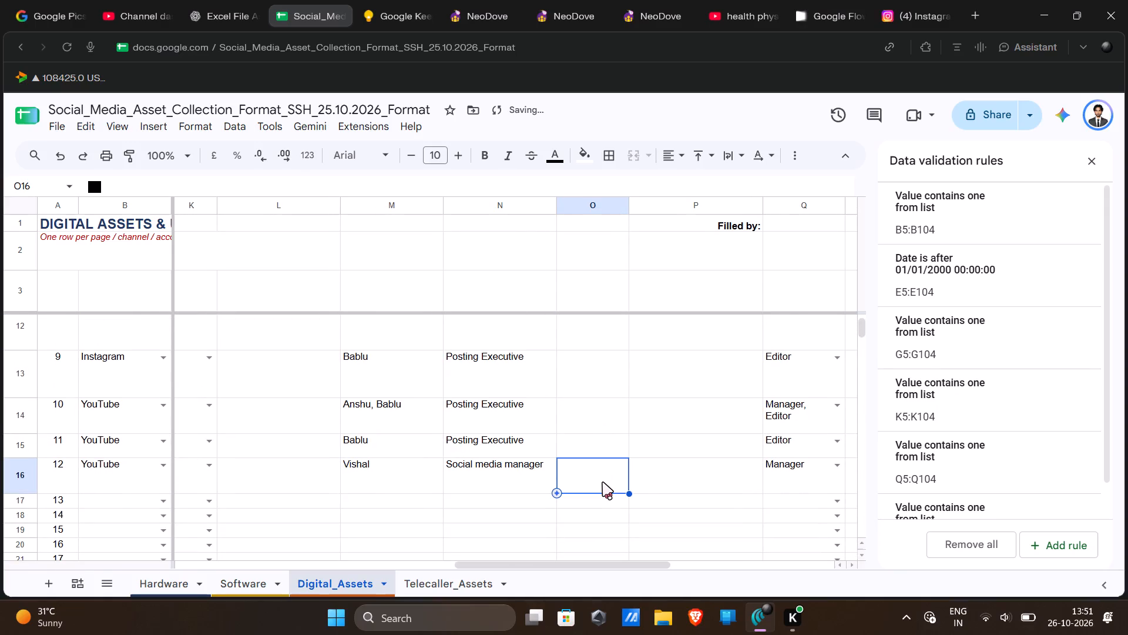
Open the contact number cell O6 for editing in the second Facebook Page entry.
scroll(603, 482, up, 1)
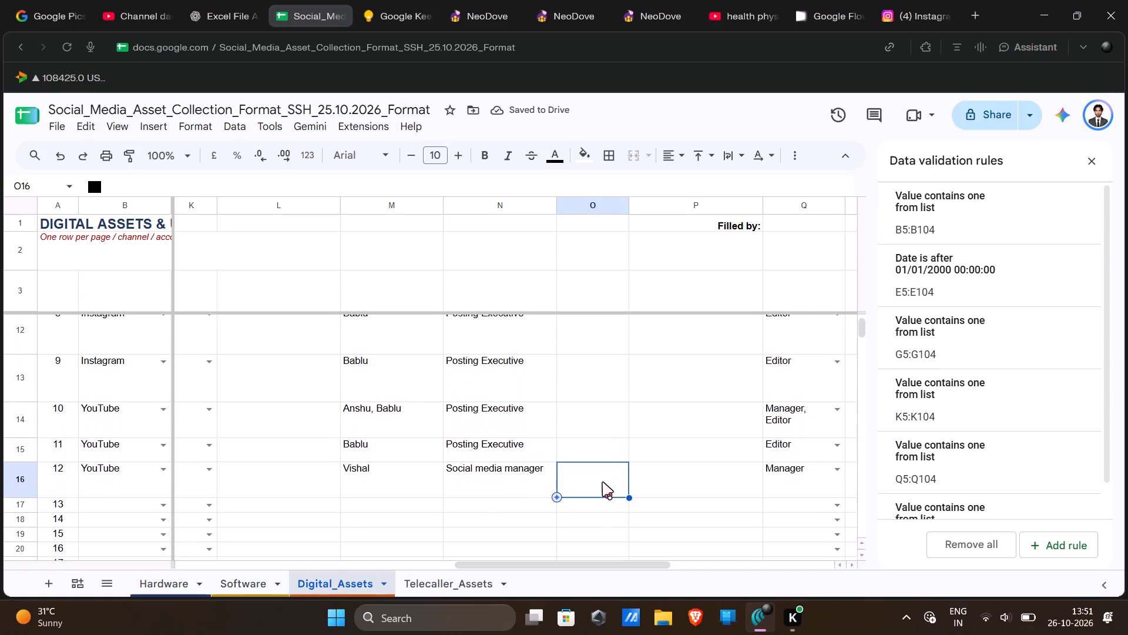
scroll(603, 482, up, 3)
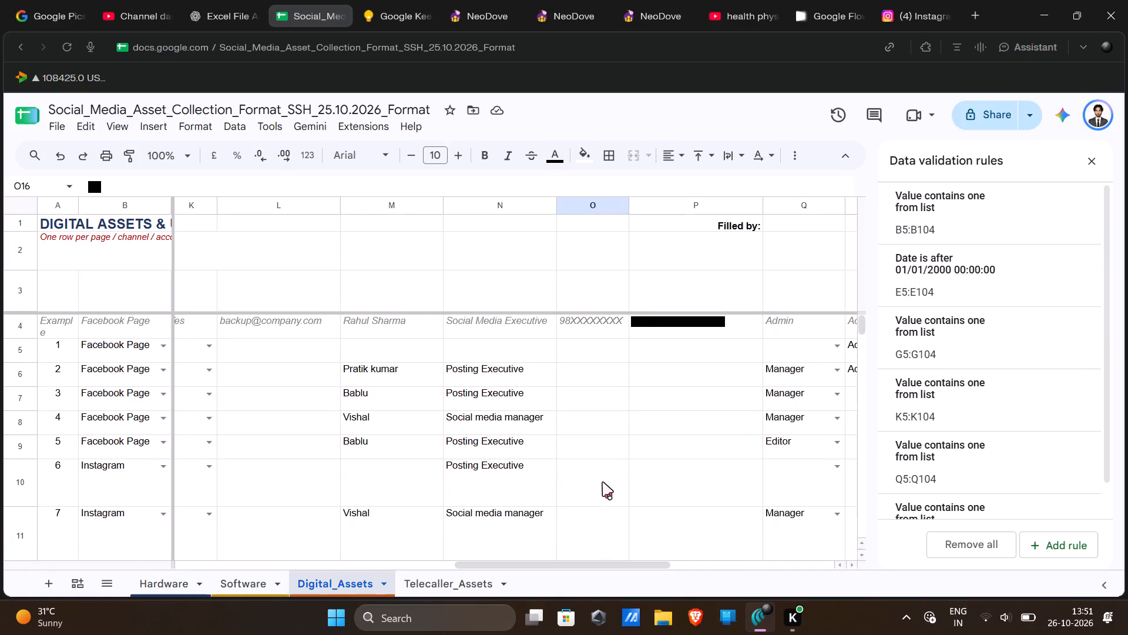
scroll(603, 482, up, 2)
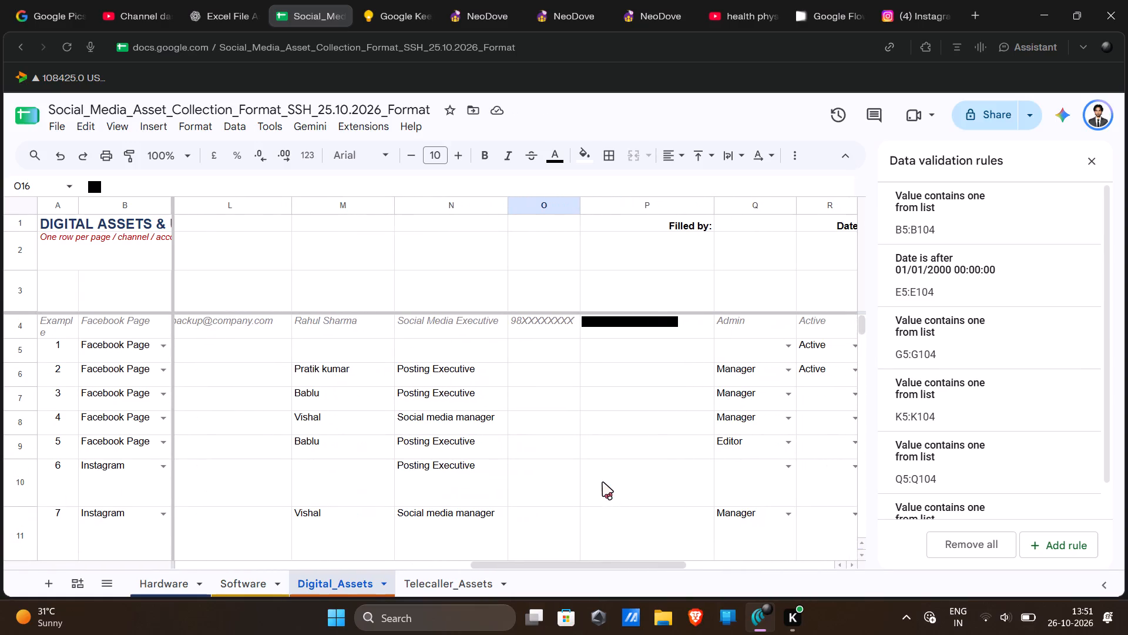
scroll(603, 482, up, 1)
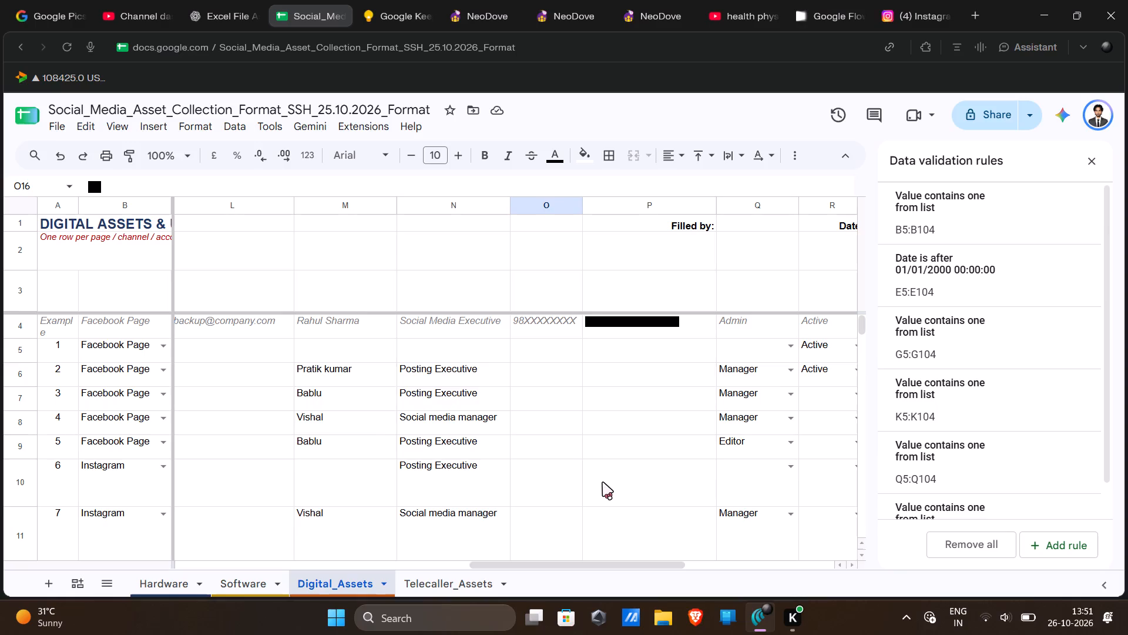
double_click(536, 380)
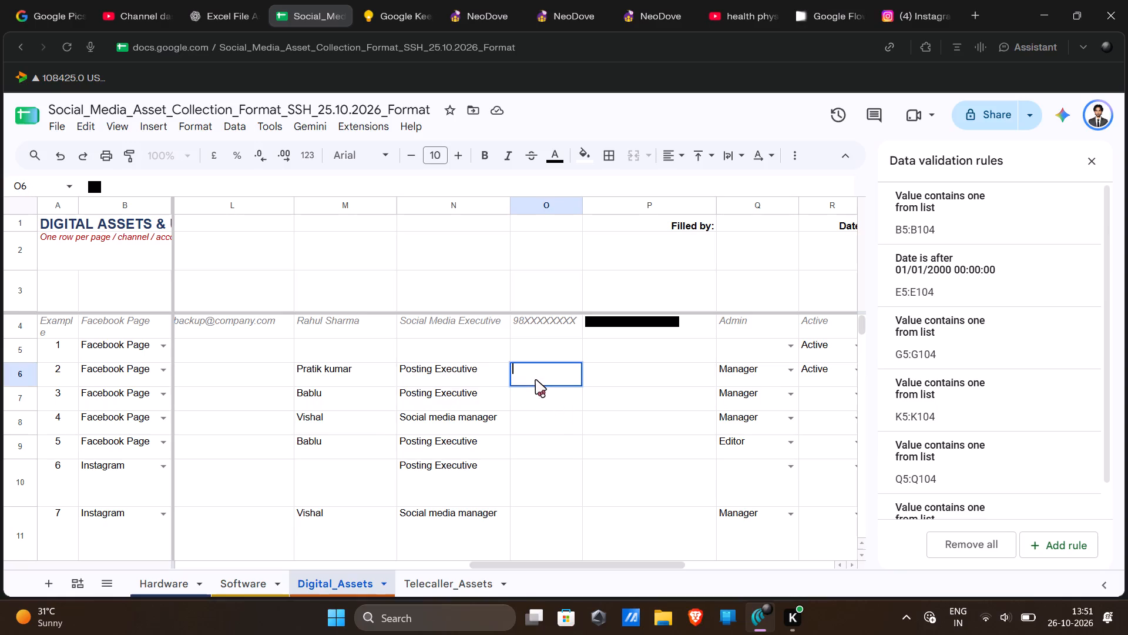
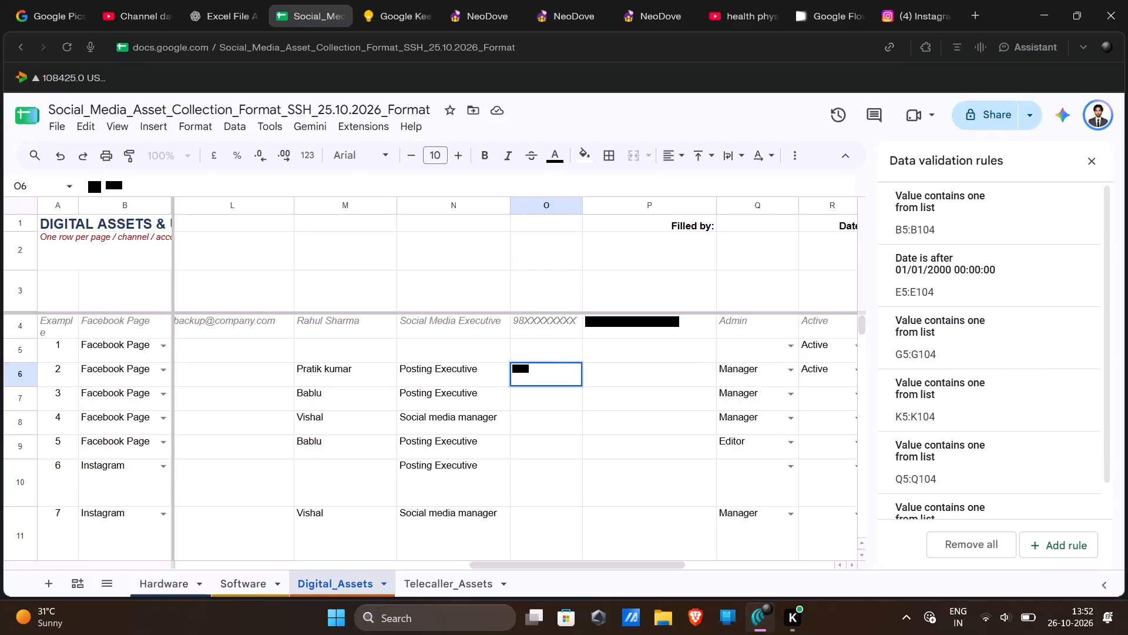
Complete the managing person's contact number in O6 for the second Facebook page.
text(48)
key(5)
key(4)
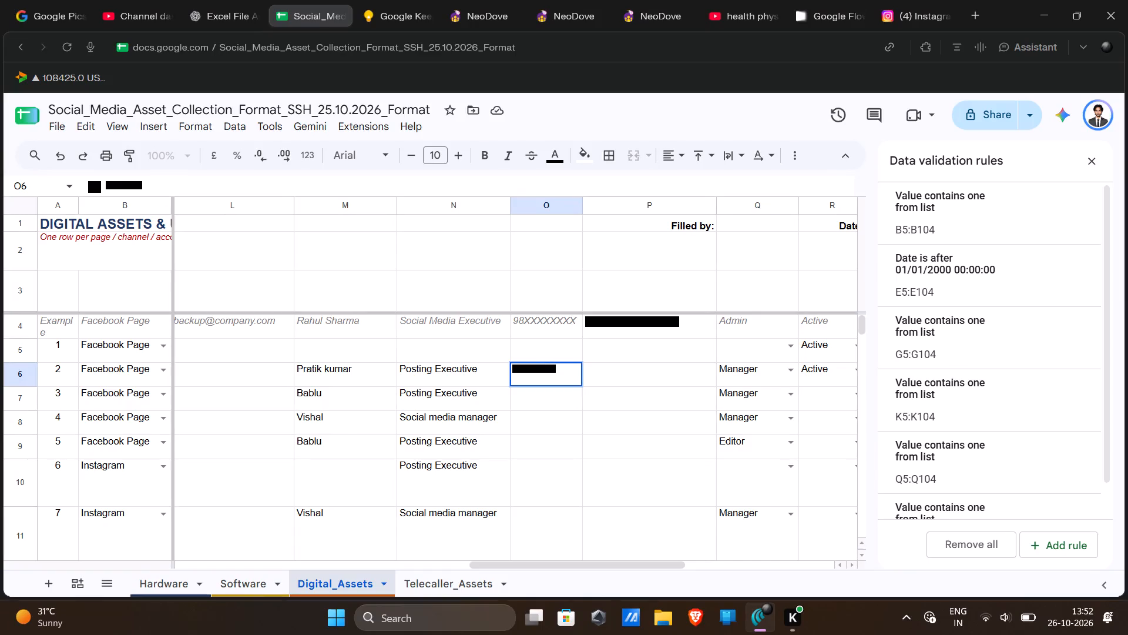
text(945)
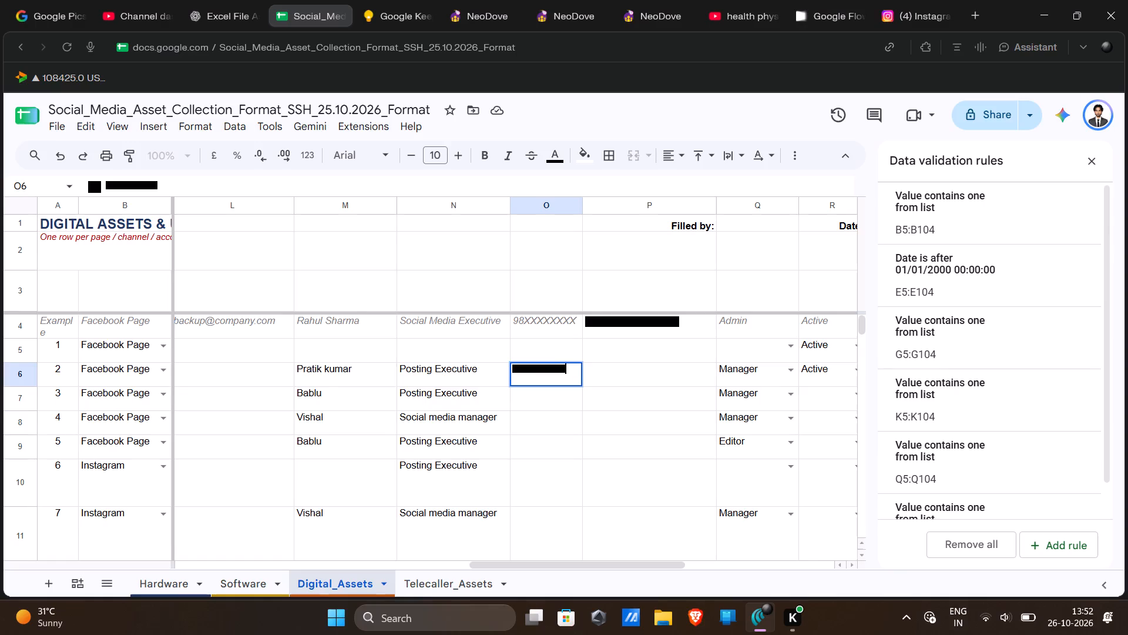
click(571, 389)
click(567, 374)
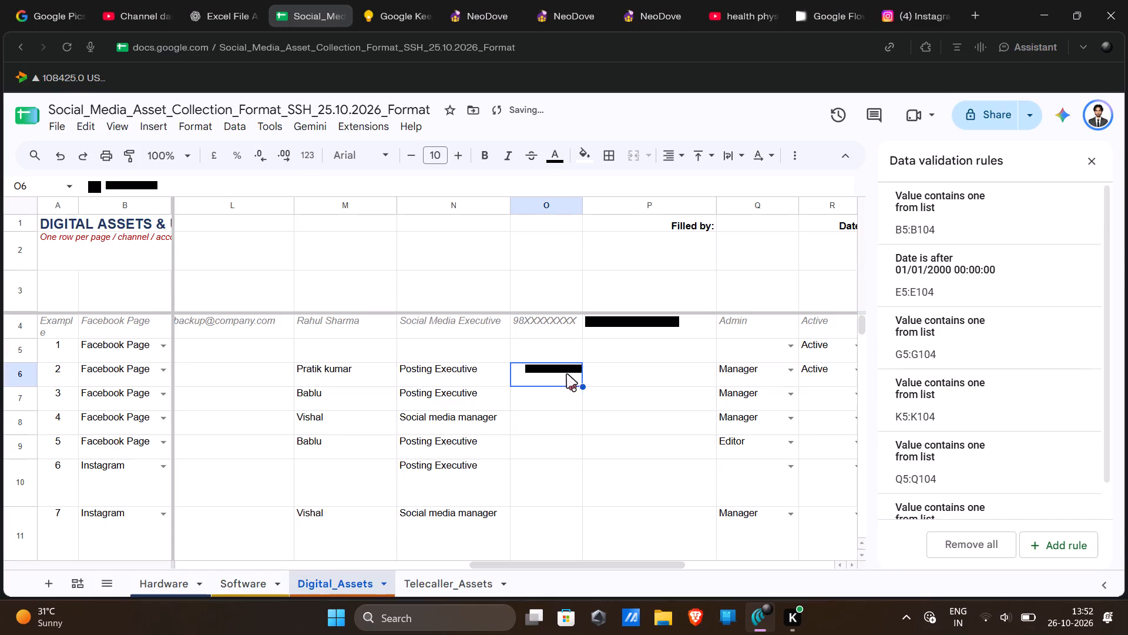
Fill the contact number from O6 down column O through the remaining asset rows, ending at the last YouTube row.
drag(584, 388, 576, 470)
drag(576, 470, 555, 540)
drag(582, 386, 552, 569)
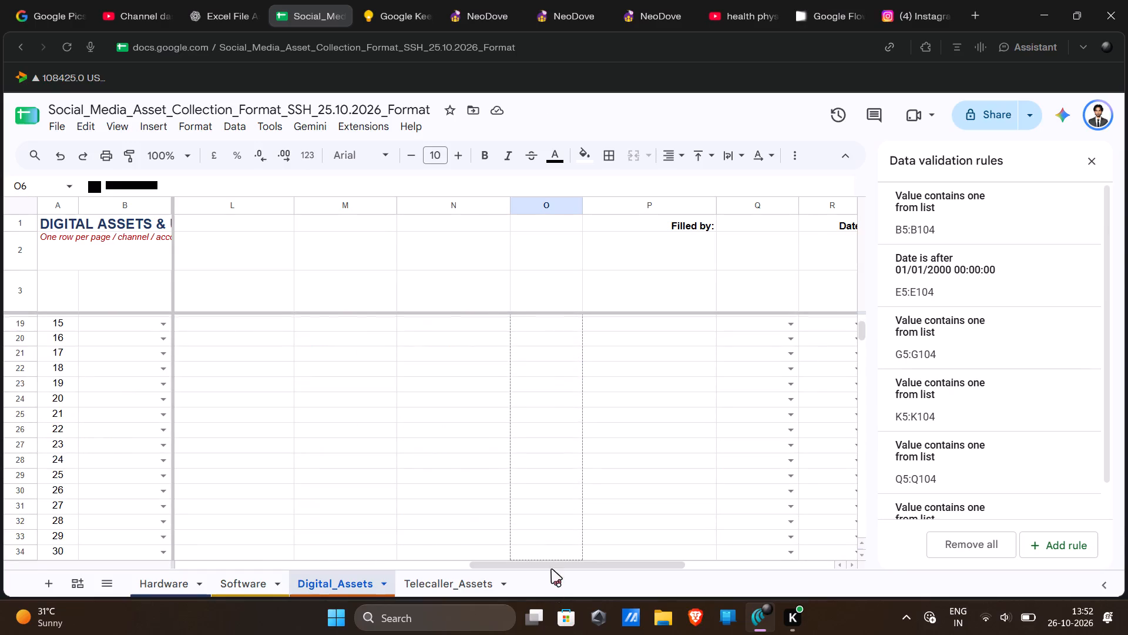
drag(552, 569, 573, 560)
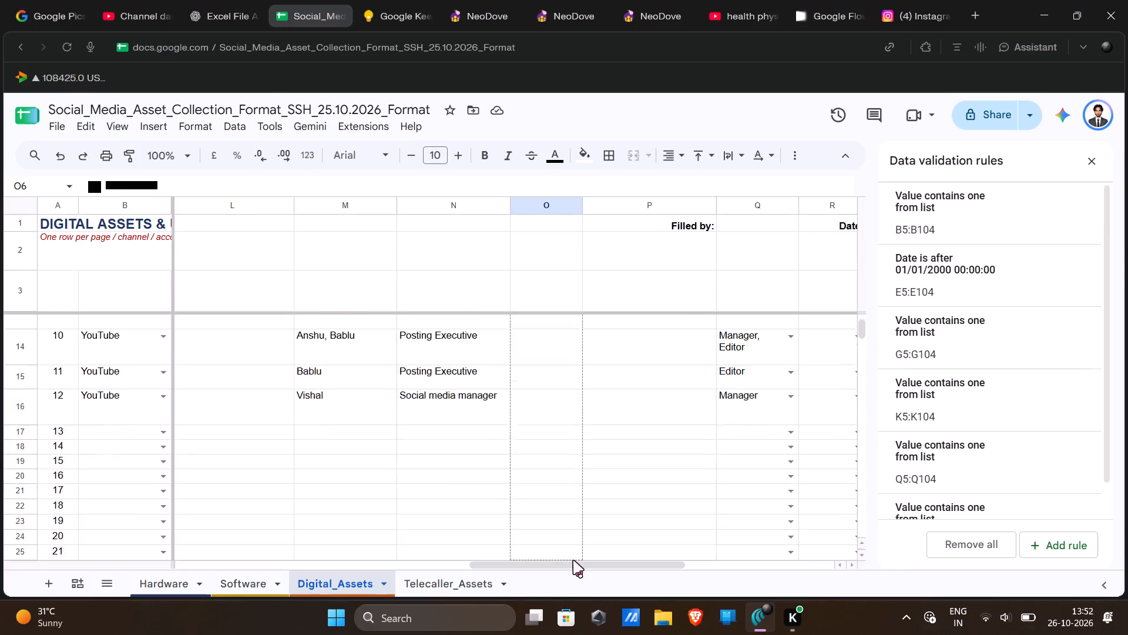
drag(573, 560, 579, 406)
scroll(633, 442, up, 6)
Fill the contact number from O6 up into O5 for the first Facebook page.
click(568, 373)
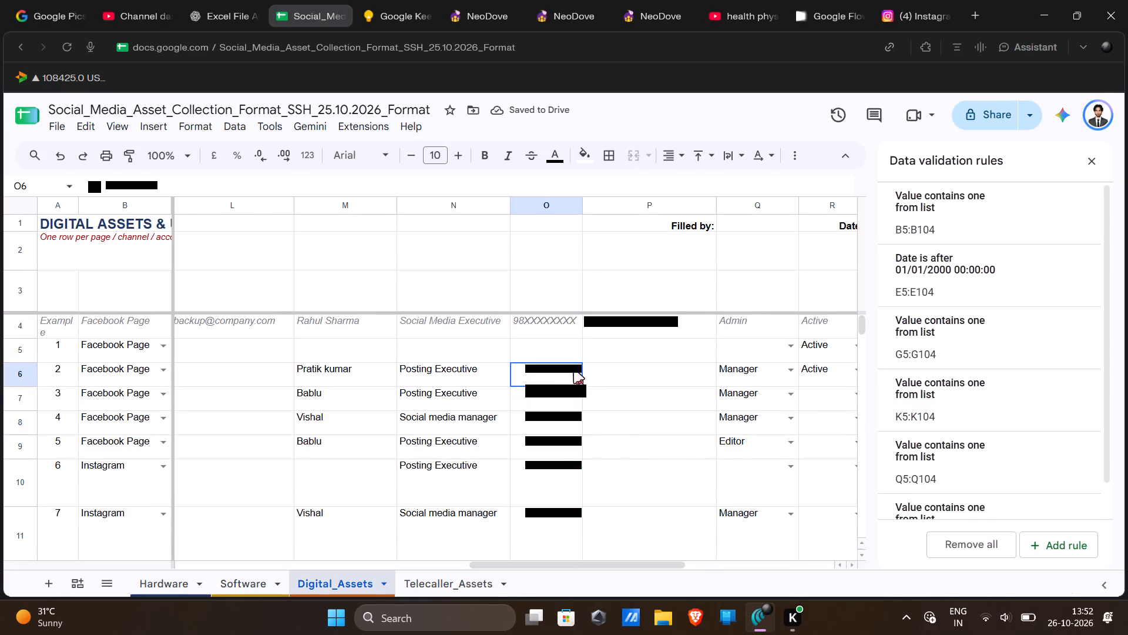
drag(583, 386, 570, 348)
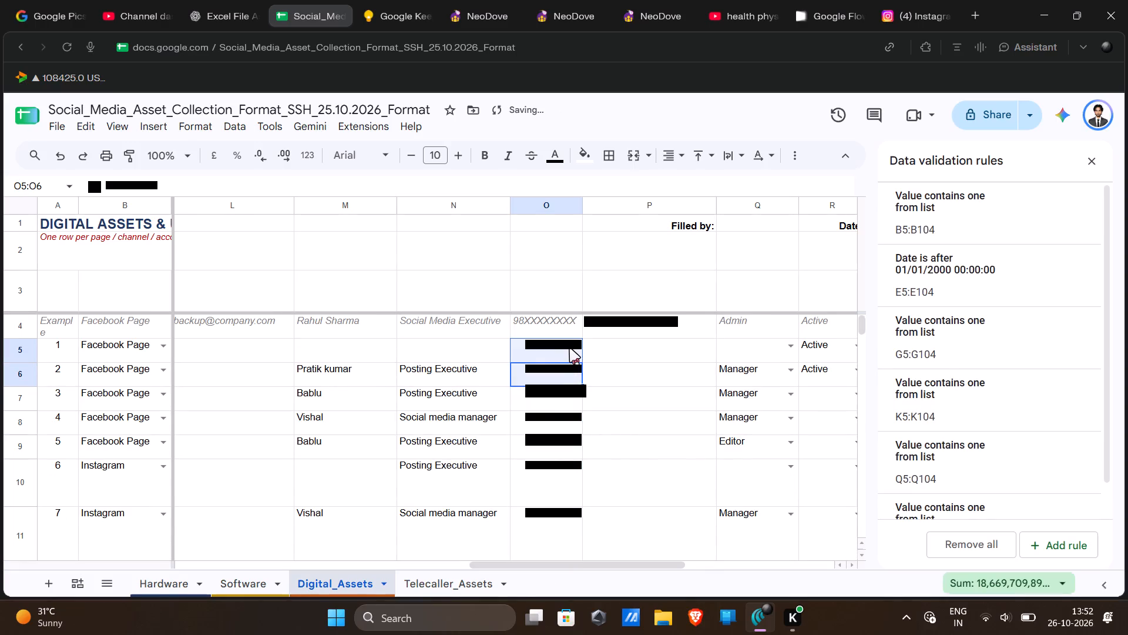
click(615, 423)
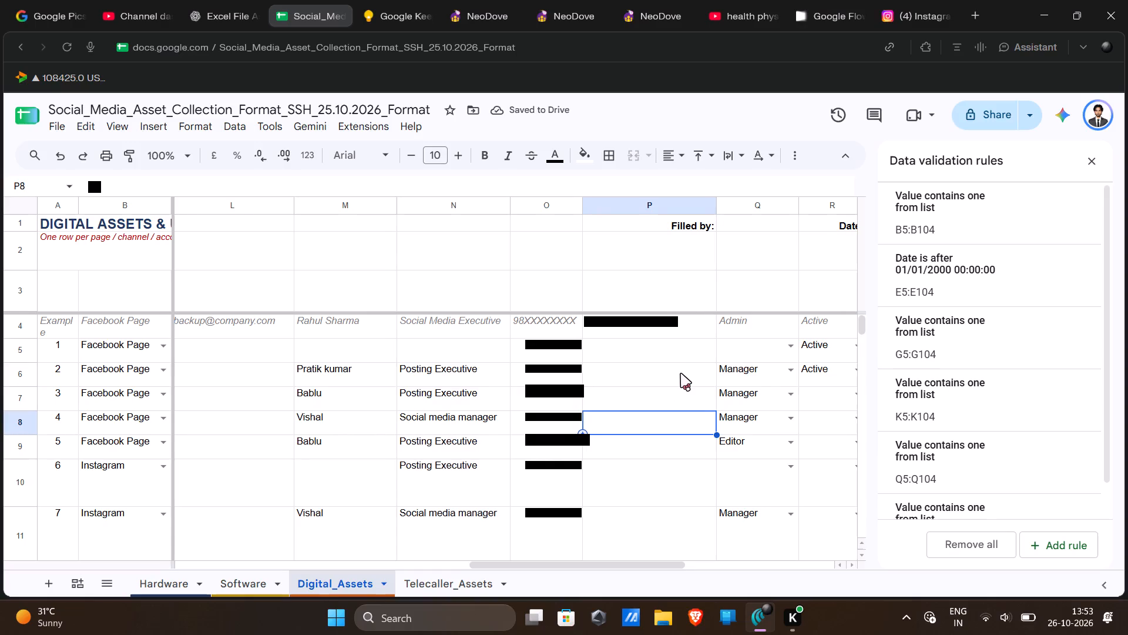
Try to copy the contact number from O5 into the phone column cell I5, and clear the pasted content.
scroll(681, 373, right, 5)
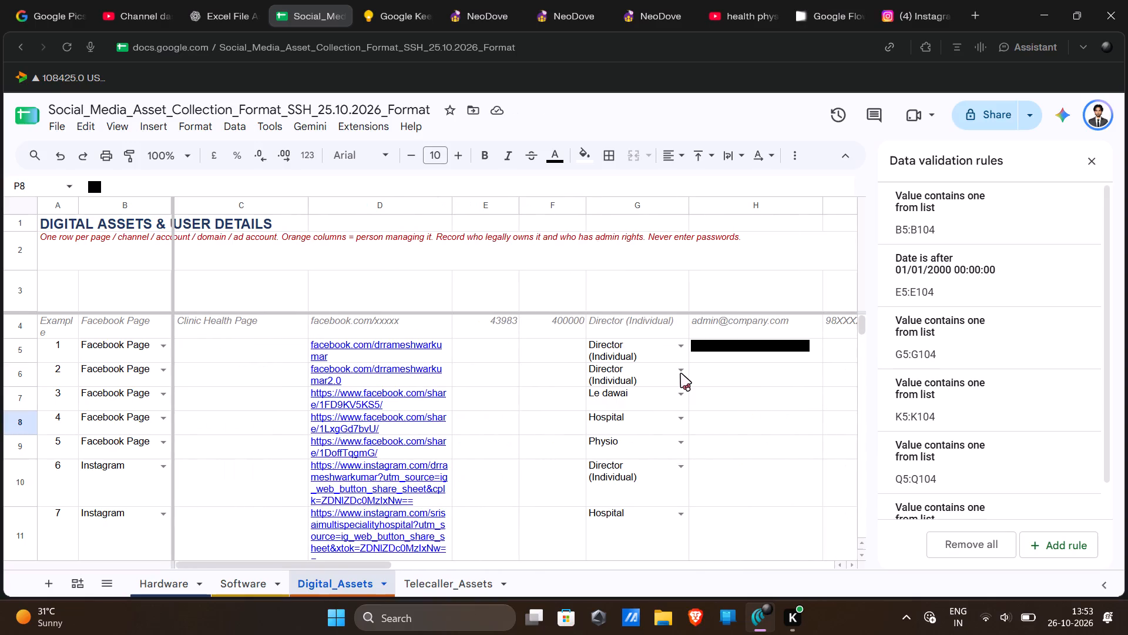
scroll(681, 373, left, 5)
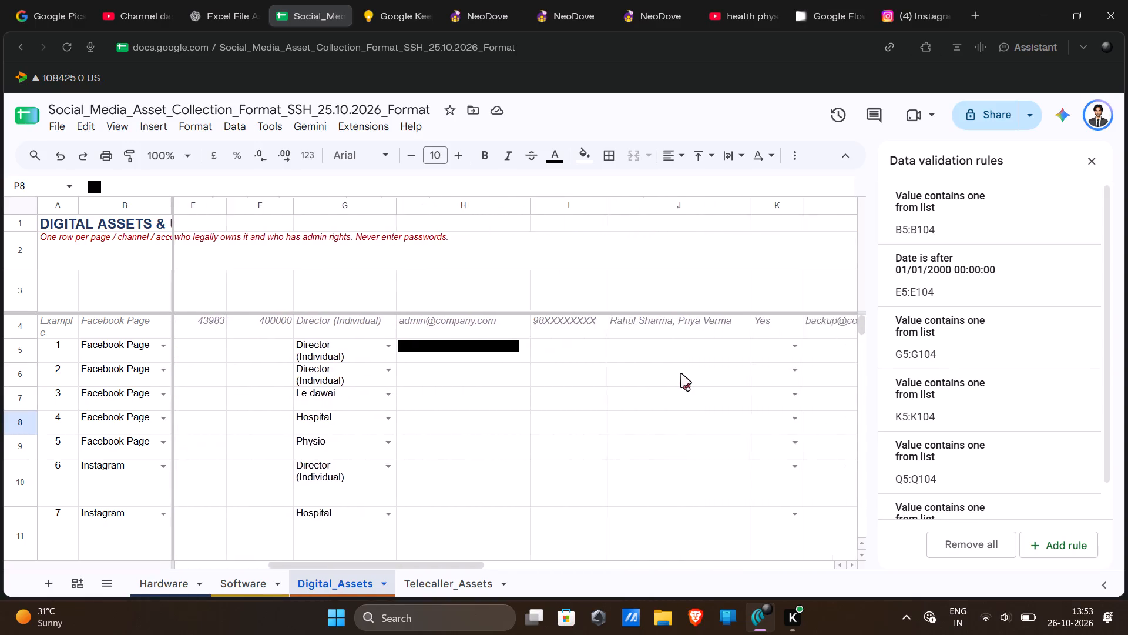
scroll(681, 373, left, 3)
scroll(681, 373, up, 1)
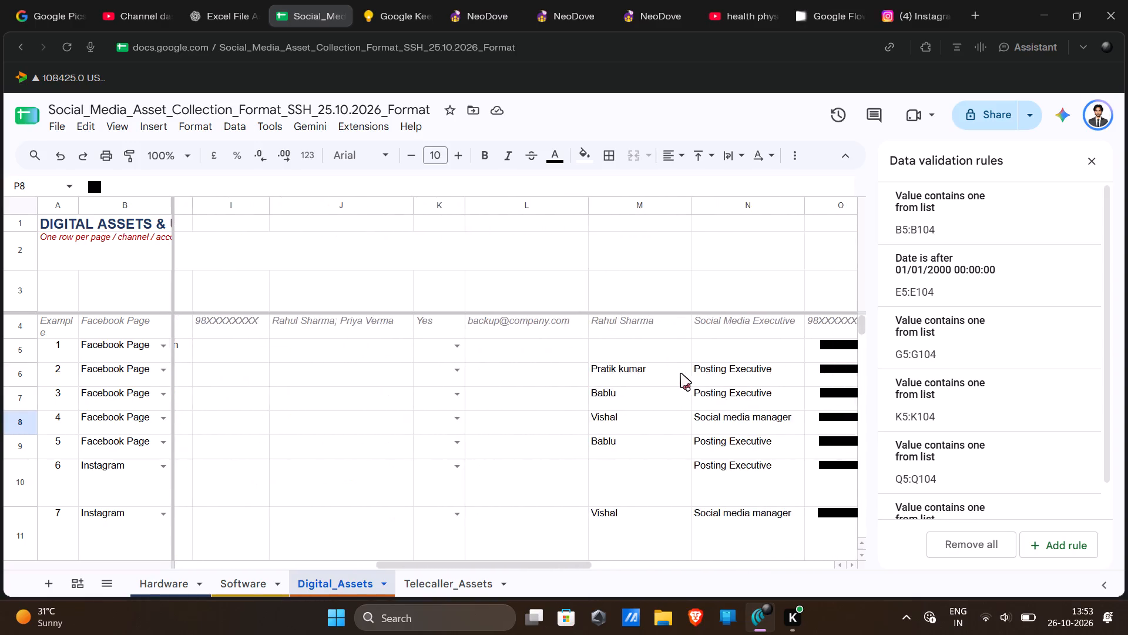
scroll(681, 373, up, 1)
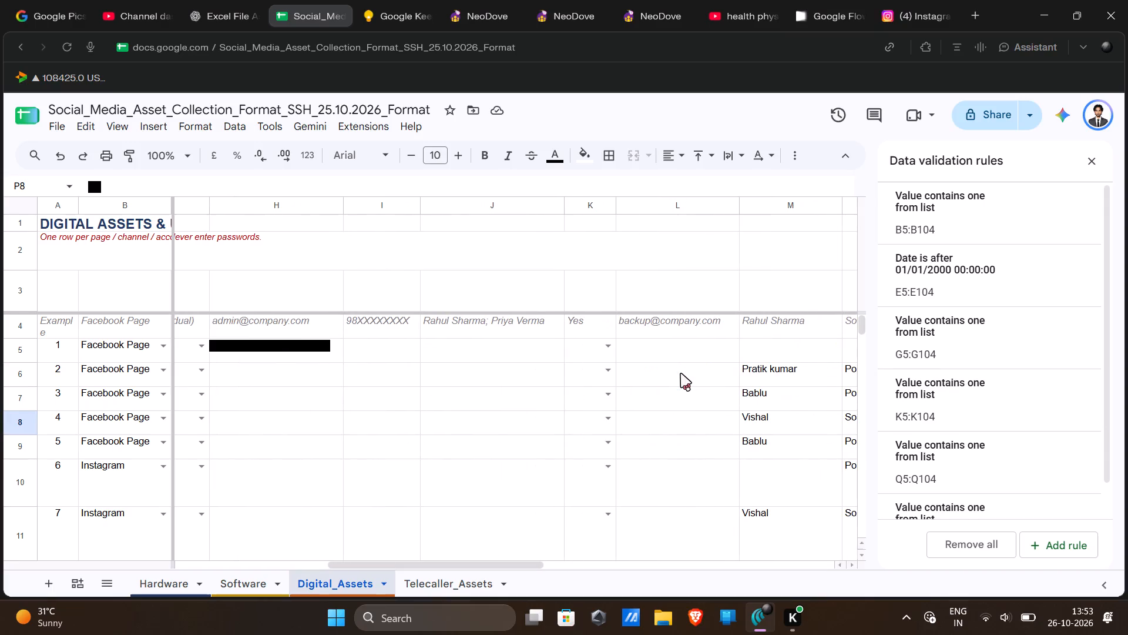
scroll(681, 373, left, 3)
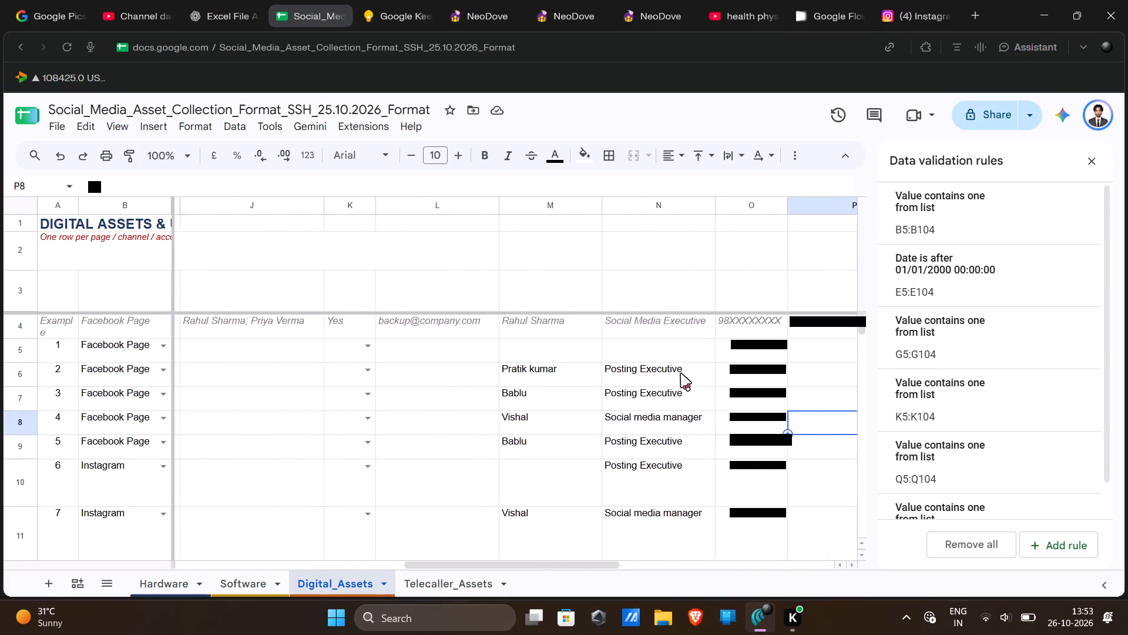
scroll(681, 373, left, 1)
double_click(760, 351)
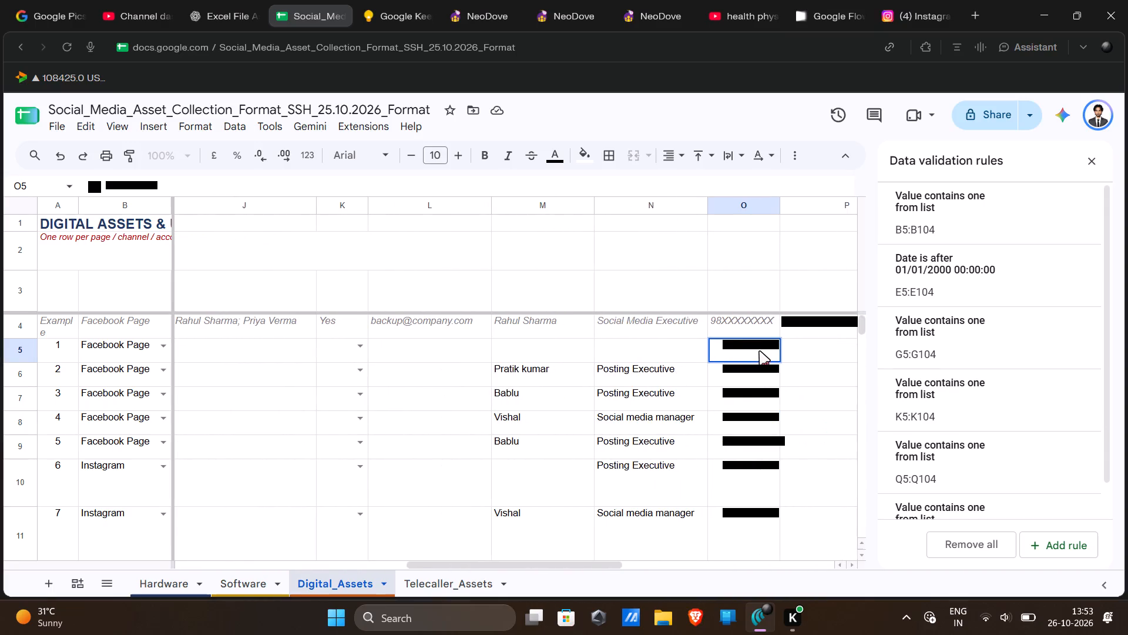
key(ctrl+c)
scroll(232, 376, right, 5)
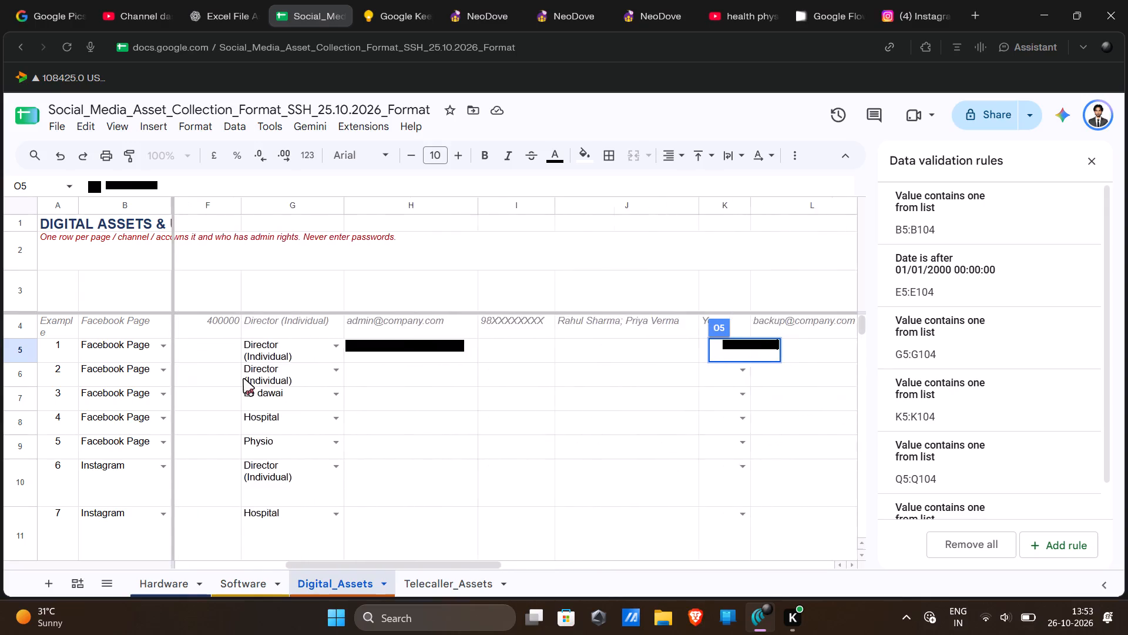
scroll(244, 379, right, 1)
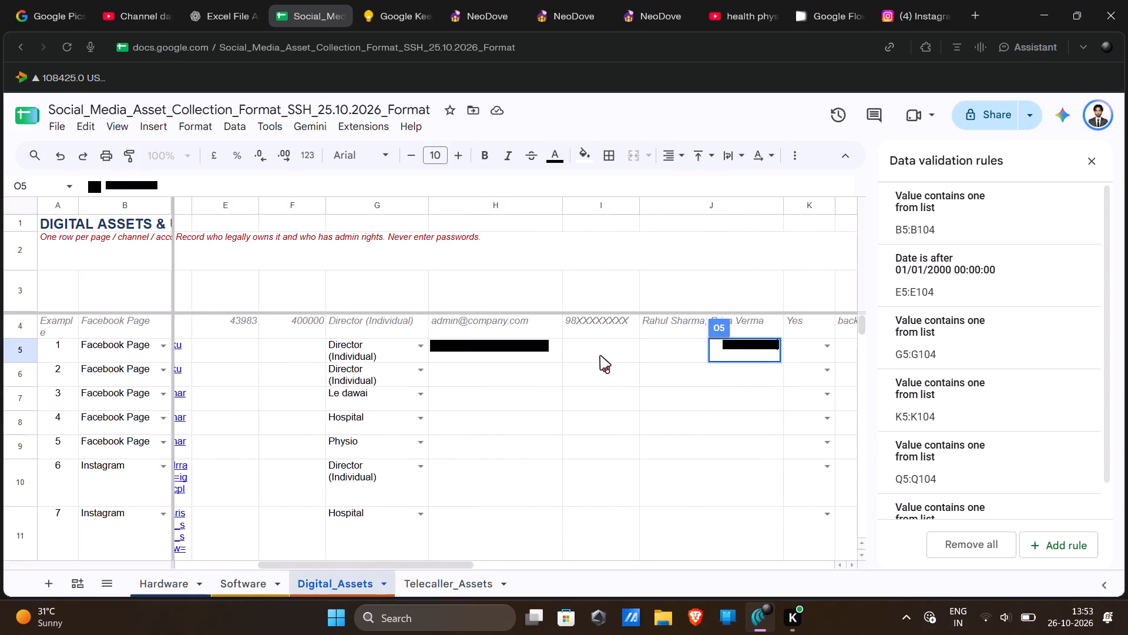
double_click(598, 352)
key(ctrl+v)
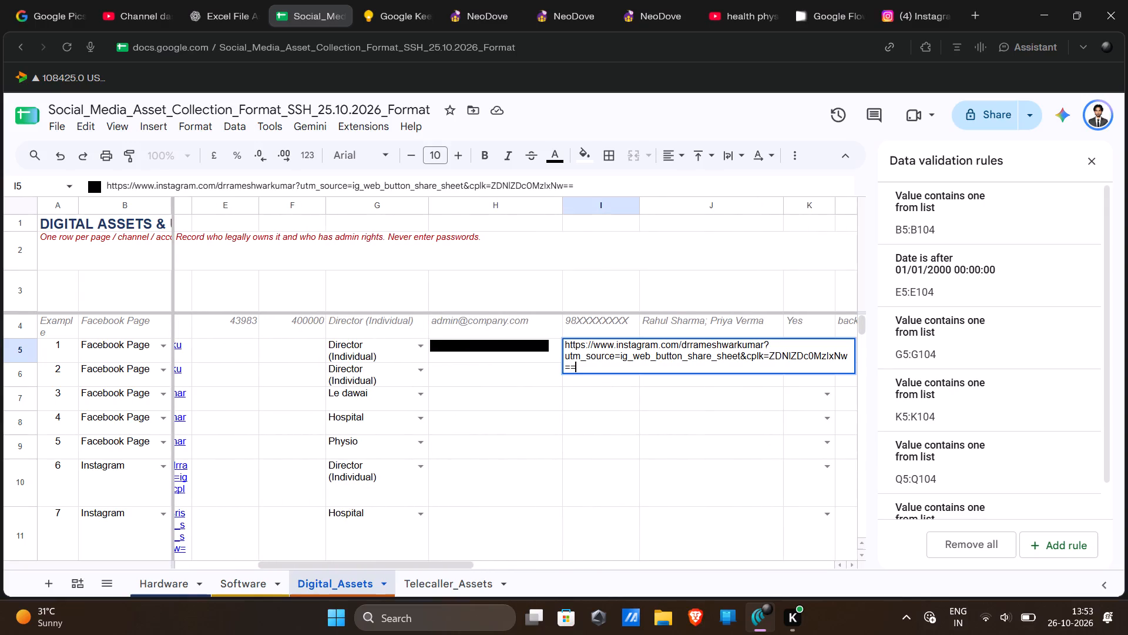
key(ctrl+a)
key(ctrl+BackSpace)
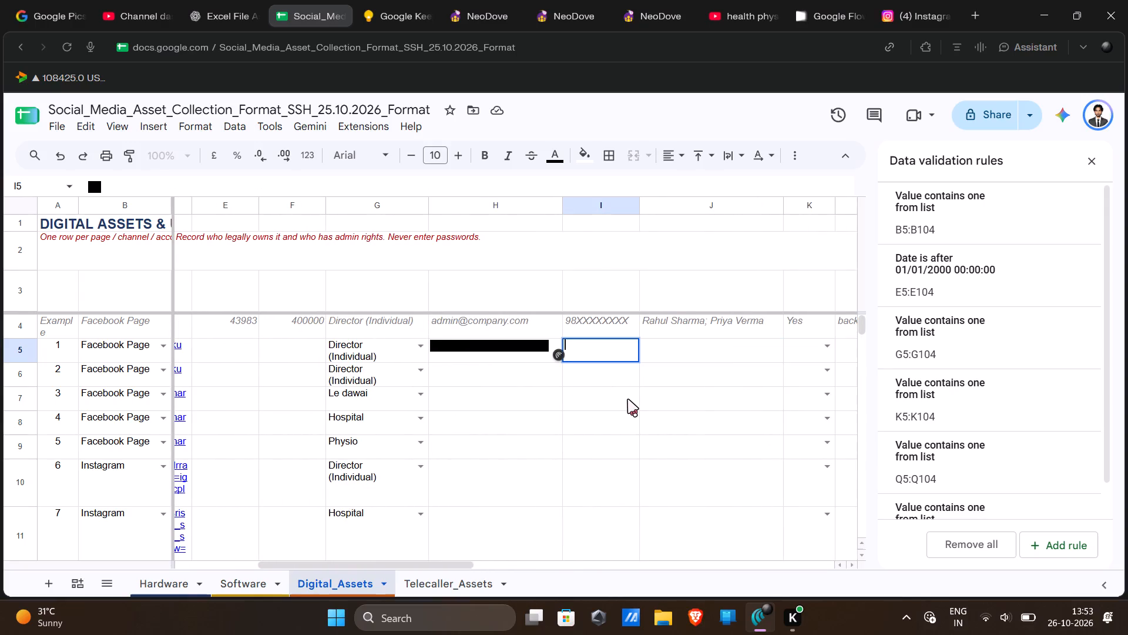
Copy the contact number from O7 into I5, the phone column beside the first Facebook page's admin e-mail.
scroll(628, 399, left, 7)
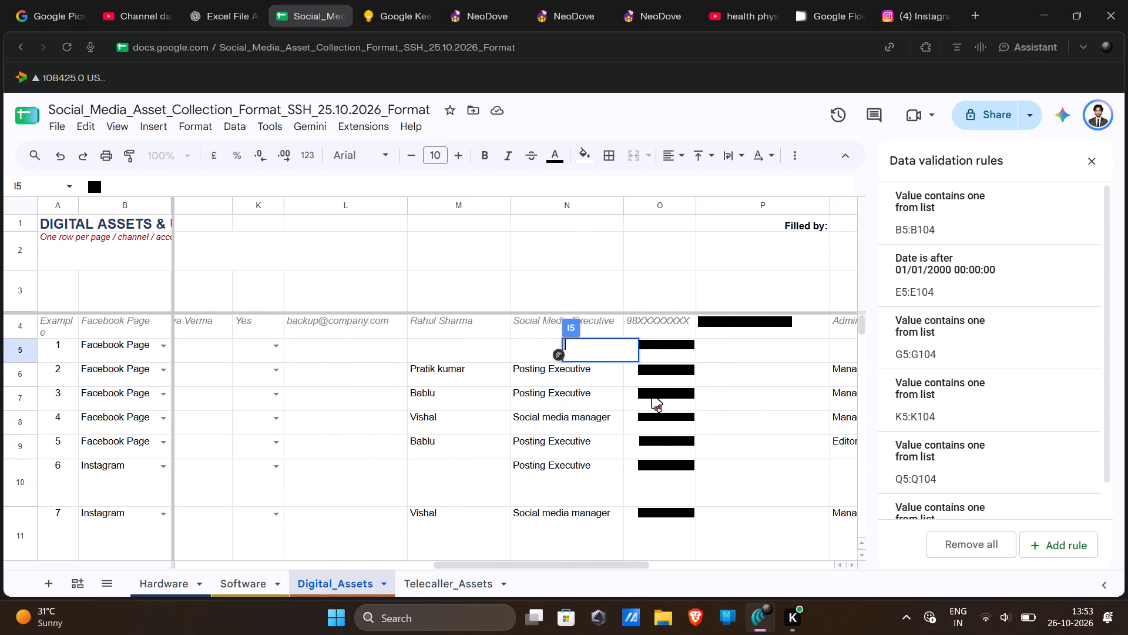
double_click(654, 395)
key(ctrl+a)
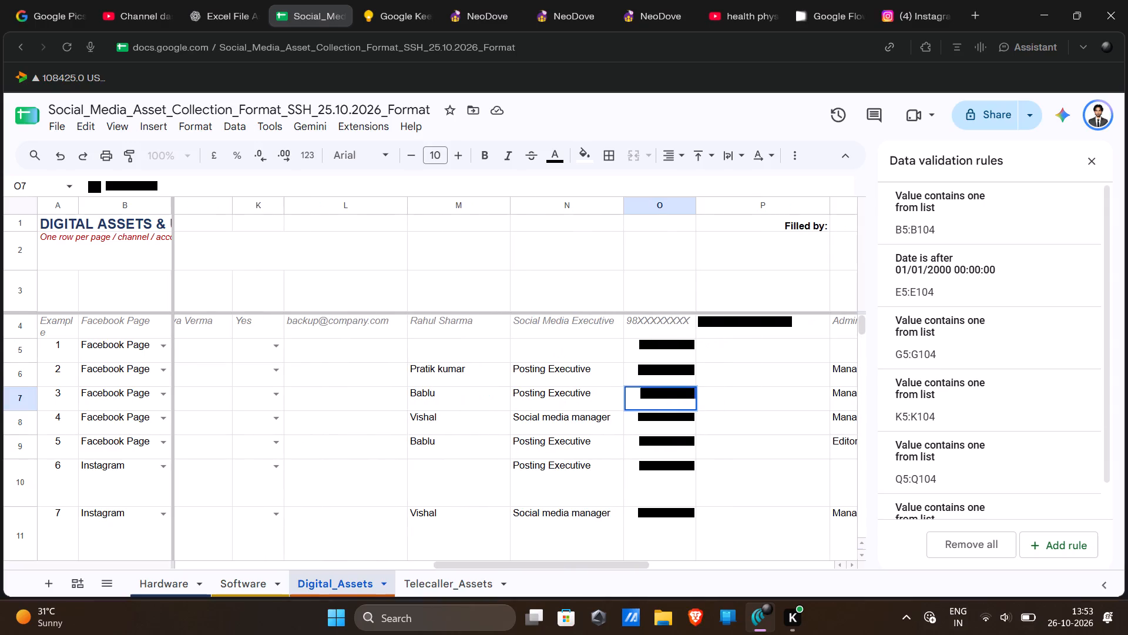
key(ctrl+c)
scroll(452, 407, right, 3)
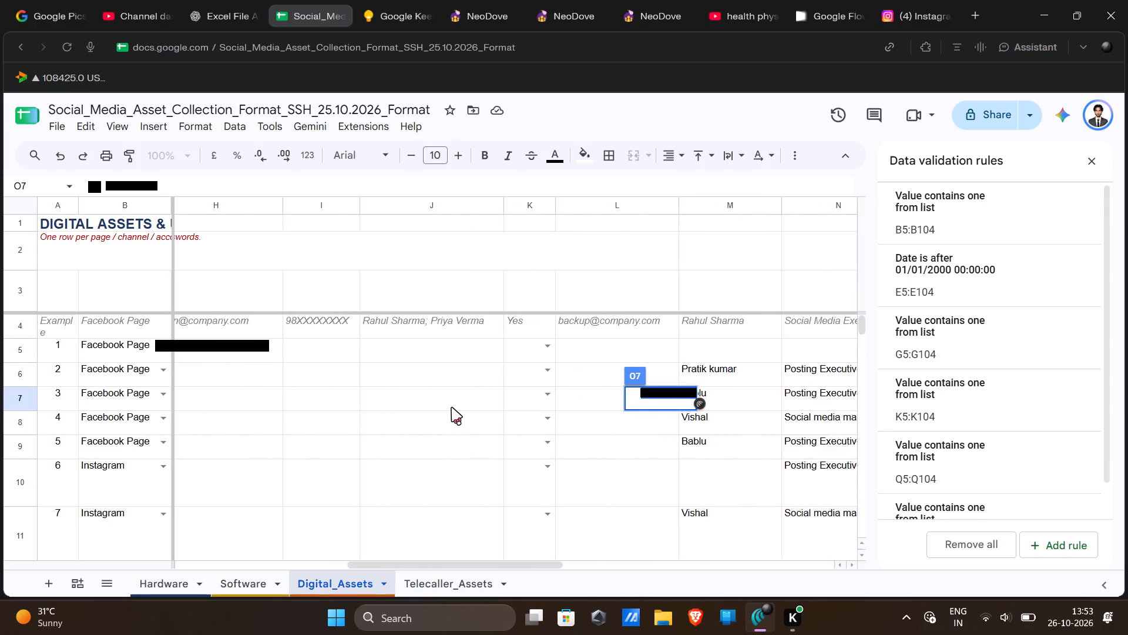
scroll(452, 407, right, 2)
double_click(553, 340)
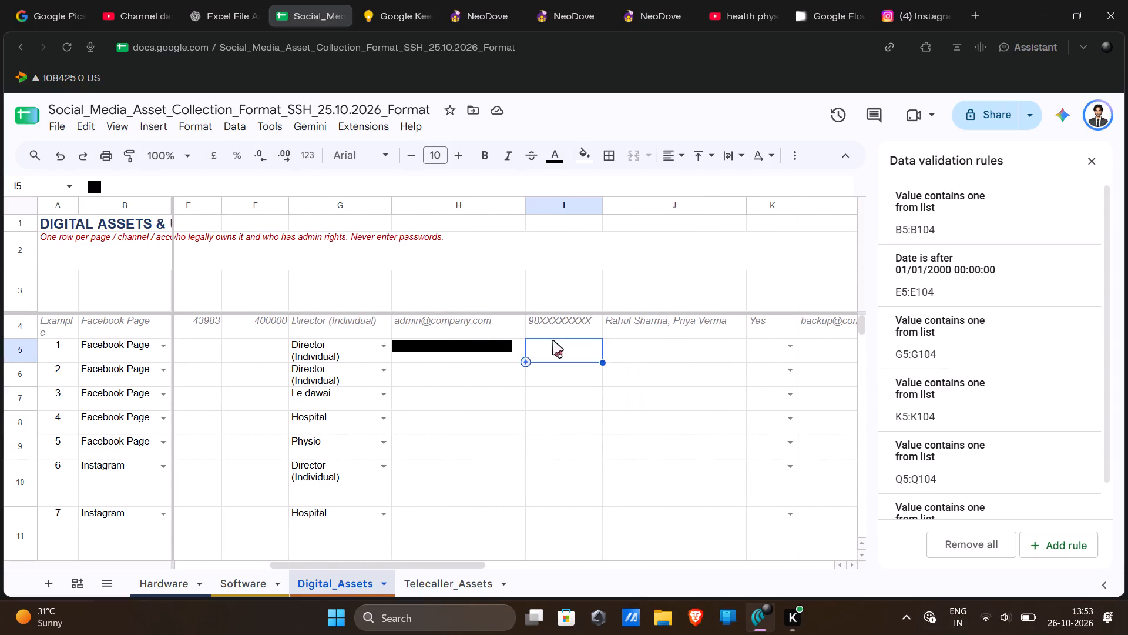
key(ctrl+v)
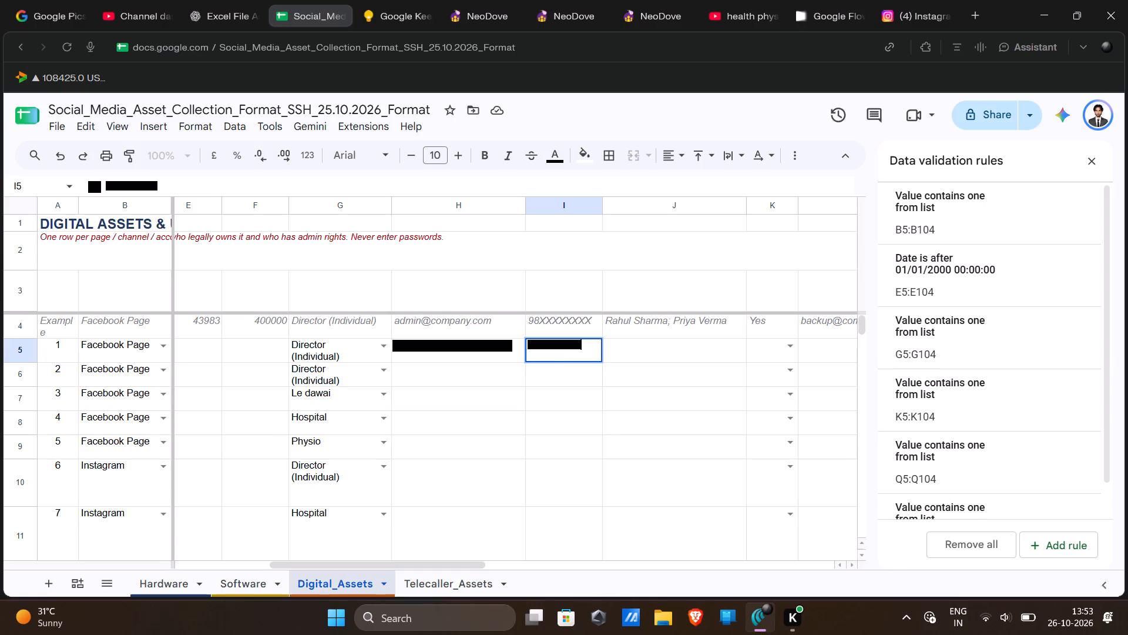
click(589, 390)
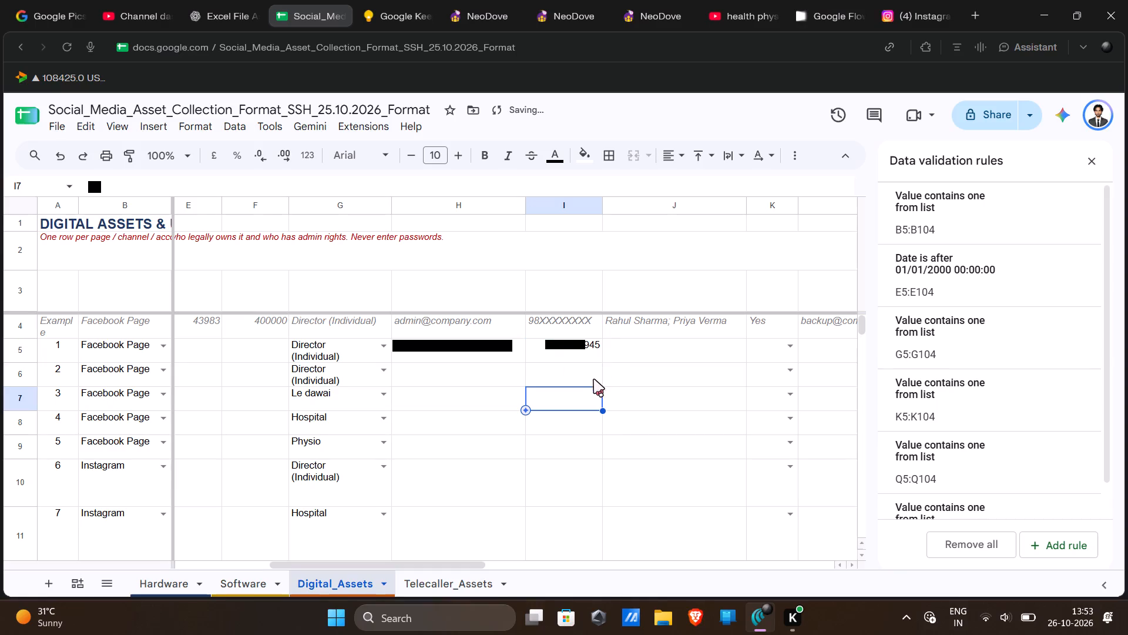
Fill the phone number from I5 down column I through I16, covering all listed assets.
click(593, 351)
drag(603, 361, 541, 315)
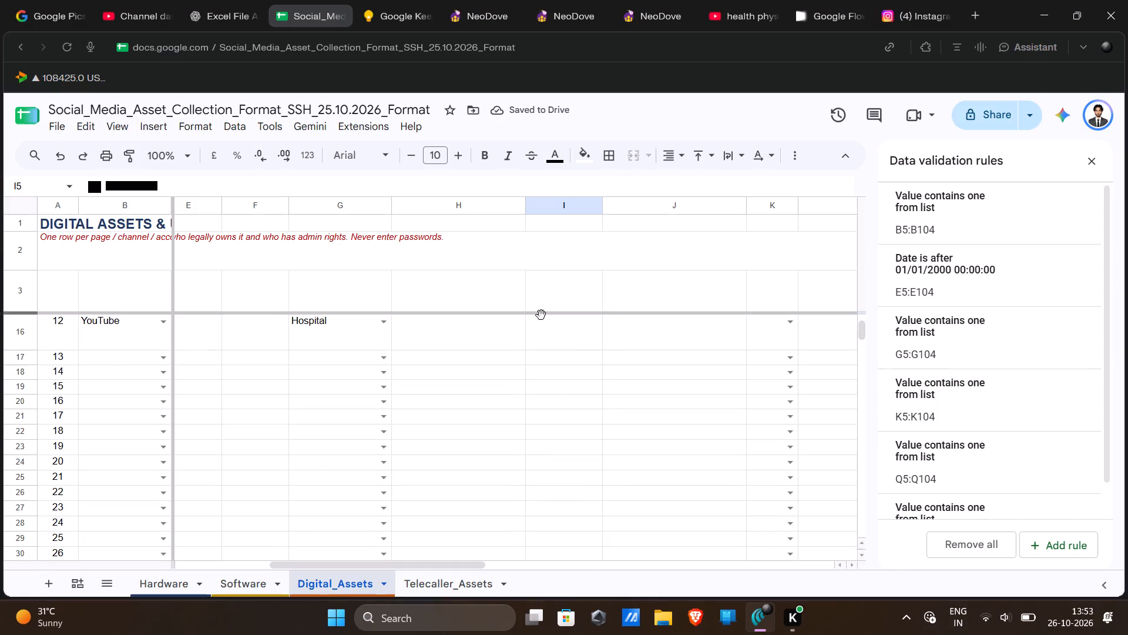
drag(541, 315, 545, 330)
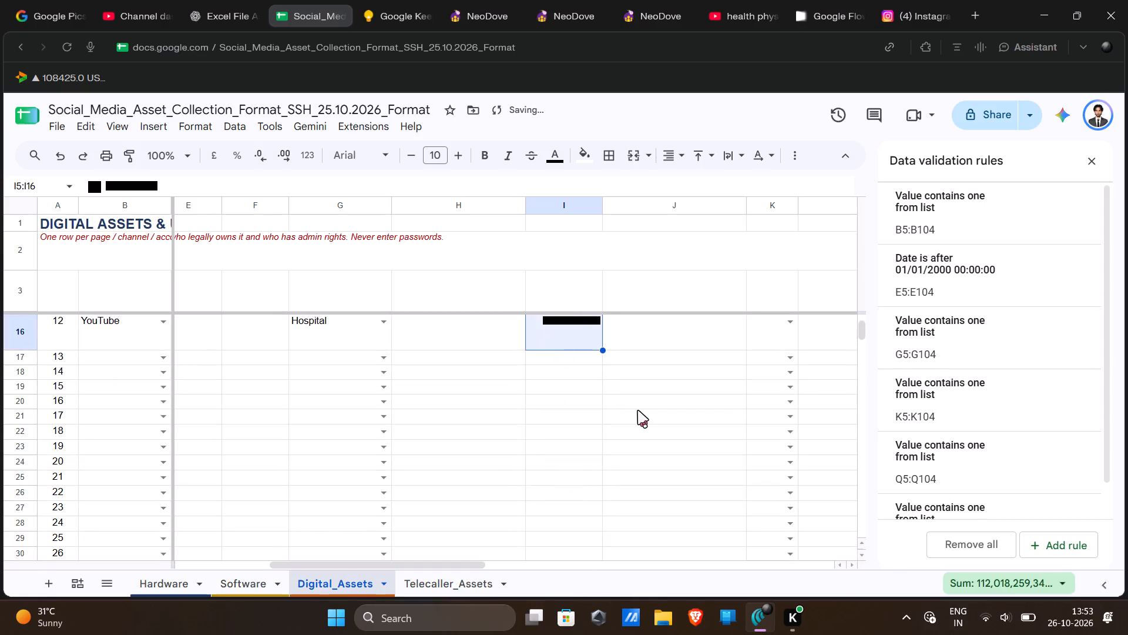
scroll(638, 410, up, 6)
click(650, 487)
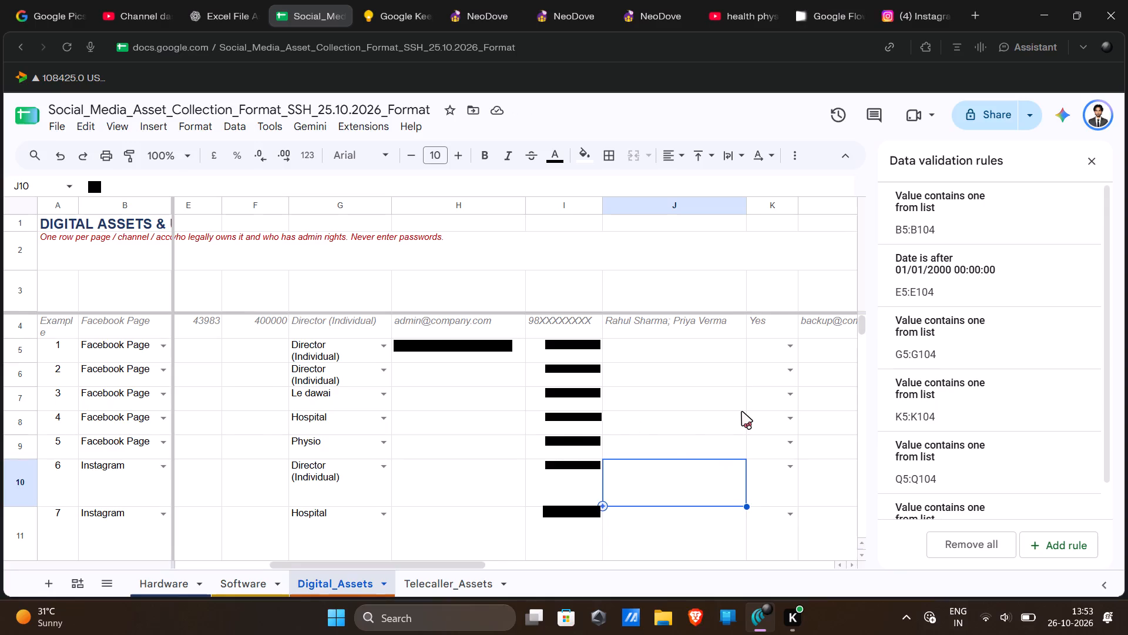
Set the status in R7 to Active for the third Facebook page.
scroll(742, 412, left, 2)
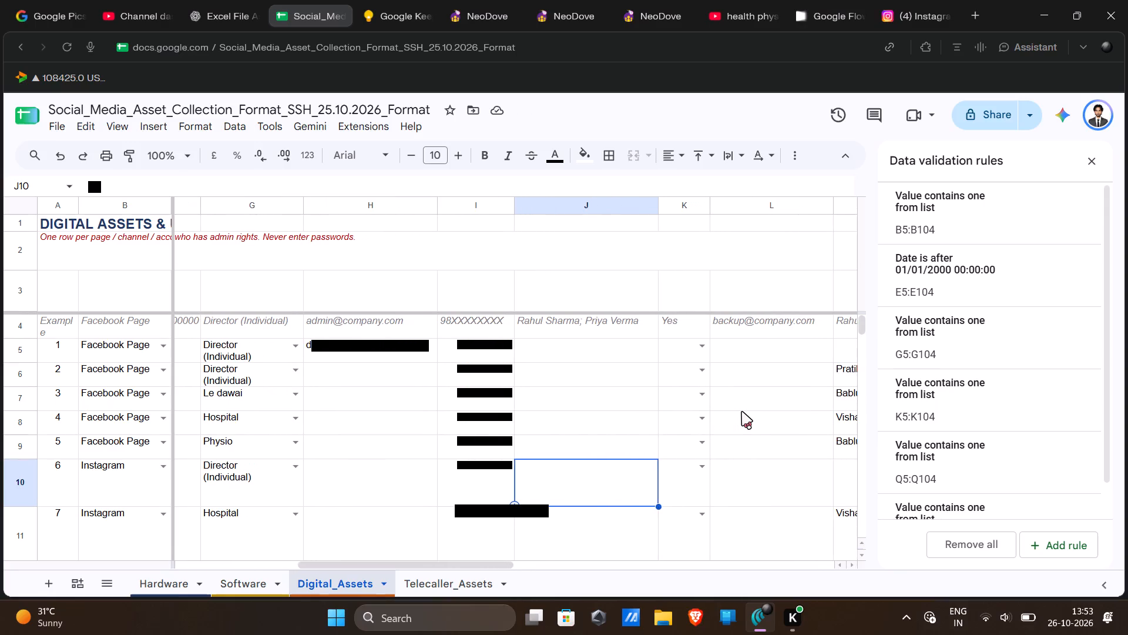
scroll(742, 412, left, 2)
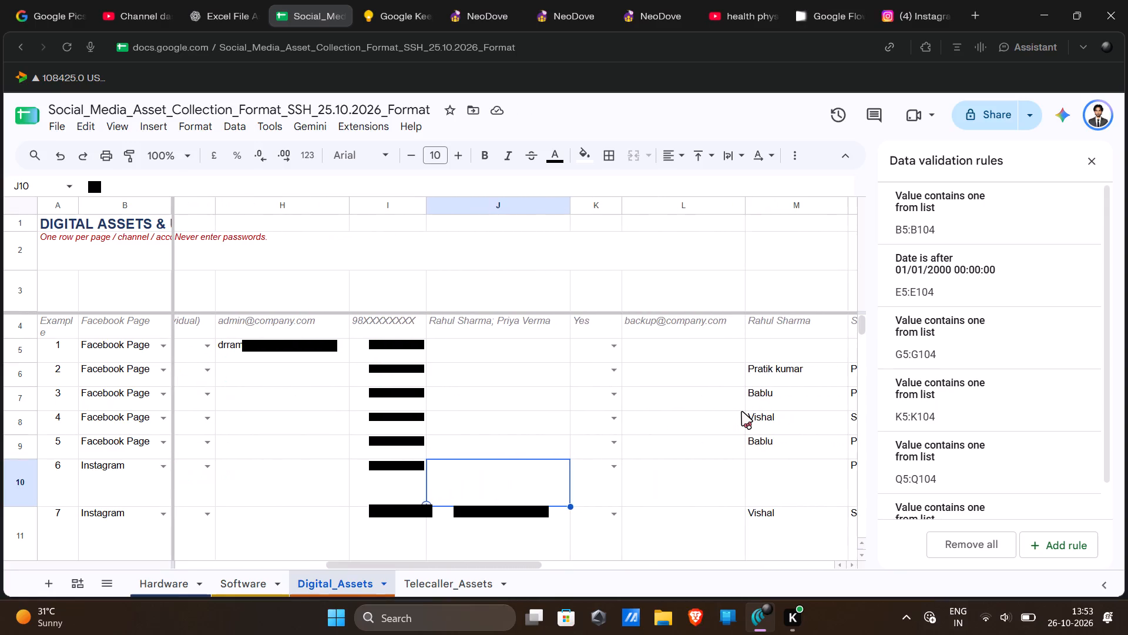
scroll(742, 412, left, 5)
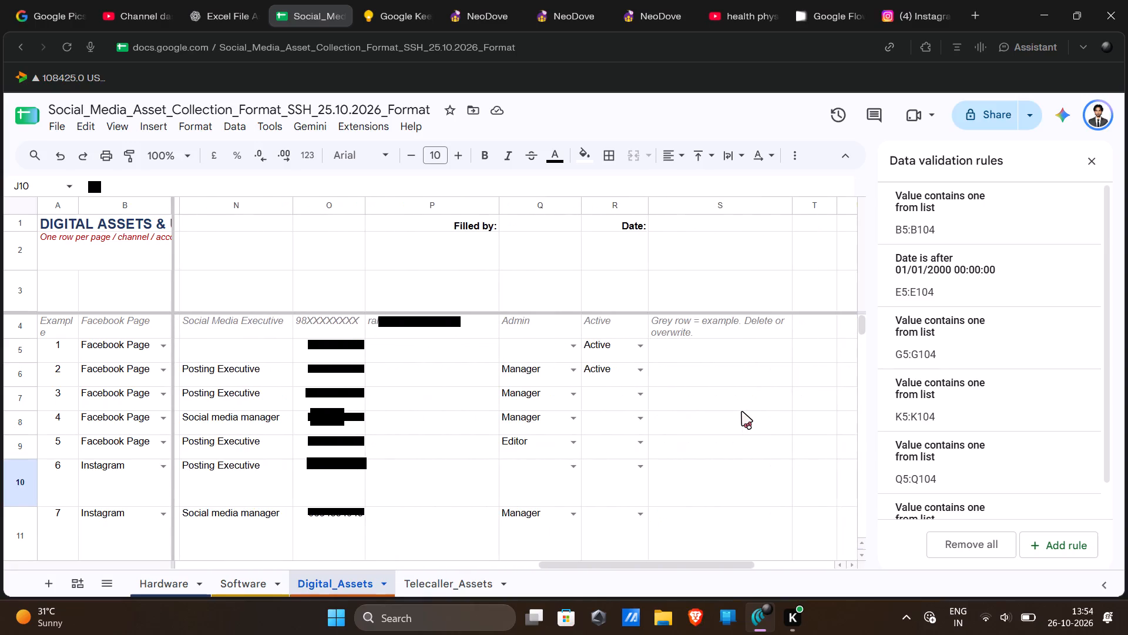
scroll(742, 412, left, 1)
click(640, 400)
click(636, 417)
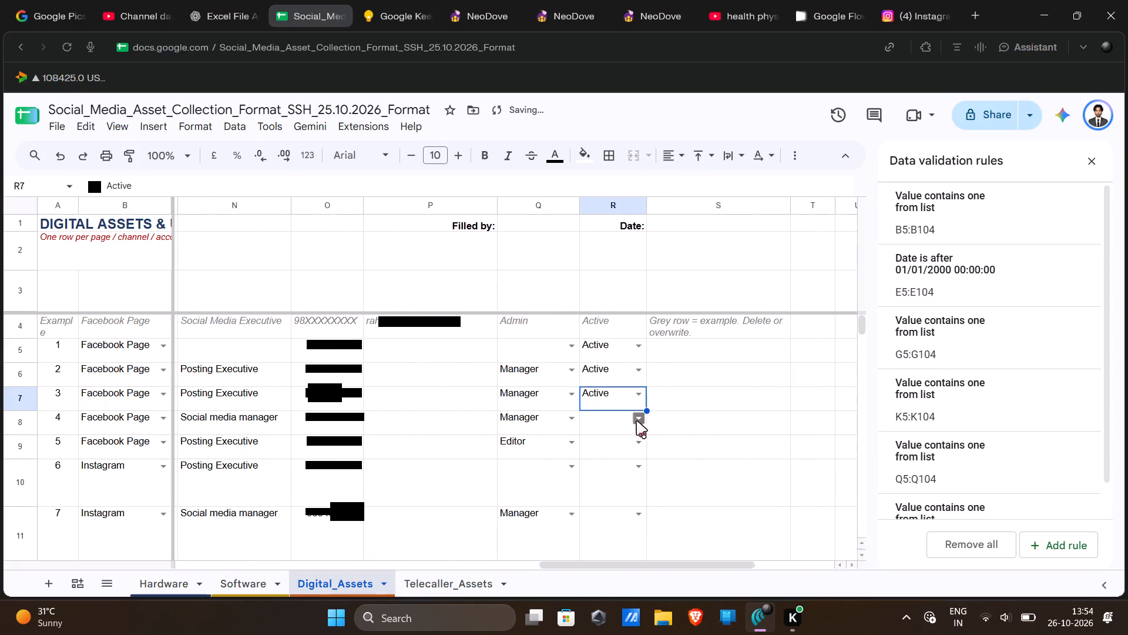
Set the status in R8 and R9 to Active for the fourth and fifth Facebook pages.
click(638, 420)
click(615, 448)
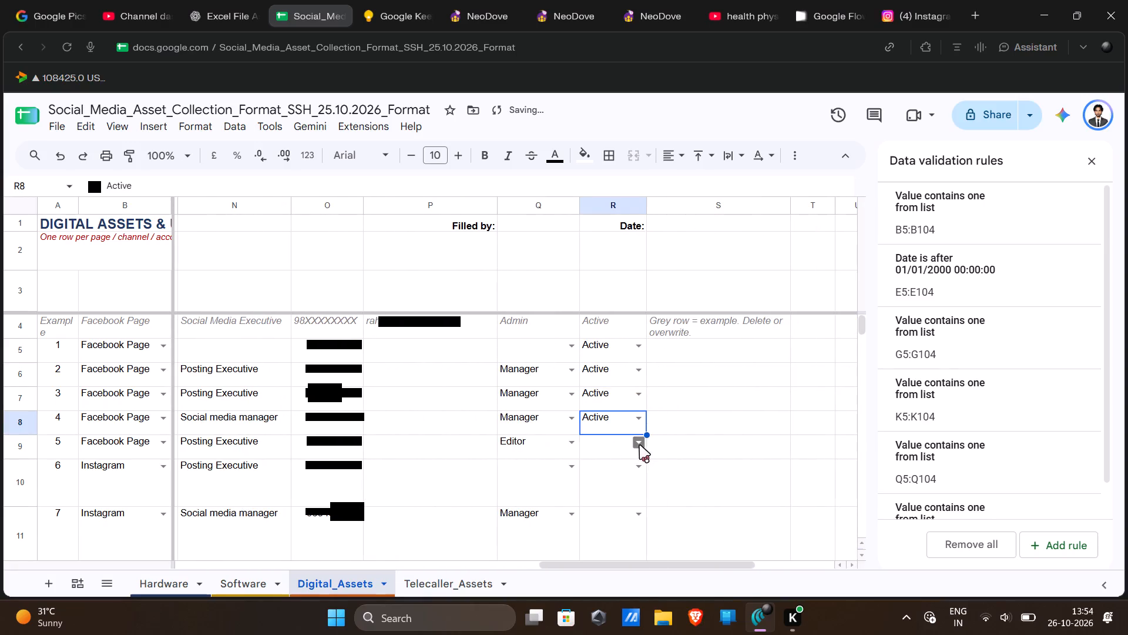
click(640, 445)
click(631, 473)
Set the status in R10 through R13 to Active for the four Instagram accounts, assets 6 to 9.
click(636, 468)
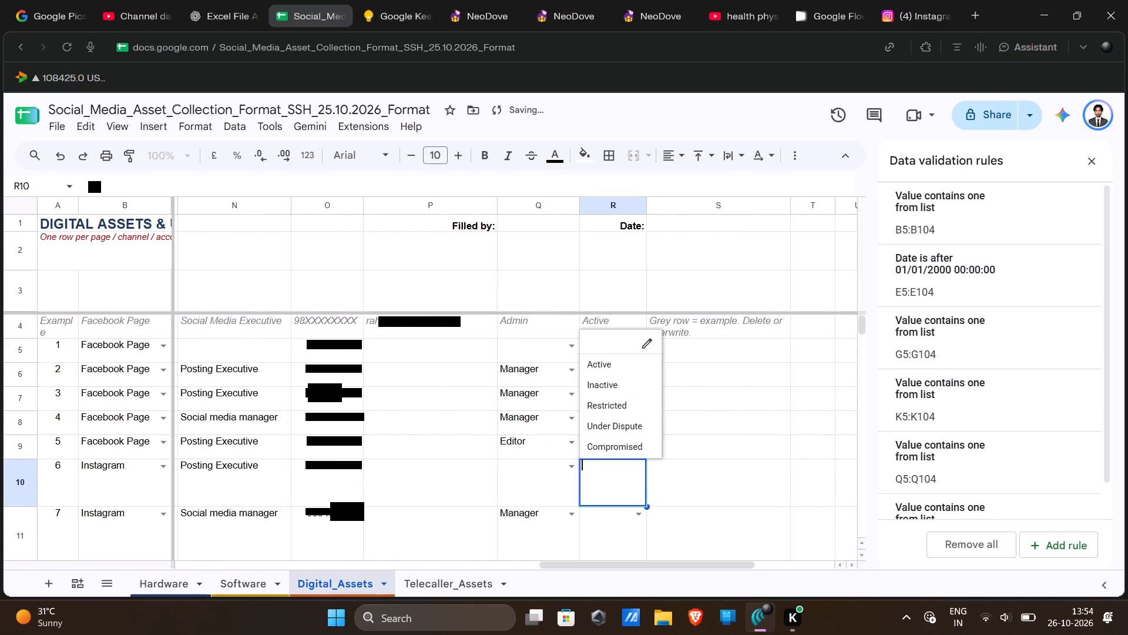
click(622, 372)
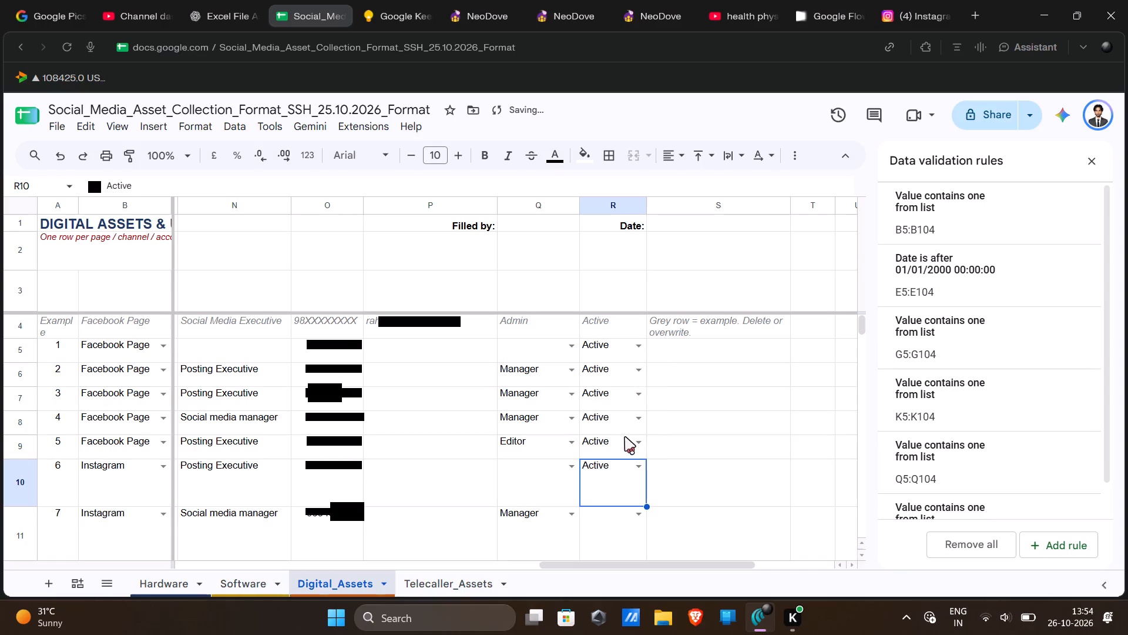
scroll(626, 442, down, 1)
click(636, 426)
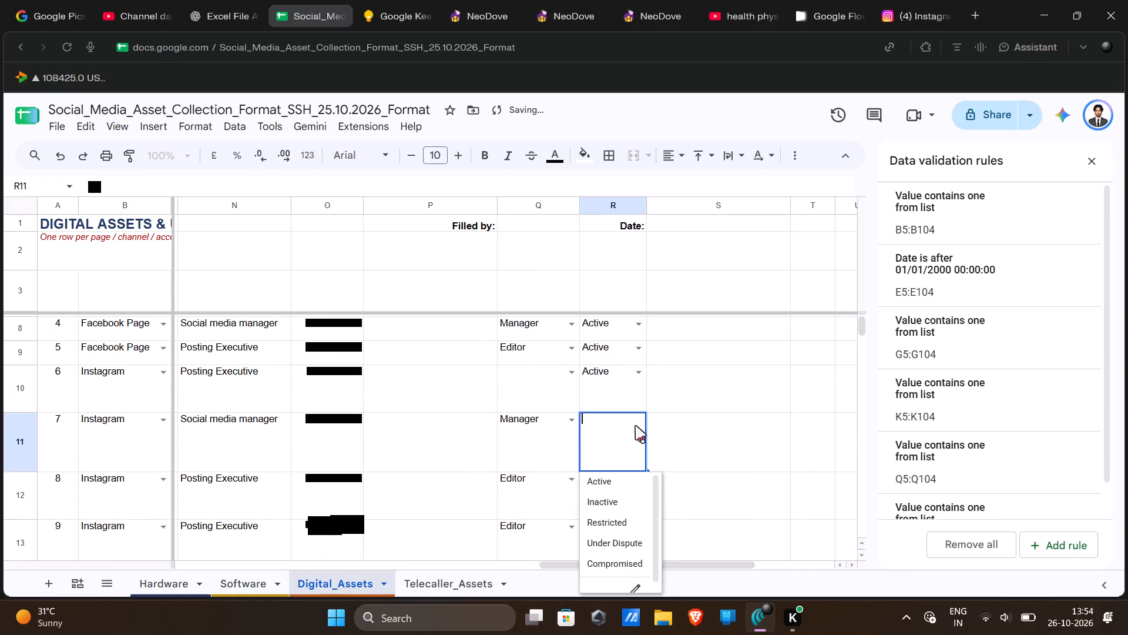
click(632, 492)
click(644, 490)
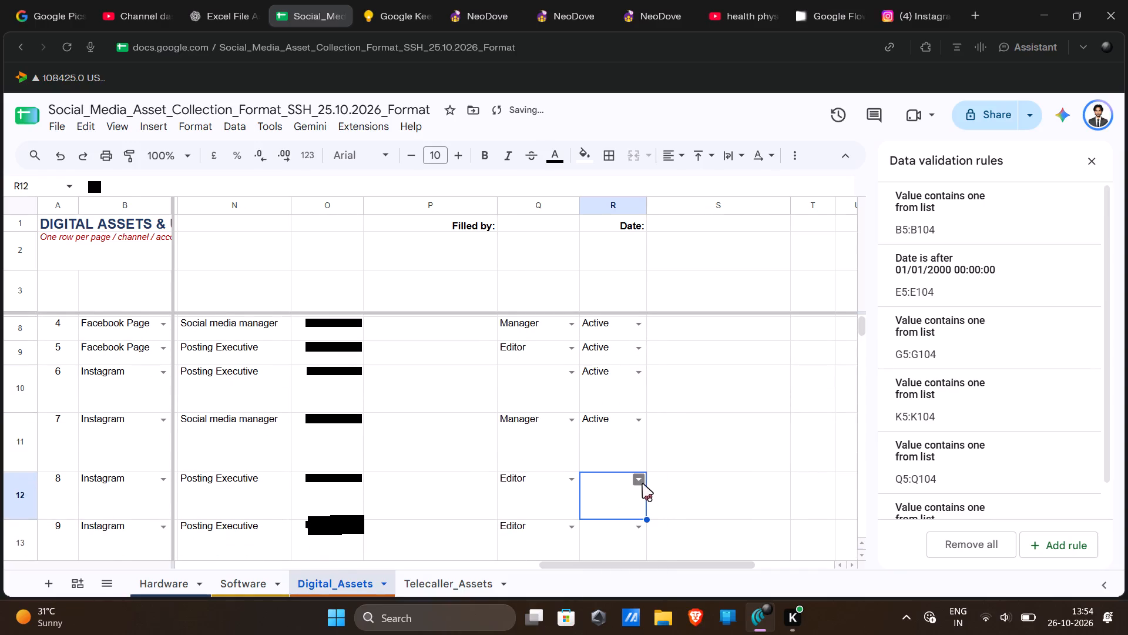
click(642, 481)
click(616, 381)
scroll(624, 448, down, 1)
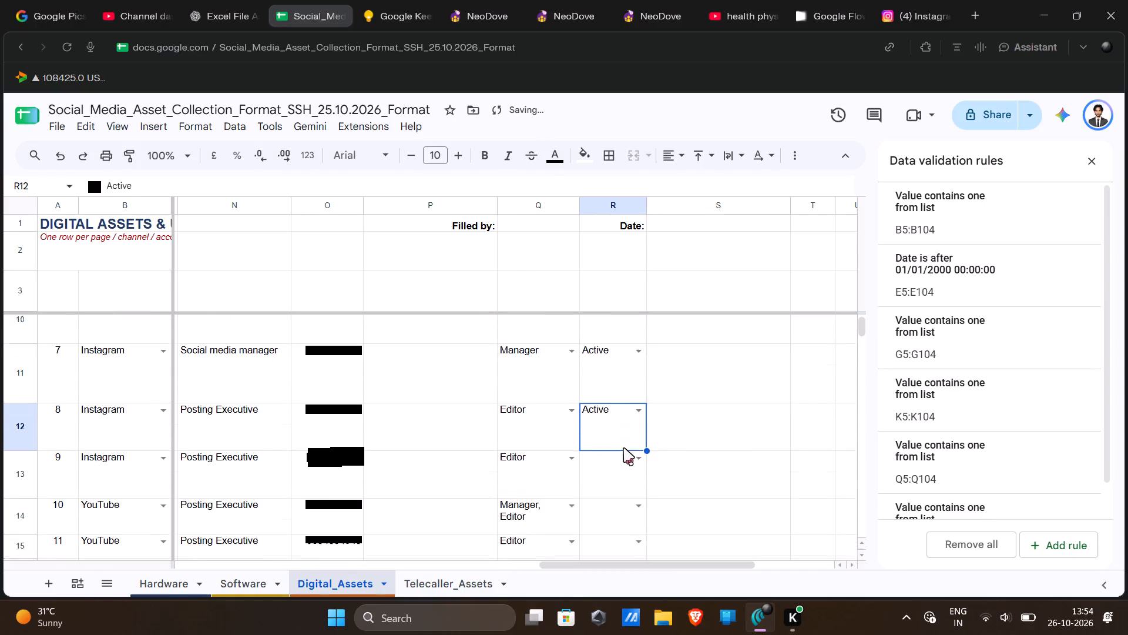
scroll(624, 448, down, 1)
click(643, 451)
click(619, 497)
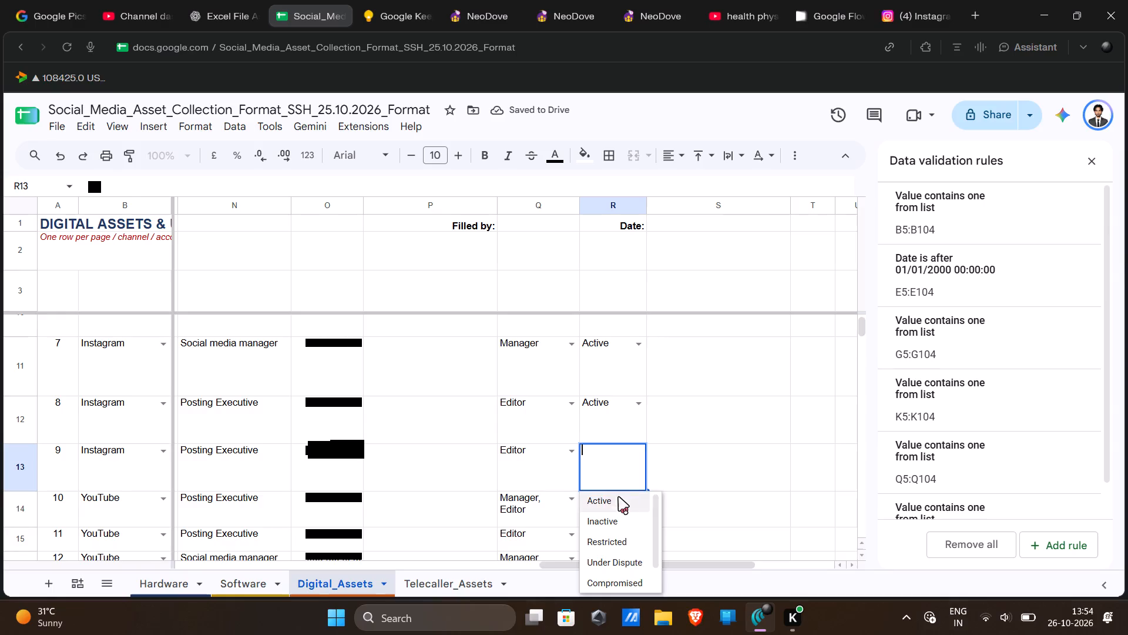
Set the status in R14 and R15 to Active for the YouTube channels numbered 10 and 11.
scroll(619, 497, down, 1)
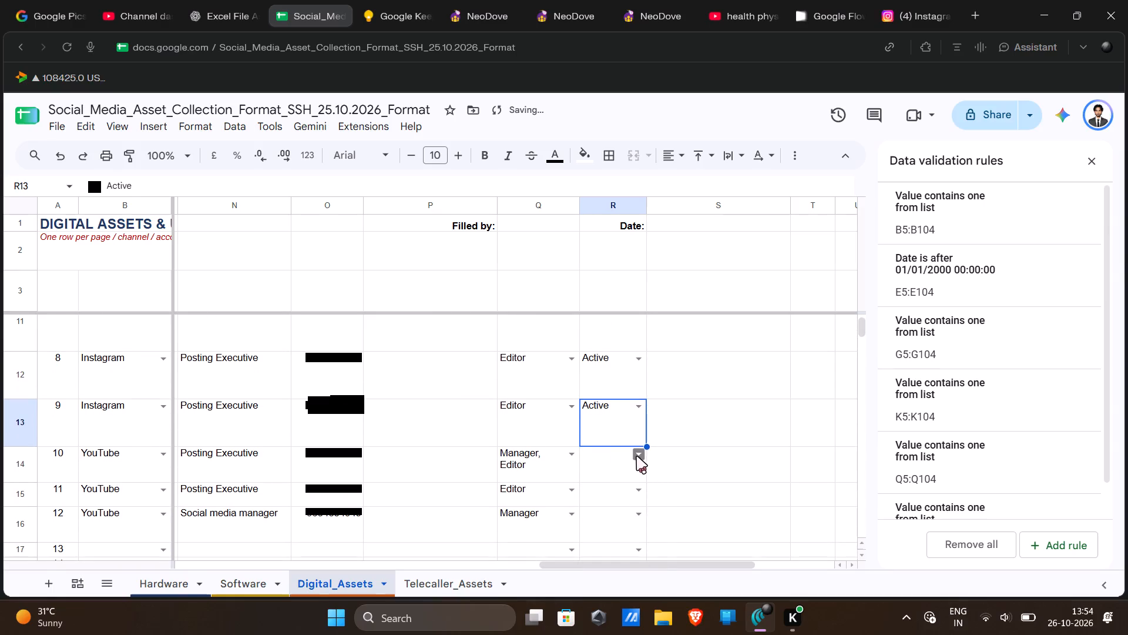
click(637, 456)
drag(625, 507, 625, 500)
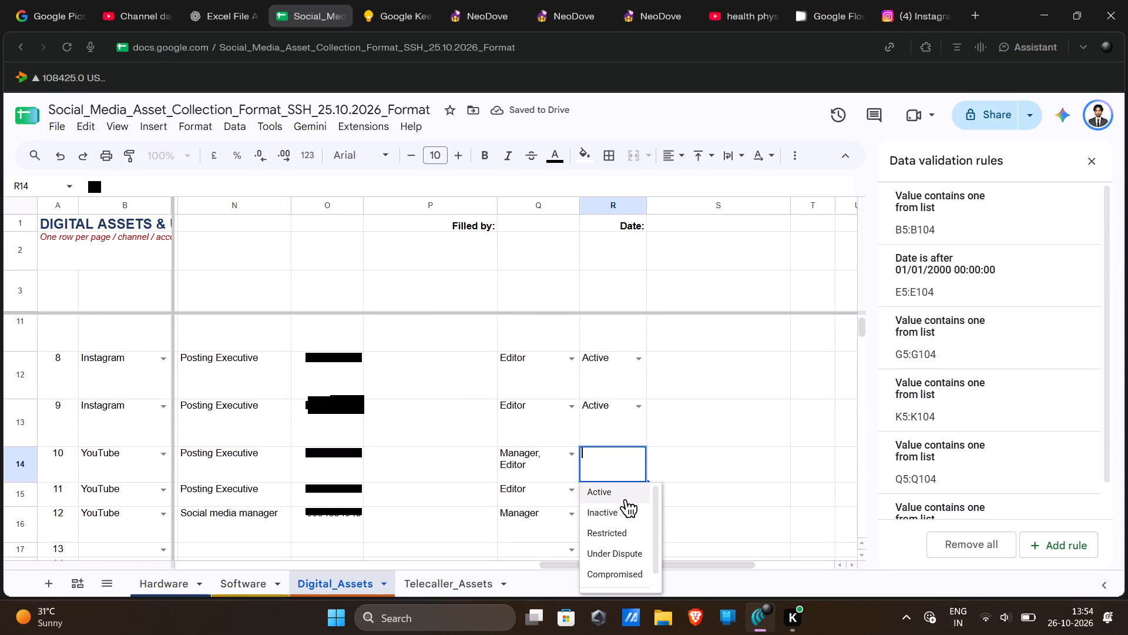
click(625, 500)
click(635, 489)
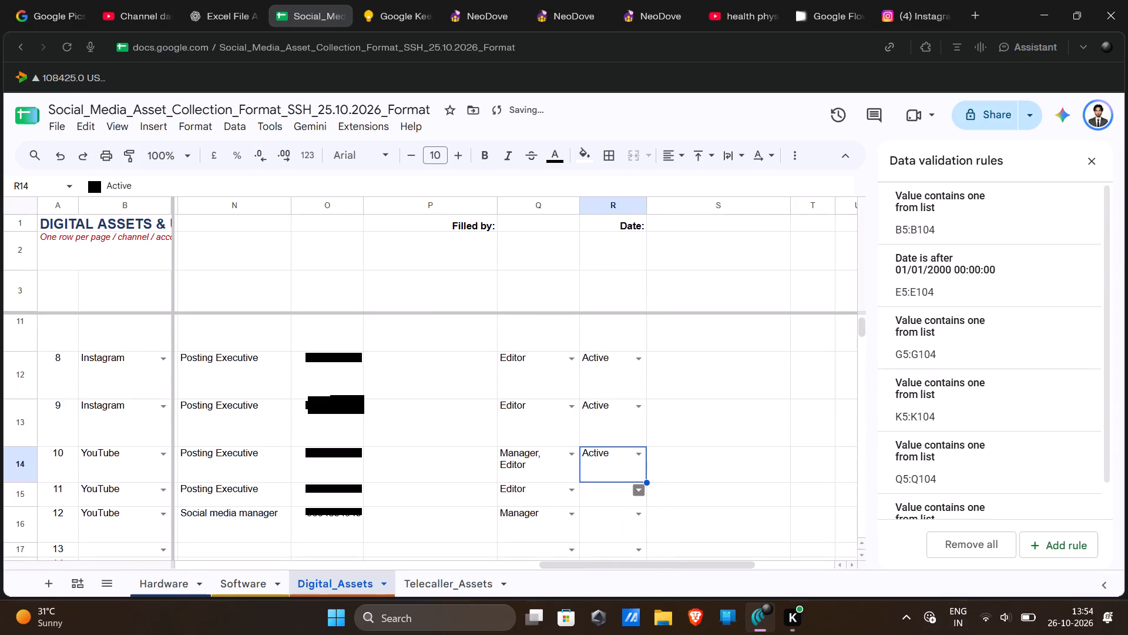
click(622, 398)
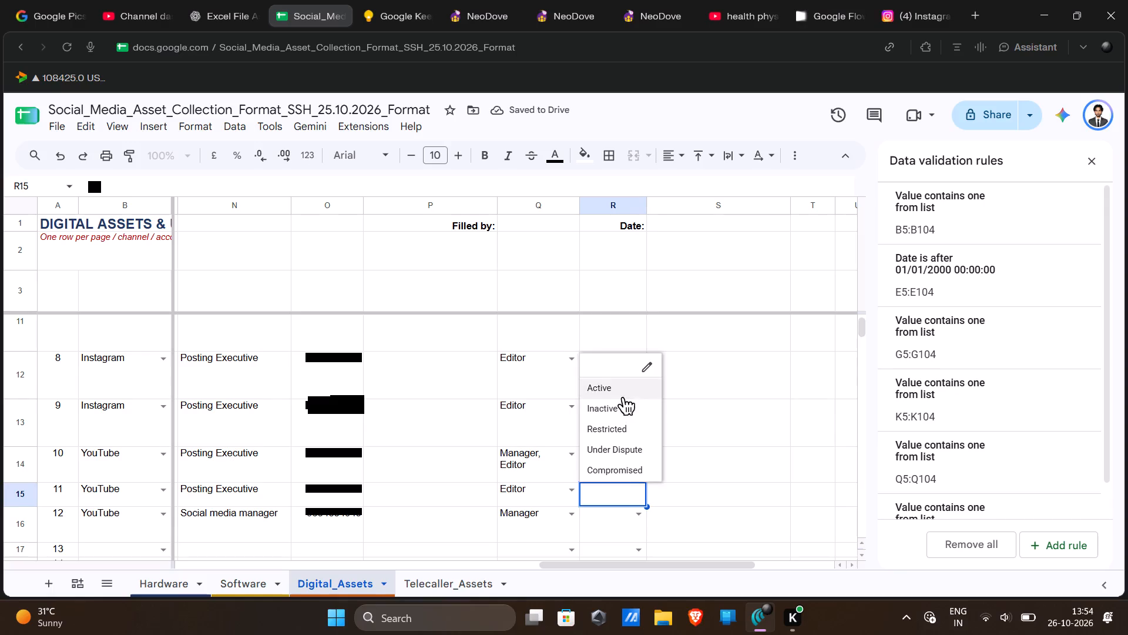
Open the status choices in R16 for the YouTube channel numbered 12.
scroll(619, 422, down, 1)
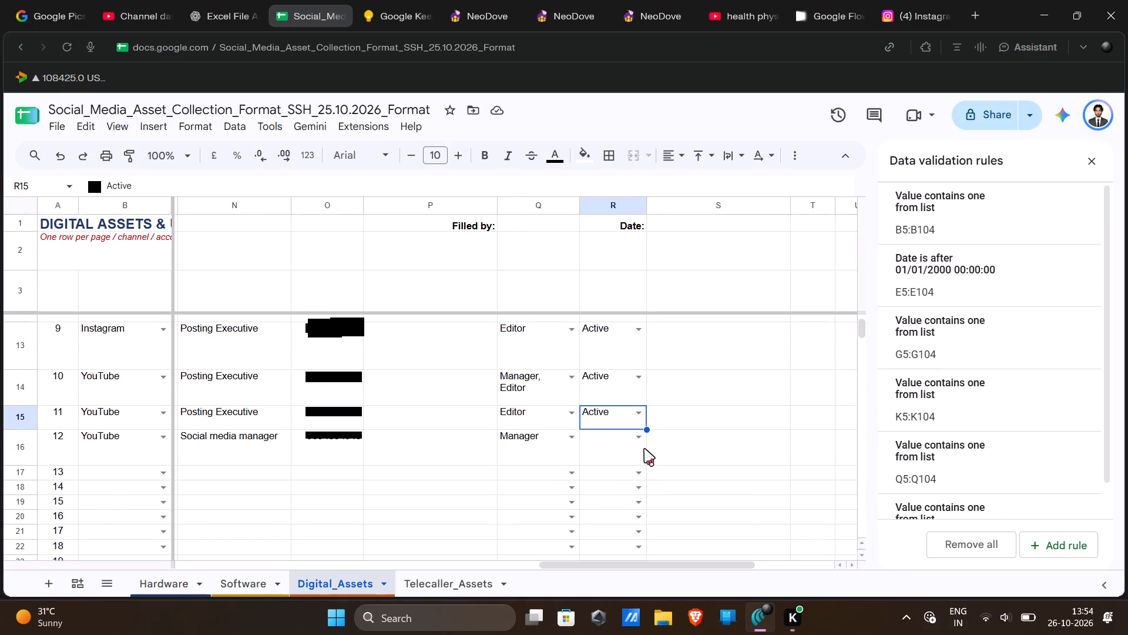
click(639, 437)
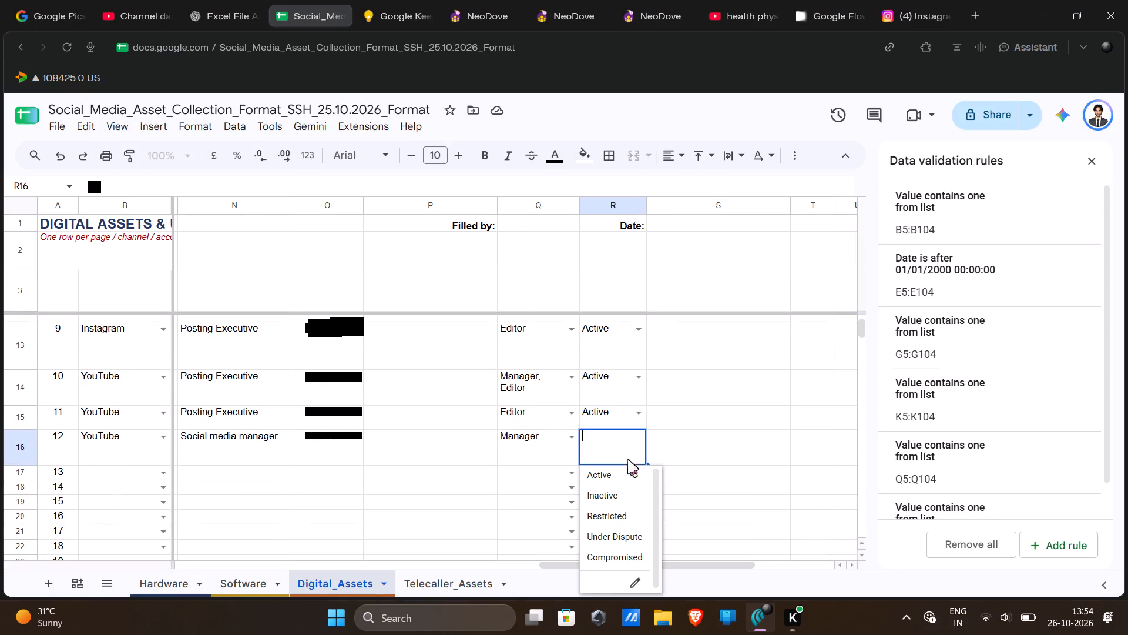
Set the status in R16 to Active for the YouTube channel numbered 12.
click(625, 469)
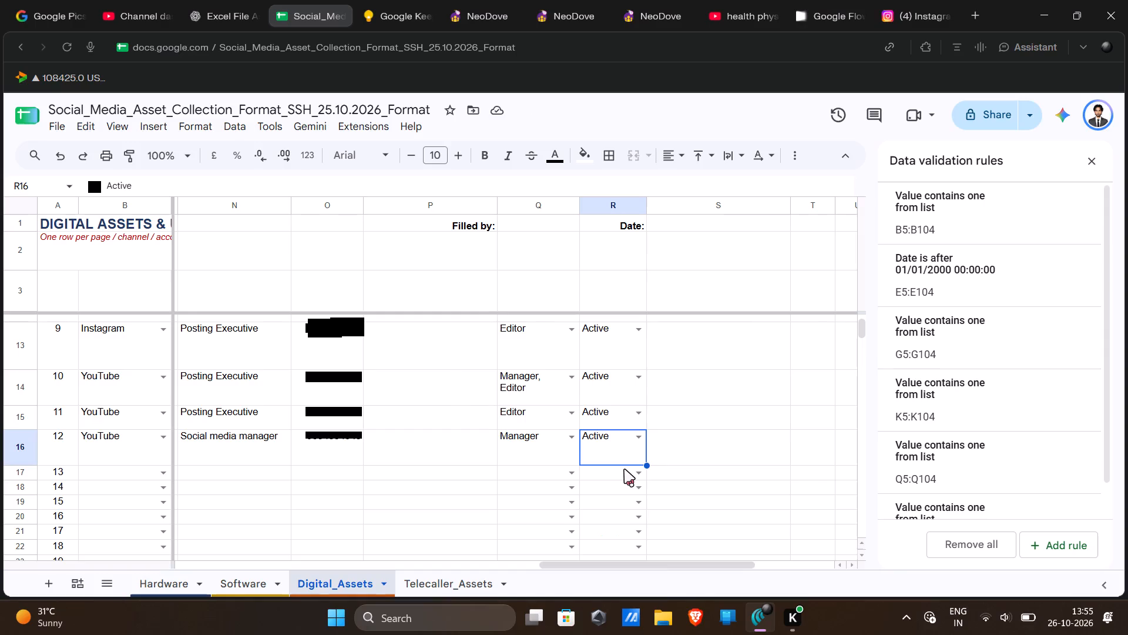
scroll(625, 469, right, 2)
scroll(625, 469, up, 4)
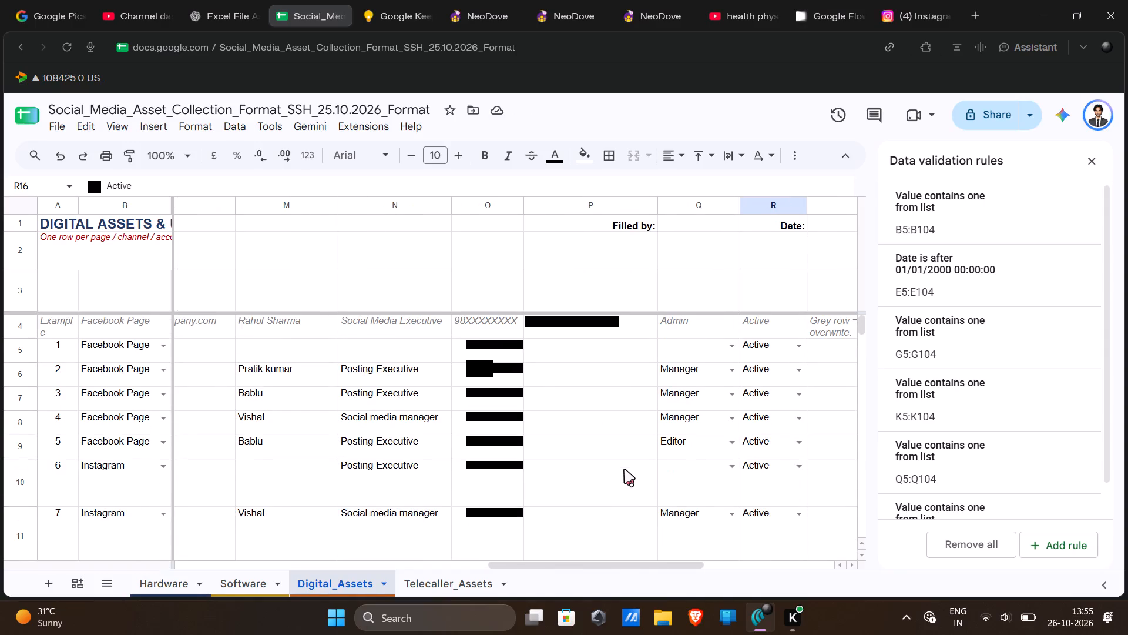
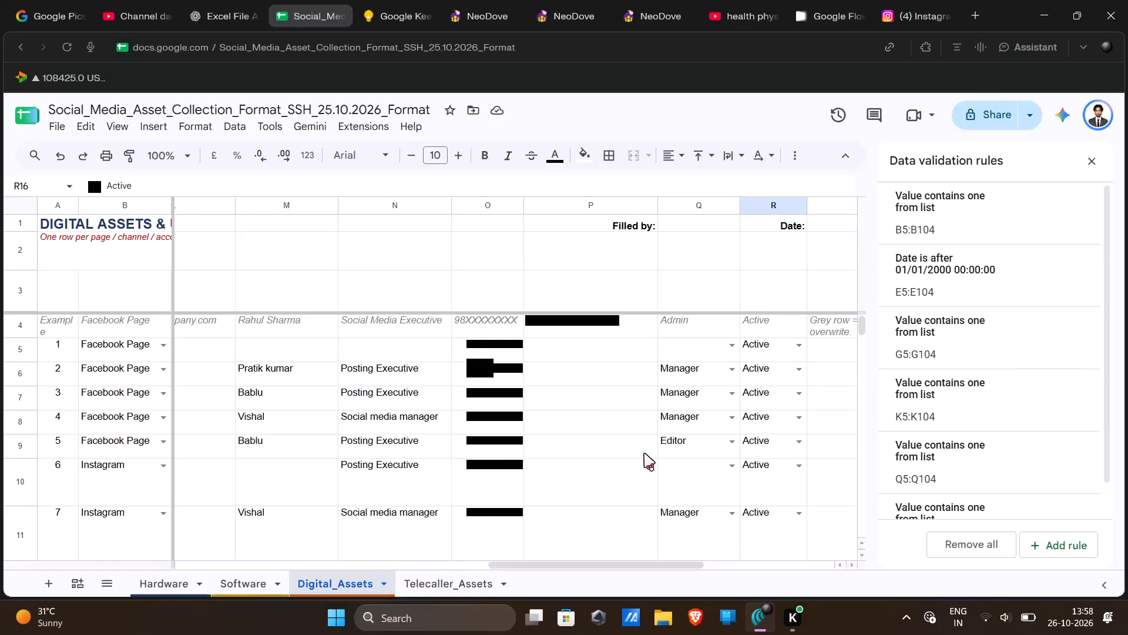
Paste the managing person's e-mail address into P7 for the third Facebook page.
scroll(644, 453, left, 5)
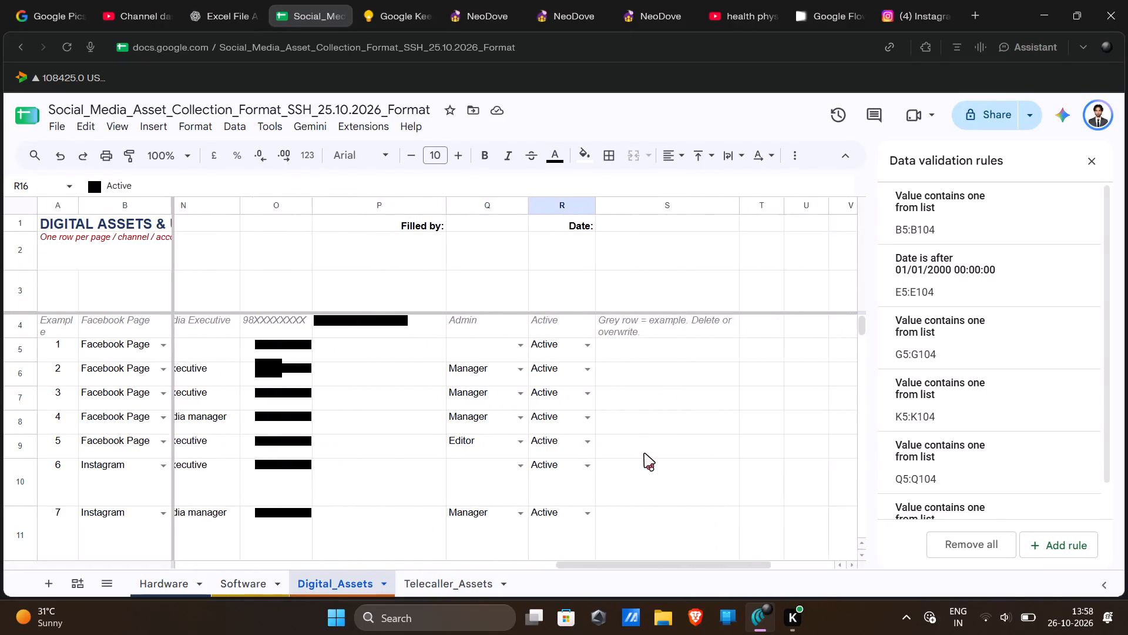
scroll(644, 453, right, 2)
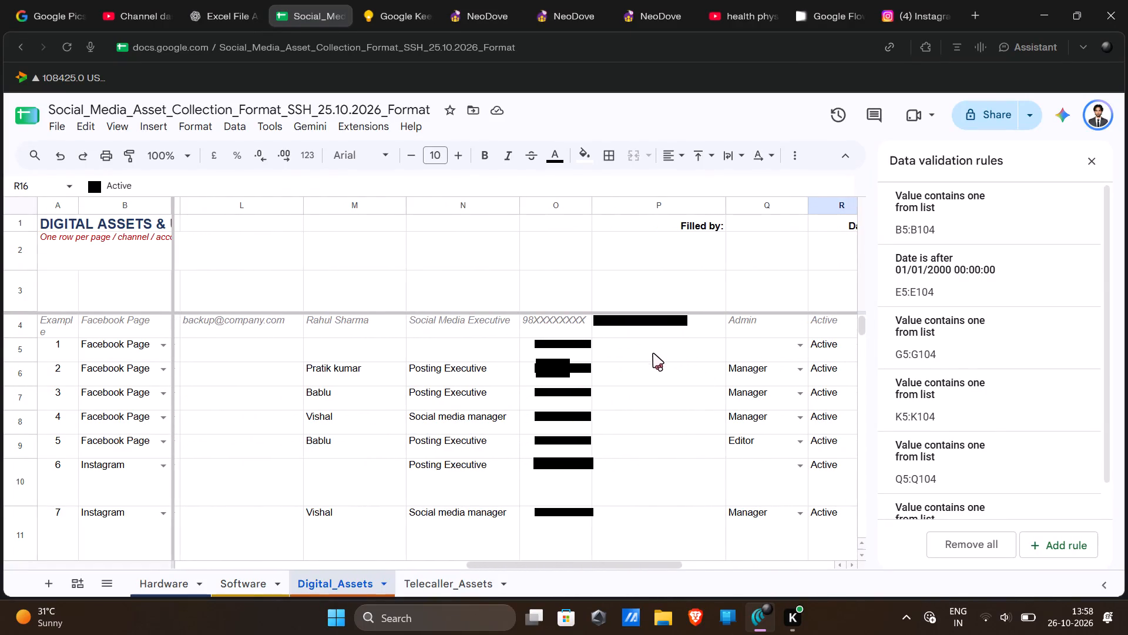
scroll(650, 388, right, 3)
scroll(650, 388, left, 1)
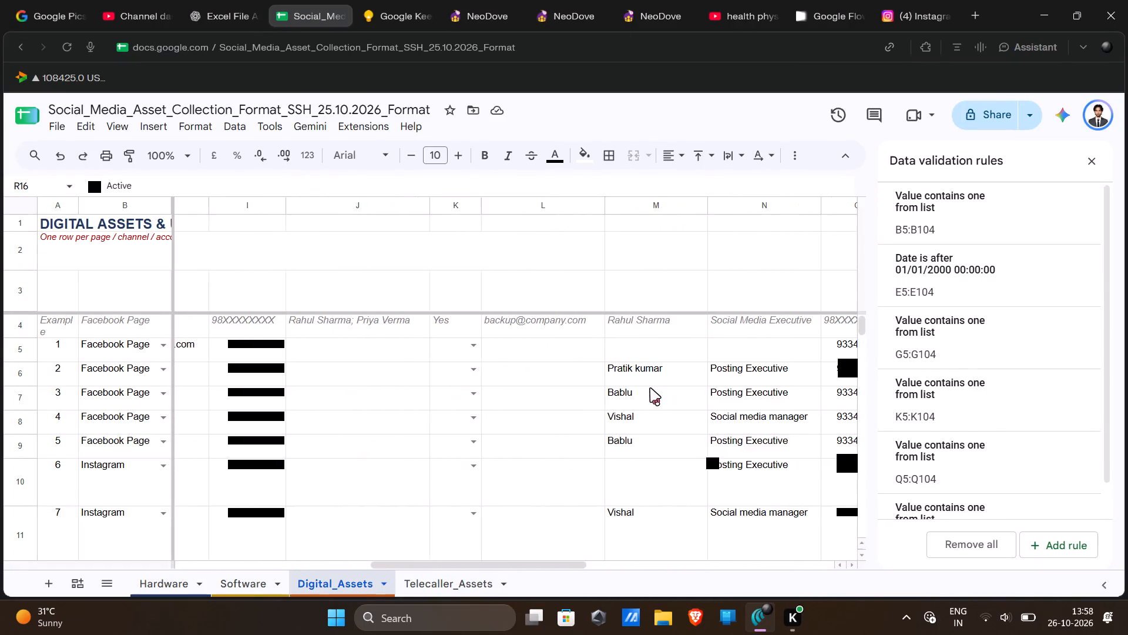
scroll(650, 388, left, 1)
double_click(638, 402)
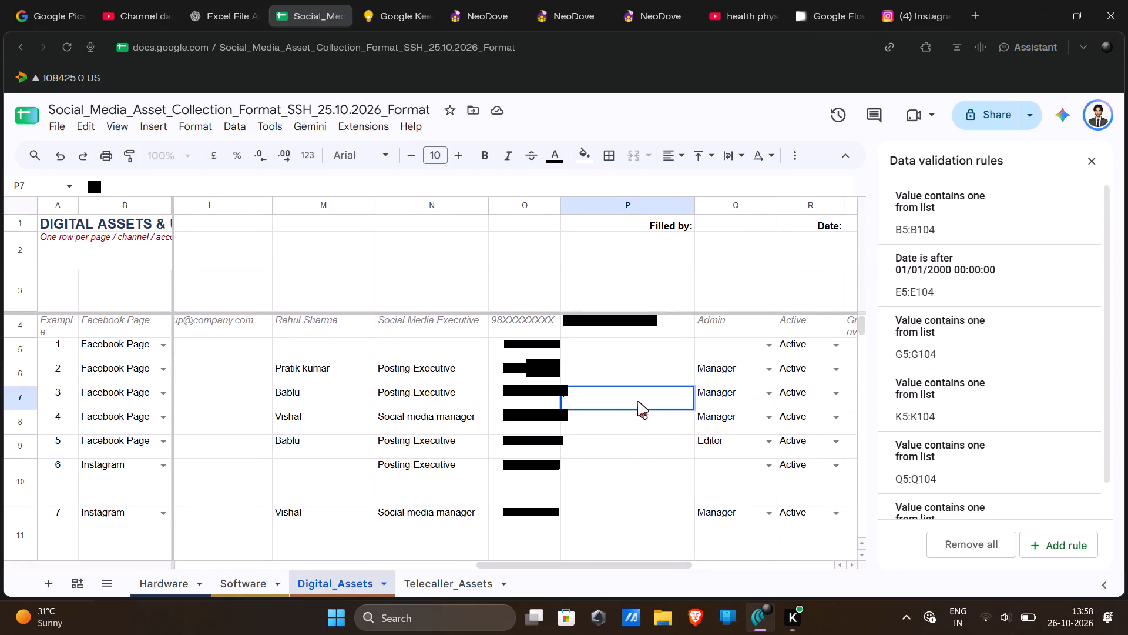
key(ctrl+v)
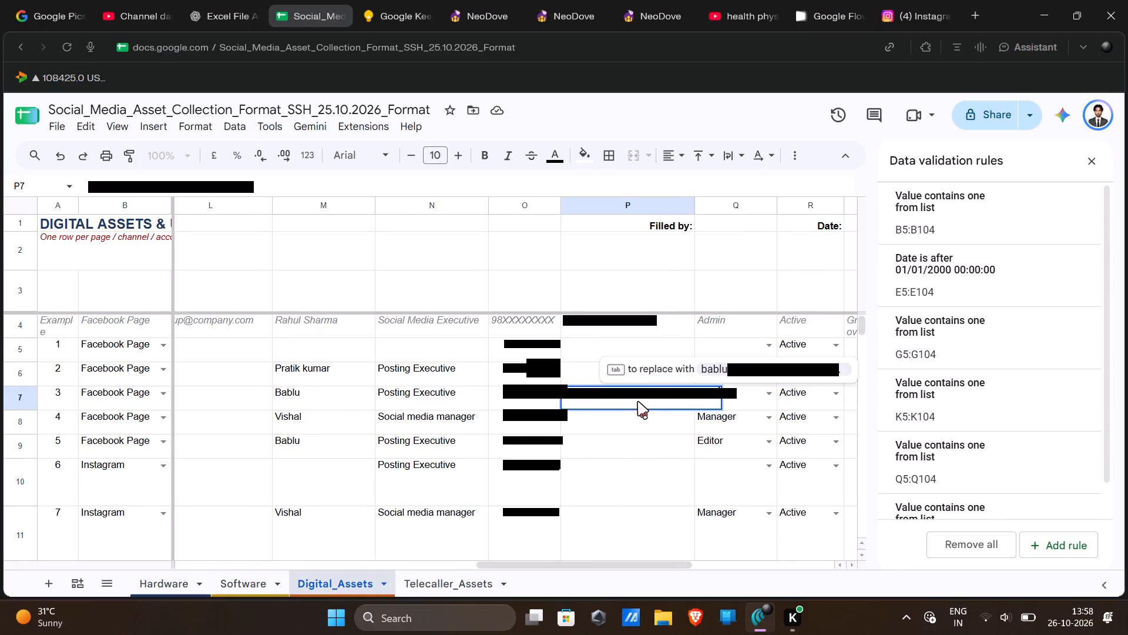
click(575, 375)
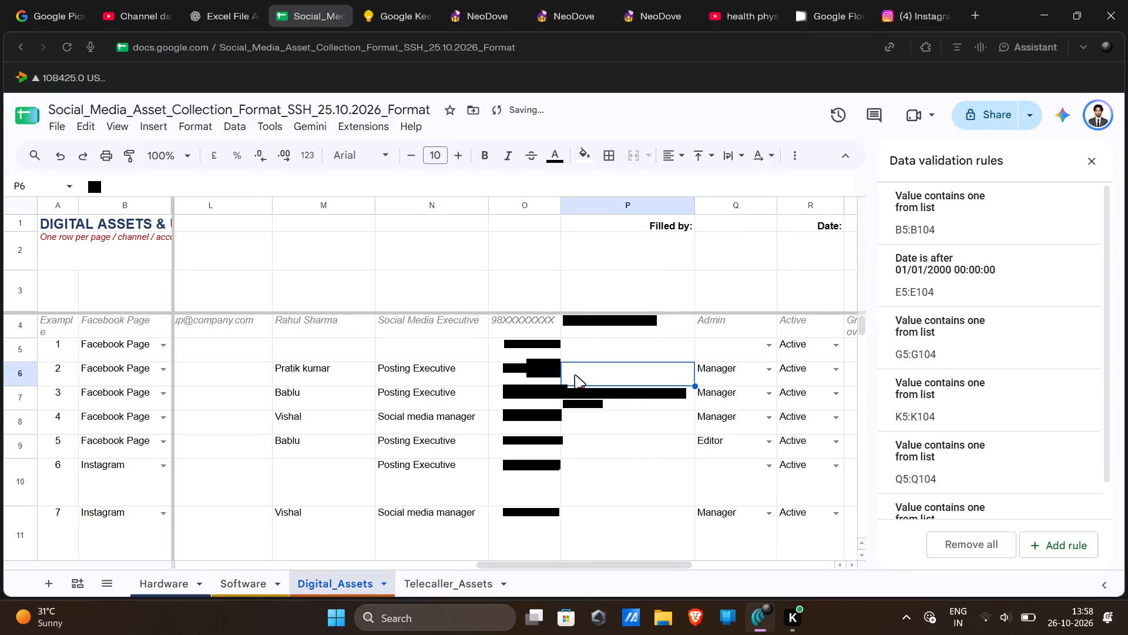
Clear the e-mail address in P7 and paste the managing person's e-mail address there again for the third Facebook page.
click(606, 404)
click(606, 404)
triple_click(606, 404)
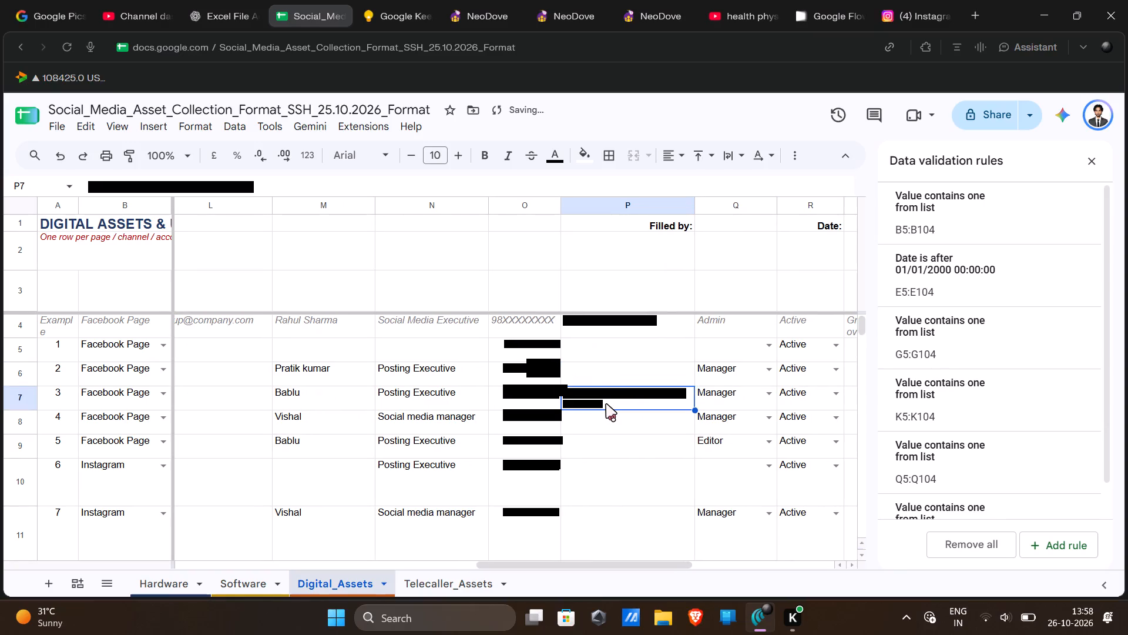
key(Tab)
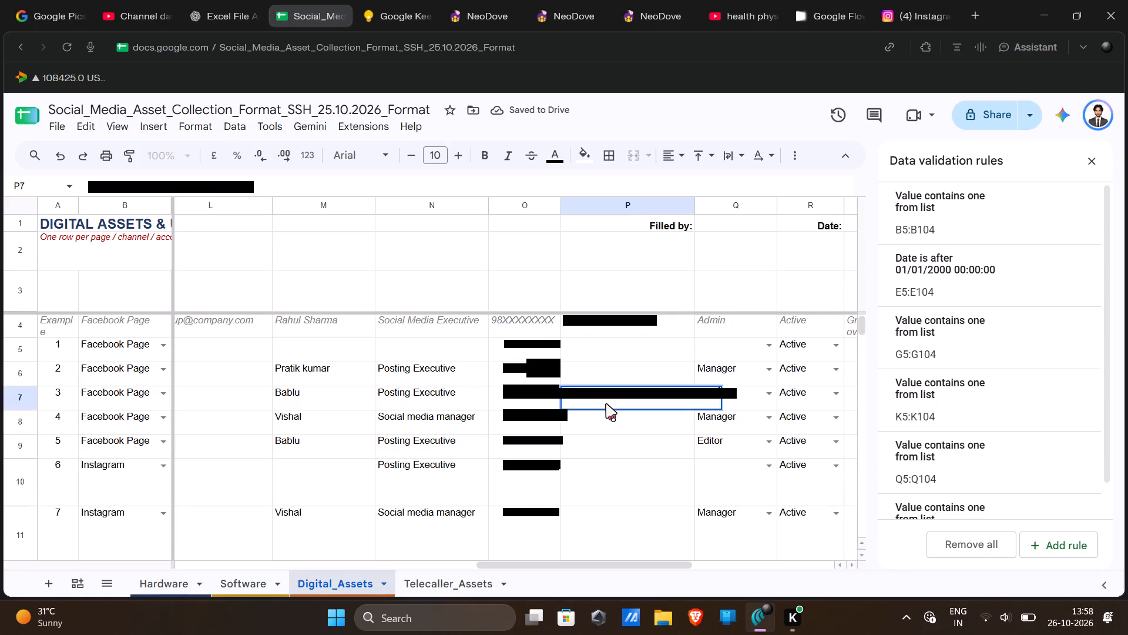
key(ctrl+a)
key(BackSpace)
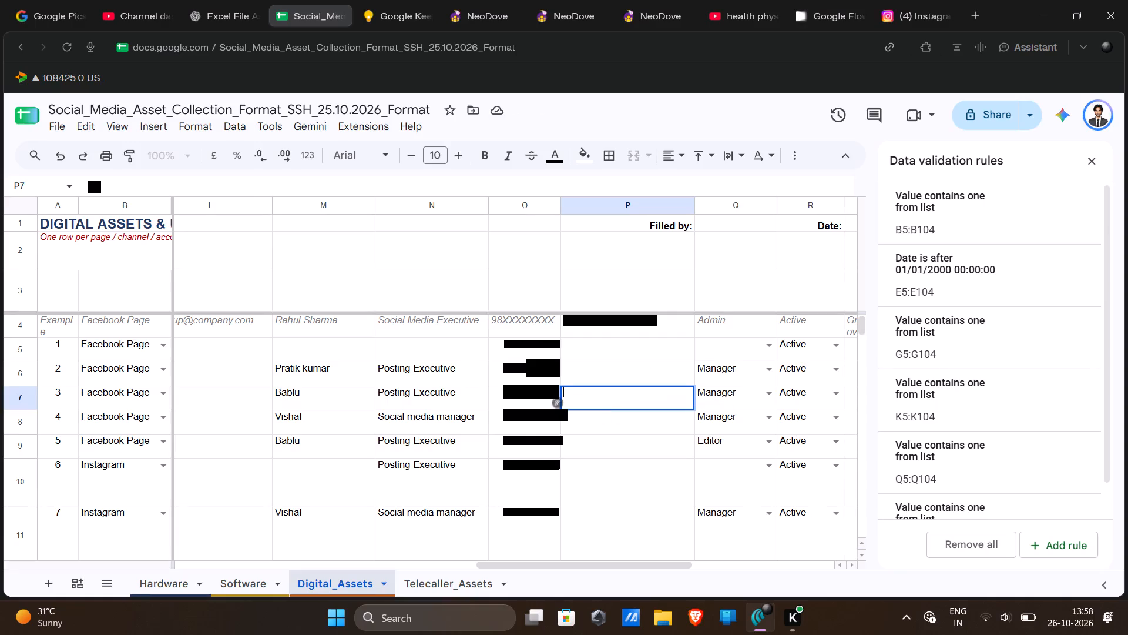
key(ctrl+v)
click(633, 435)
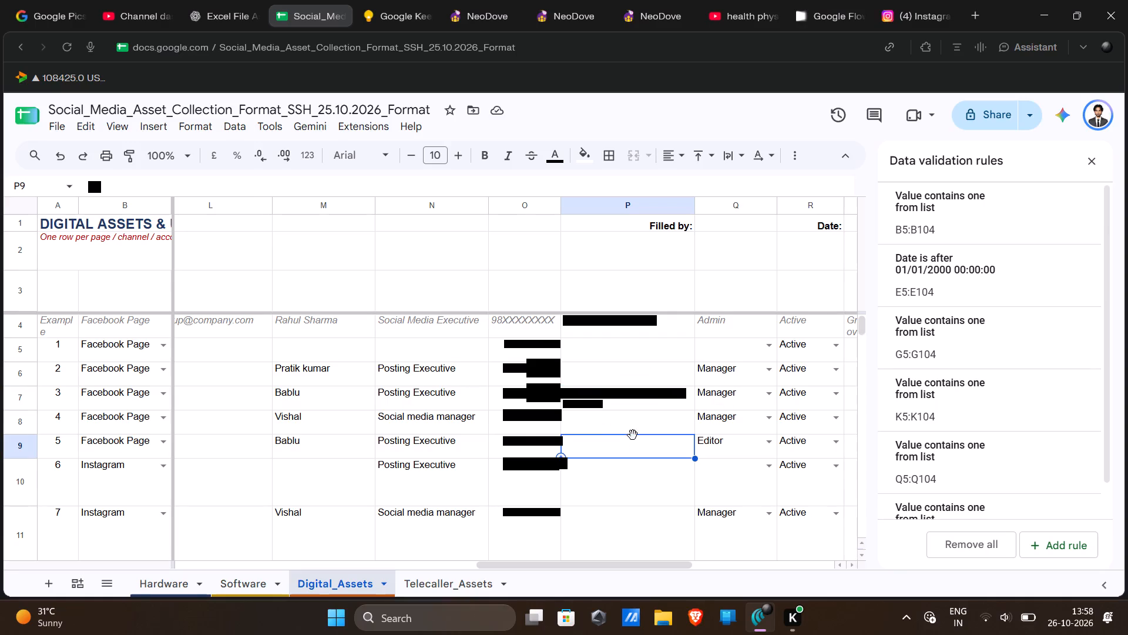
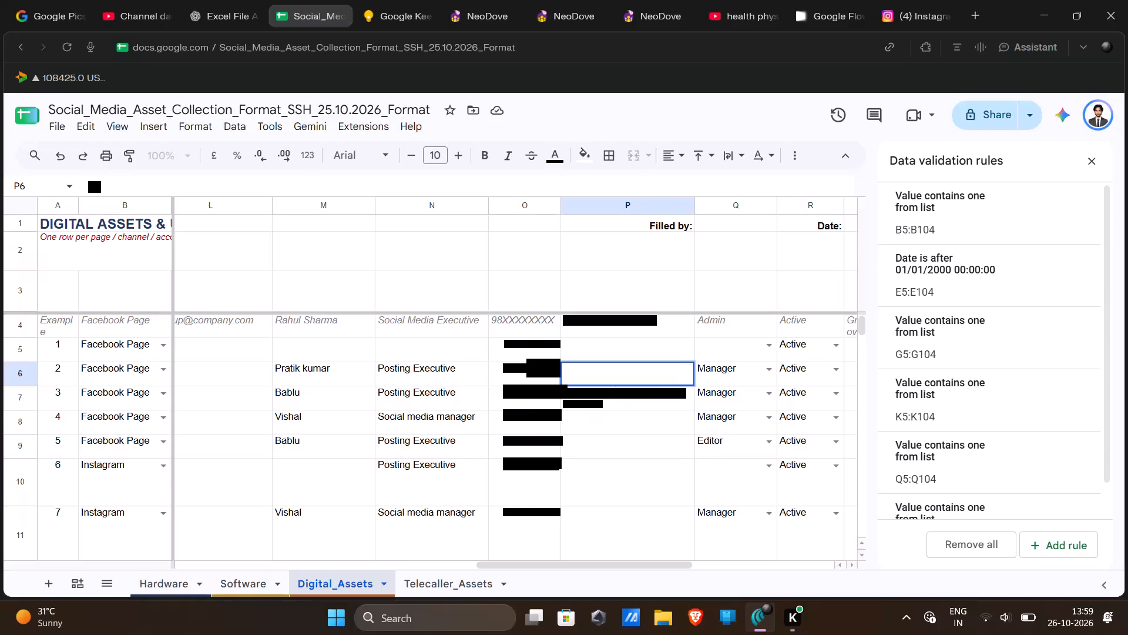
Paste the managing person's e-mail address into P6 for the second Facebook page, convert it to a people chip, and decline sharing the file.
key(ctrl+v)
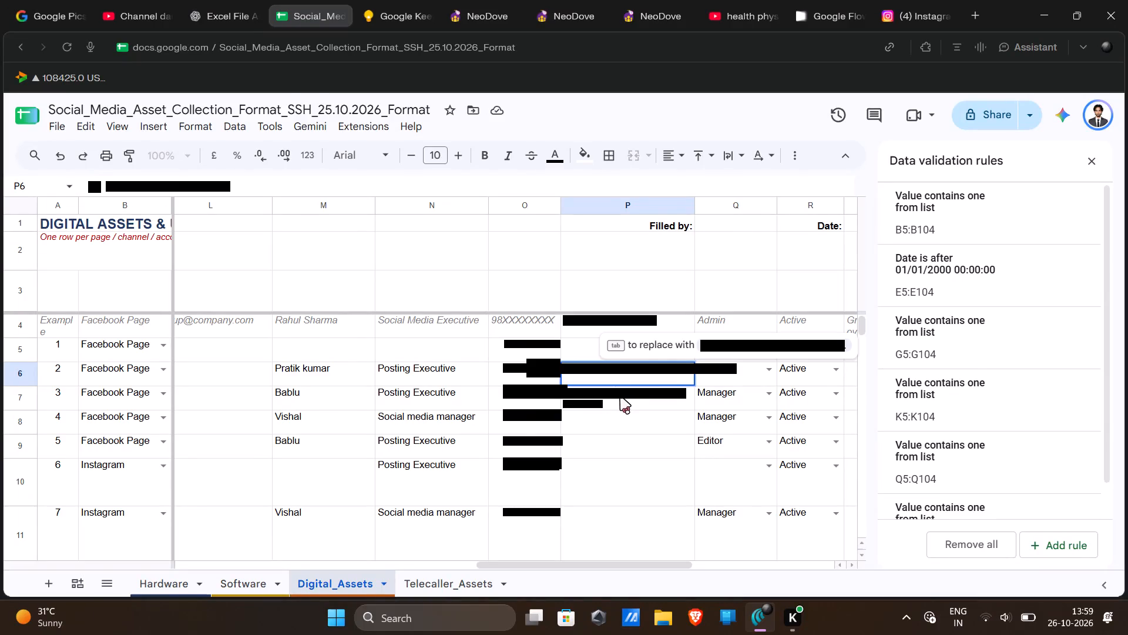
key(Tab)
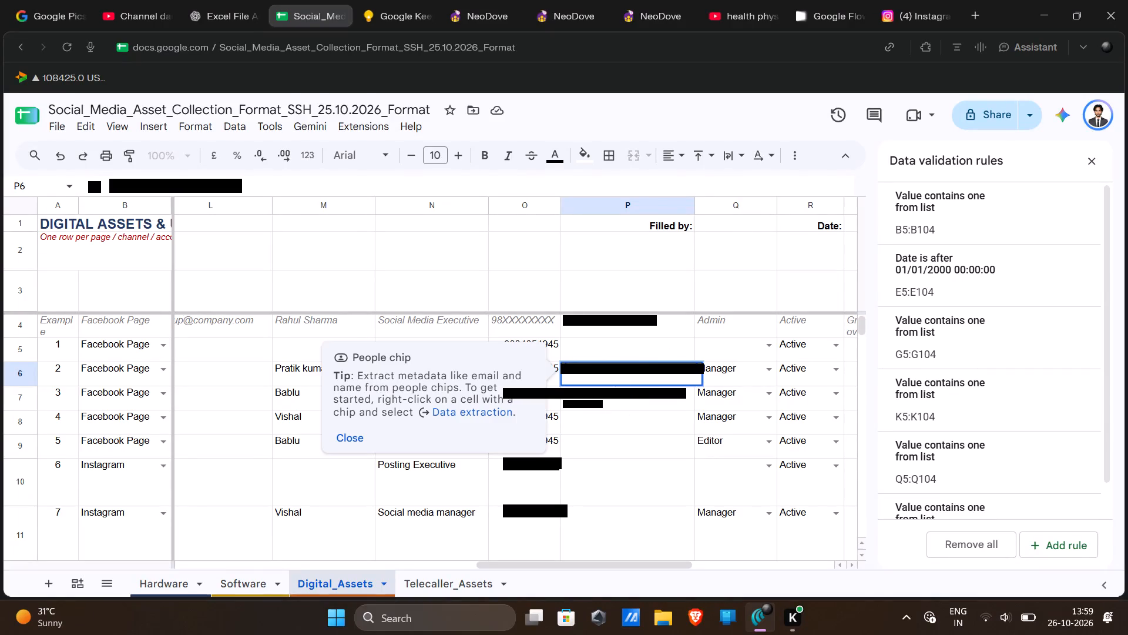
click(338, 444)
click(638, 440)
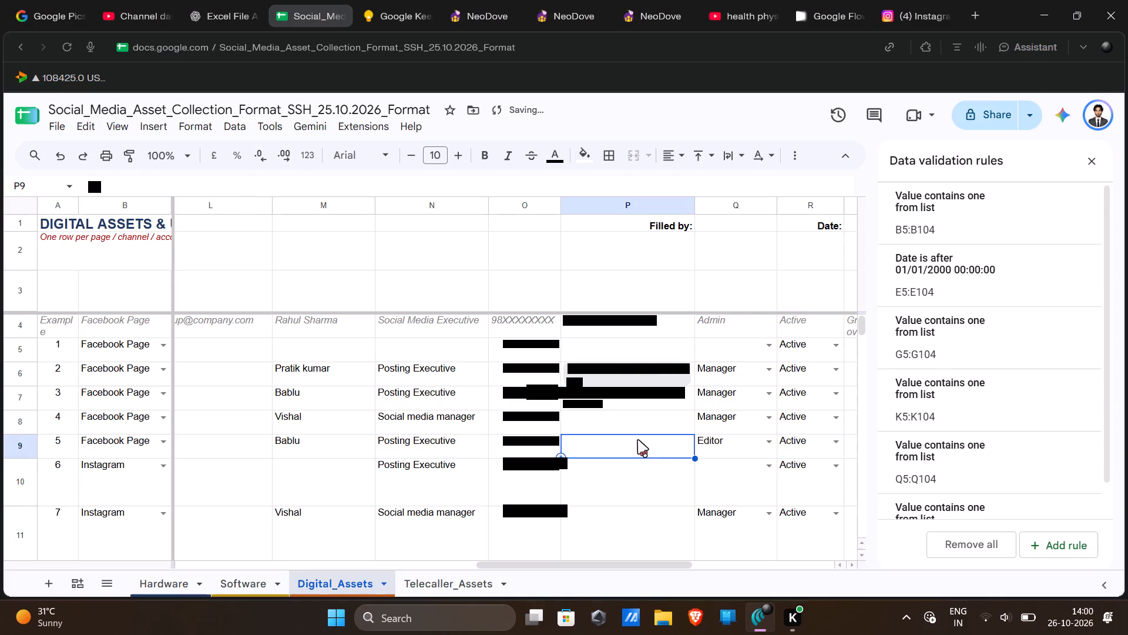
click(650, 369)
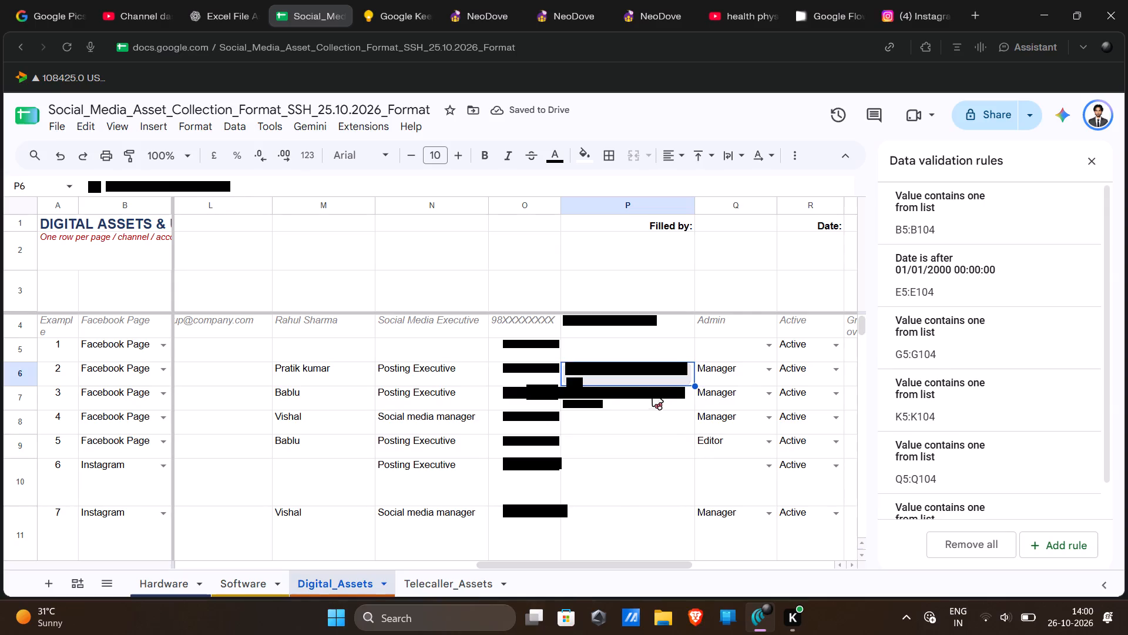
click(652, 403)
drag(573, 465, 595, 438)
double_click(595, 438)
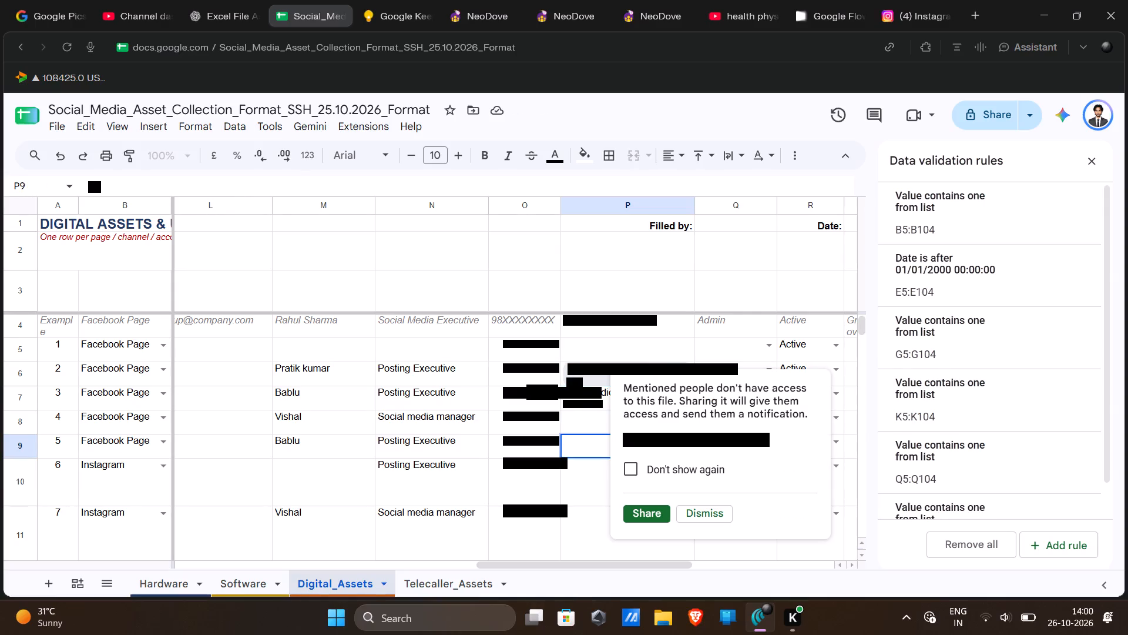
click(699, 518)
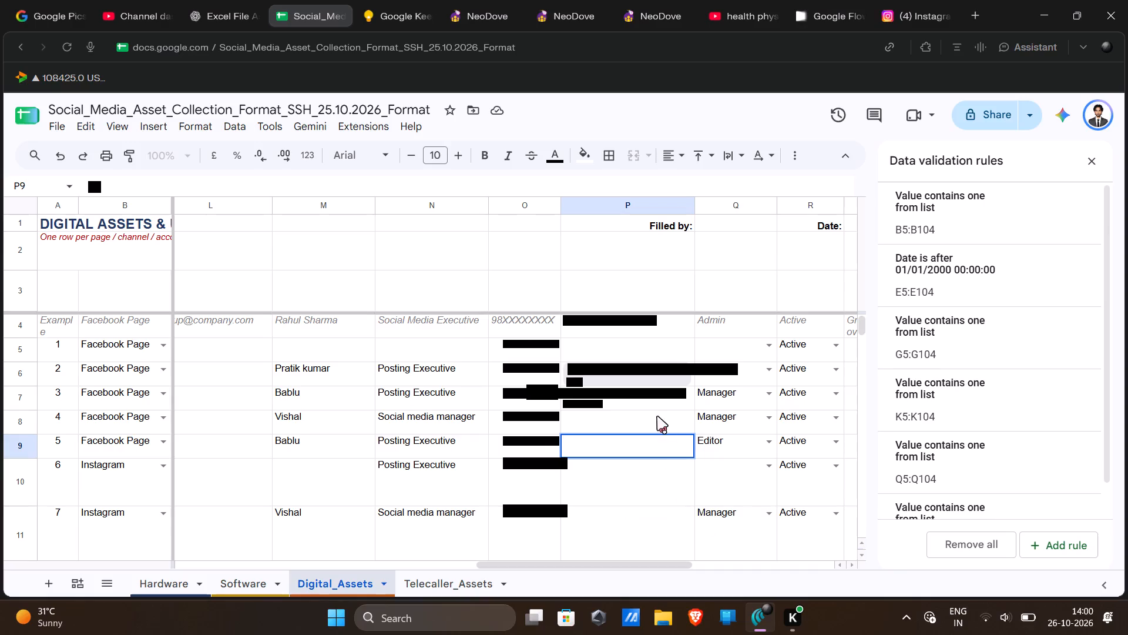
Copy the managing person's e-mail address from P7, clear the cell, and paste the address back there for the third Facebook page.
double_click(650, 409)
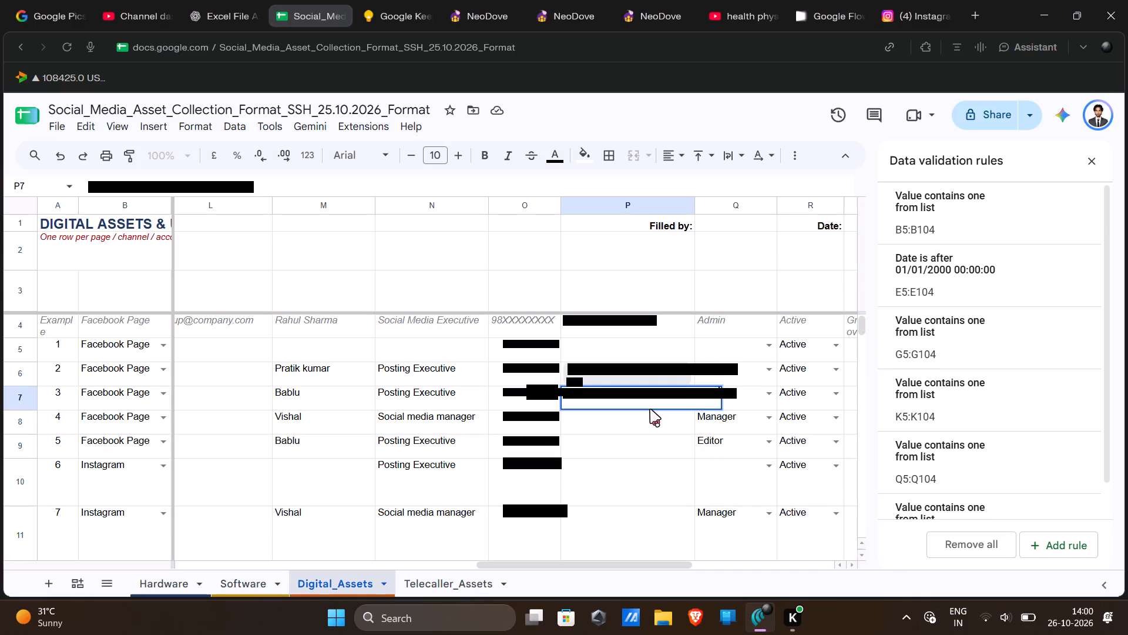
key(ctrl+a)
key(ctrl+c)
key(BackSpace)
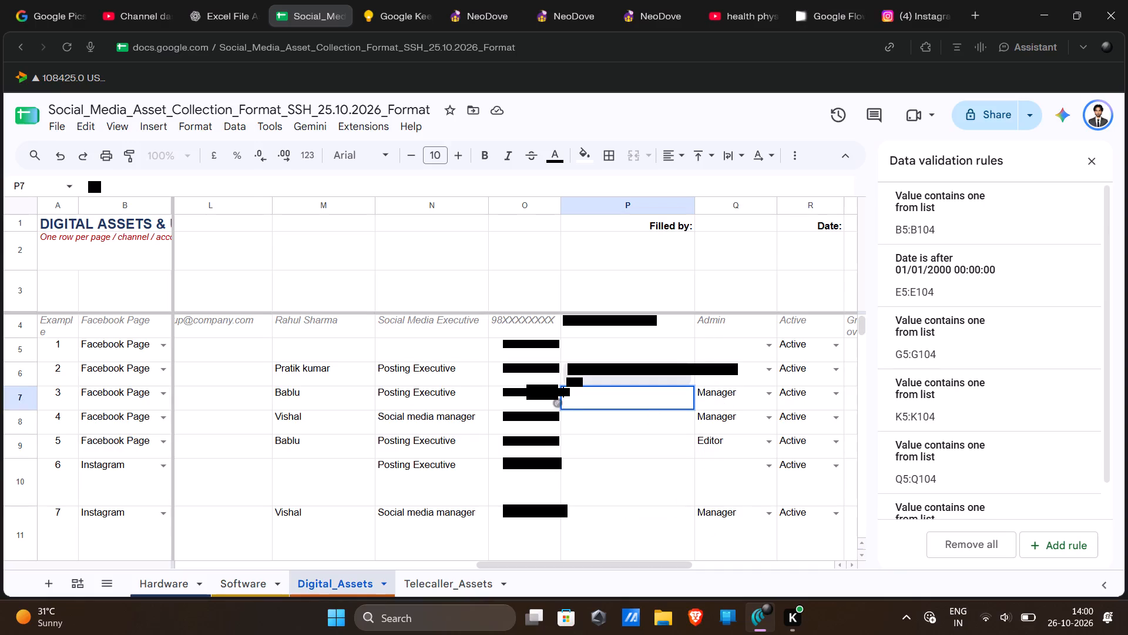
key(ctrl+v)
key(Tab)
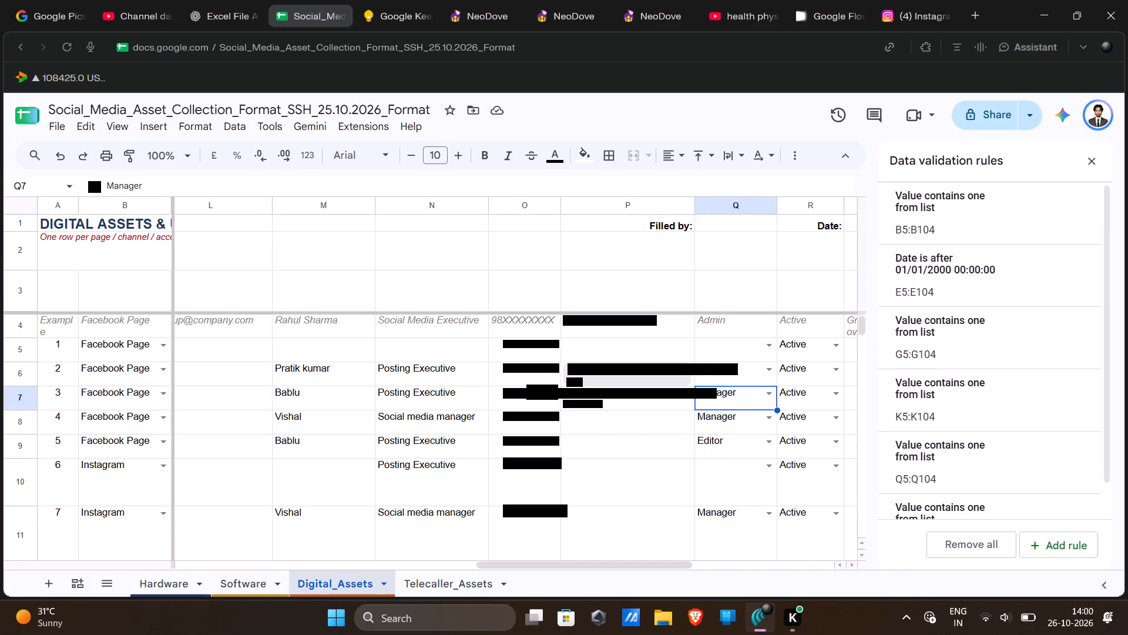
Paste the copied managing person's e-mail address into P9 for the fifth Facebook page.
click(608, 437)
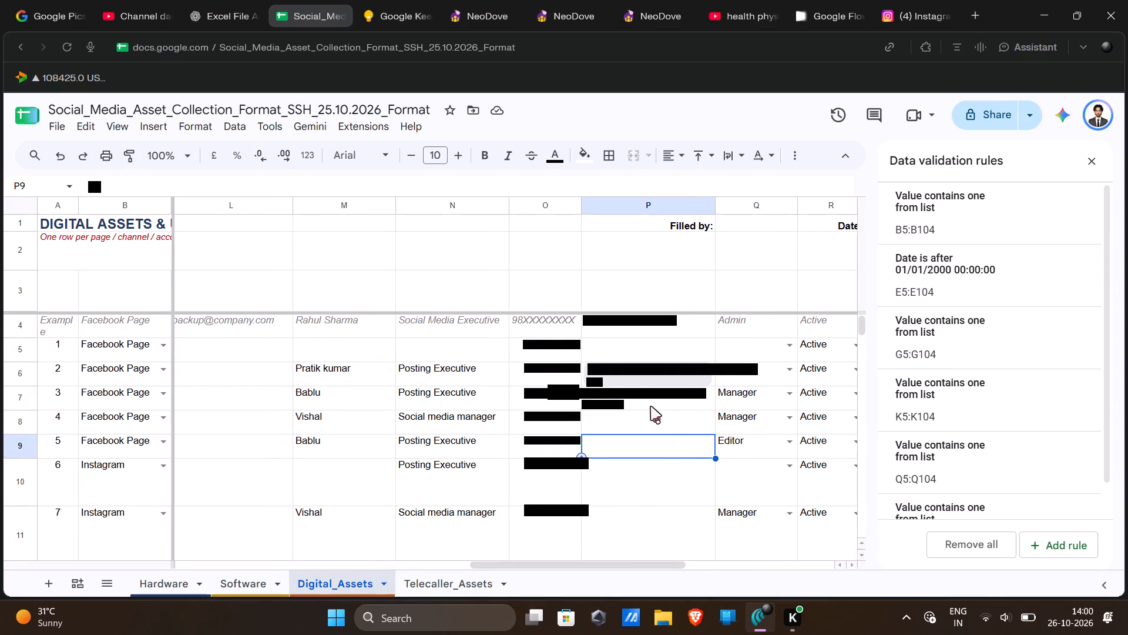
key(ctrl+v)
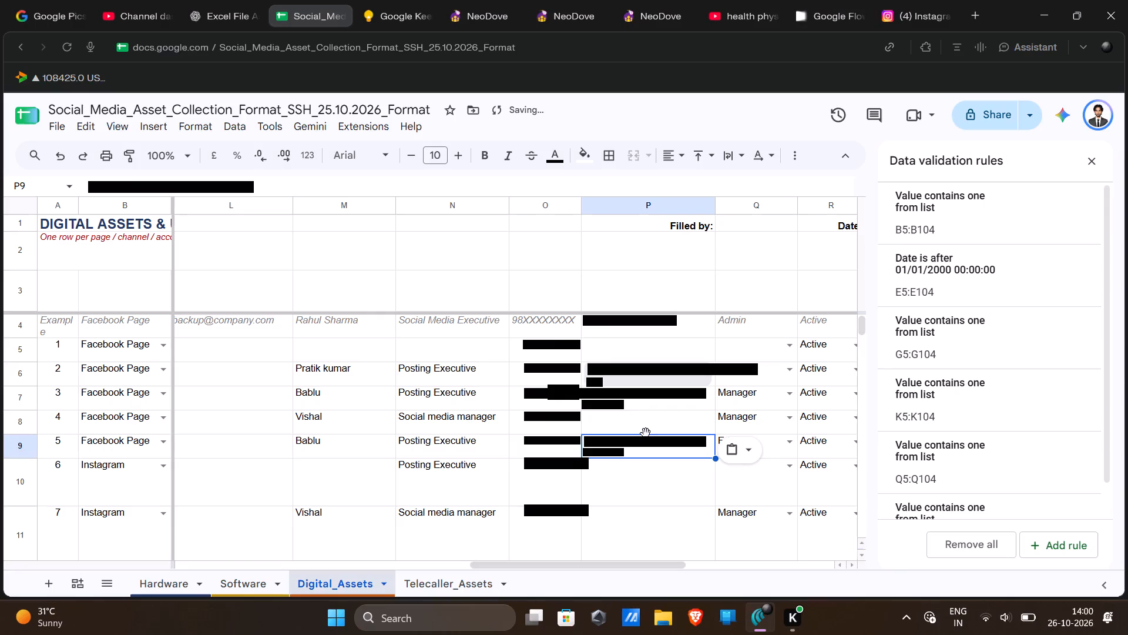
Paste the same managing person's e-mail address into P12 for the Instagram account numbered 8.
scroll(646, 433, down, 3)
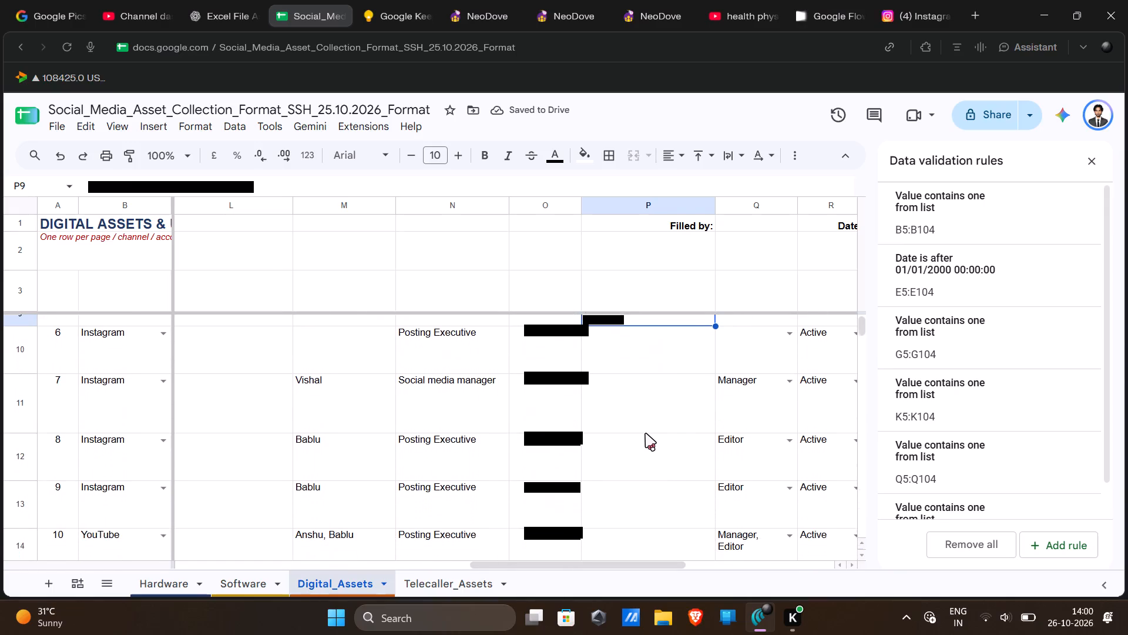
scroll(646, 433, down, 1)
click(646, 433)
double_click(646, 433)
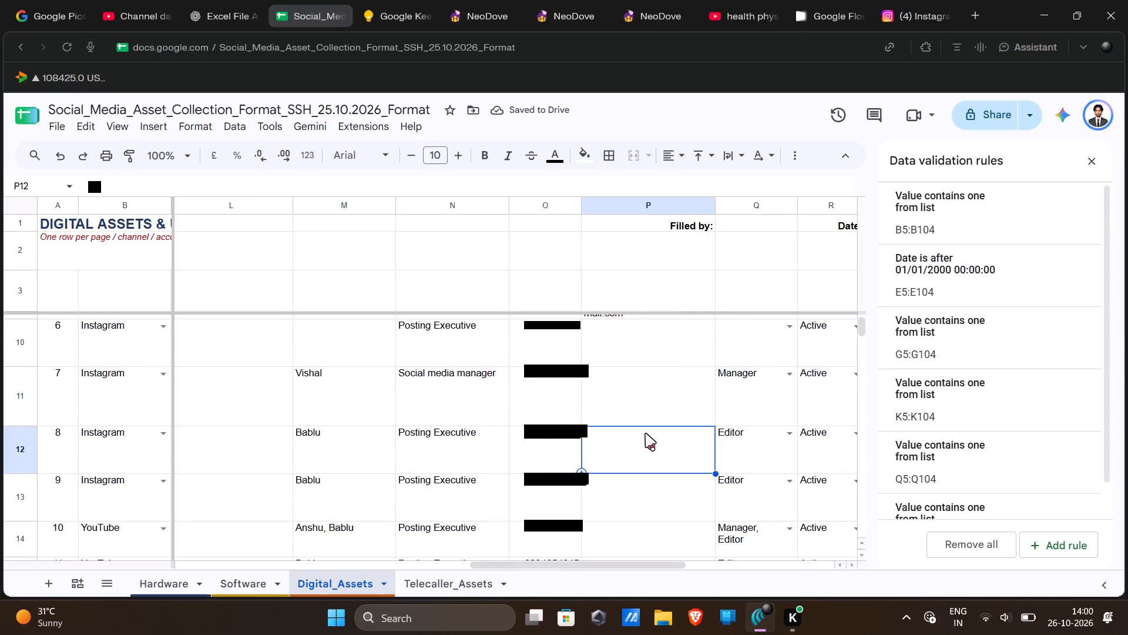
key(ctrl+v)
scroll(646, 433, down, 1)
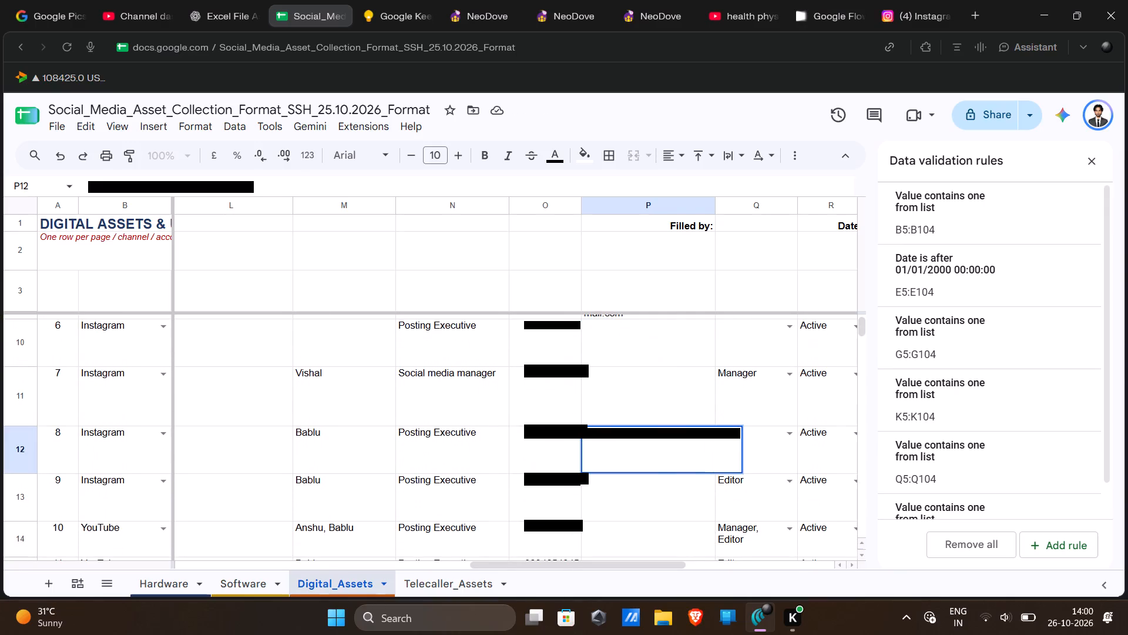
Open the managing person's e-mail cell P13 for editing, for the Instagram account numbered 9.
scroll(646, 433, down, 1)
double_click(650, 493)
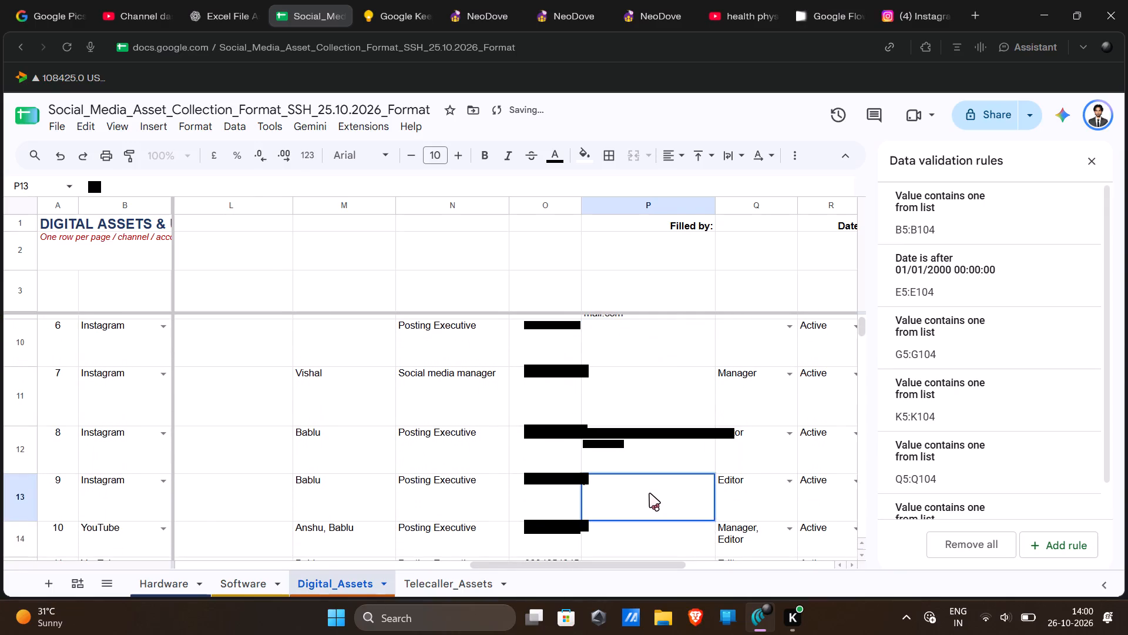
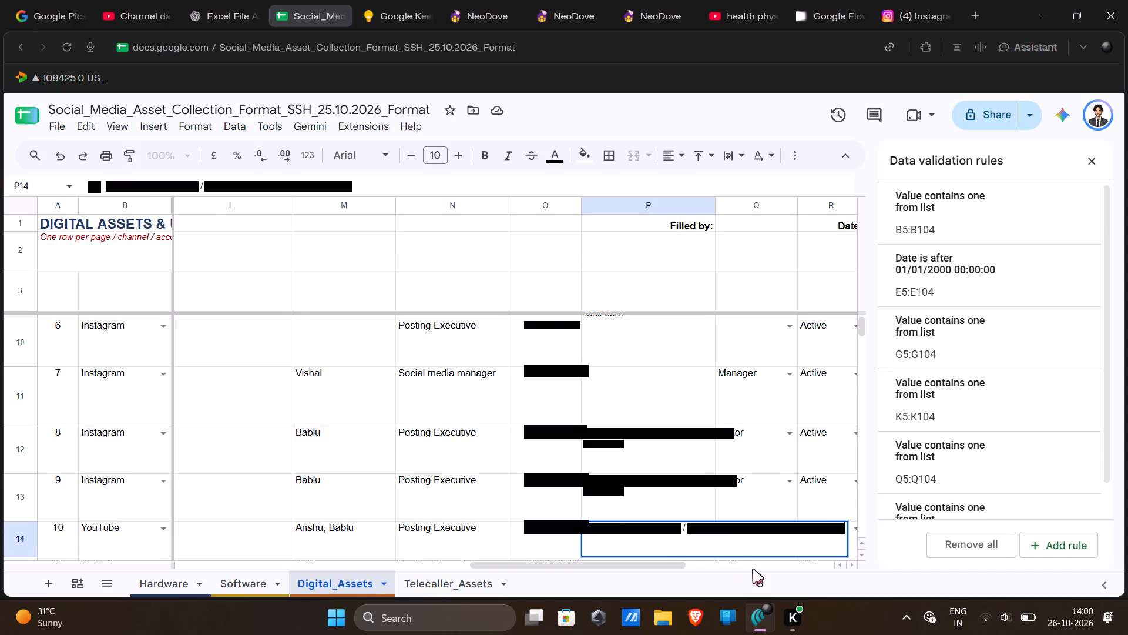
Finish the P14 entry holding both managing persons' e-mail addresses, separated by a slash, for the YouTube channel numbered 10.
click(657, 386)
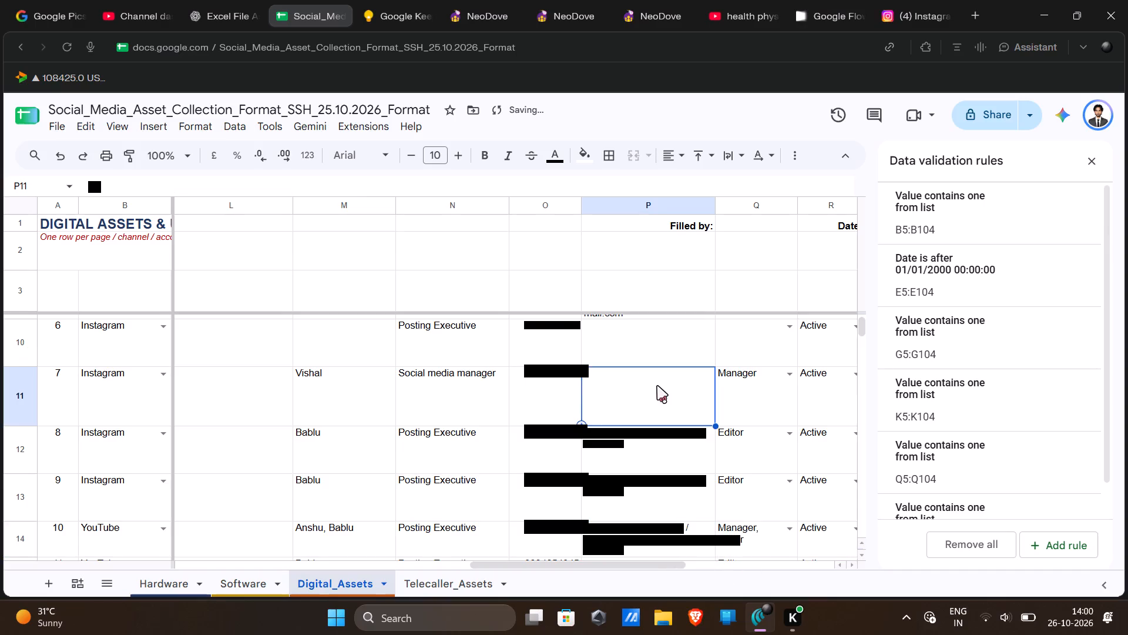
scroll(657, 386, down, 2)
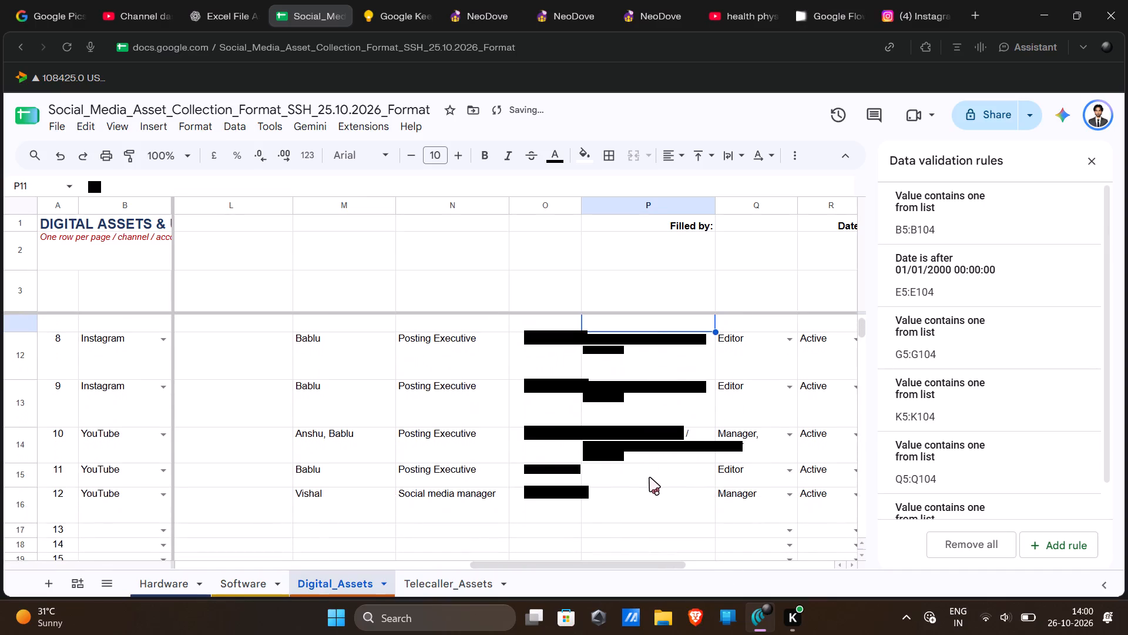
Paste the managing person's e-mail address into P15 for the YouTube asset with serial number 11.
double_click(650, 476)
key(ctrl+v)
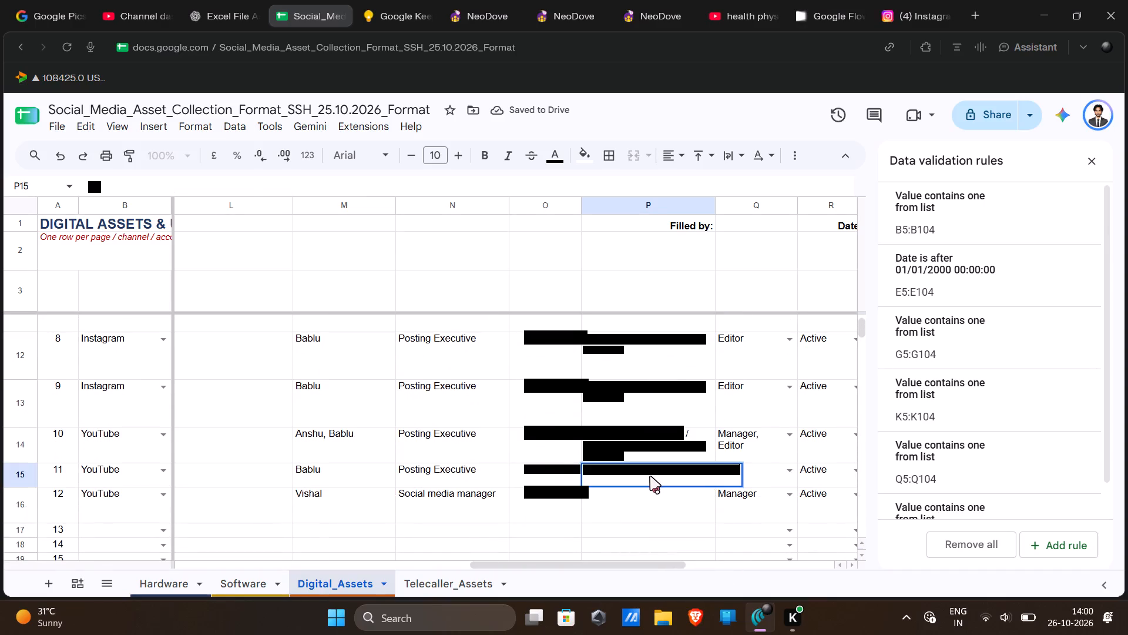
scroll(656, 413, up, 1)
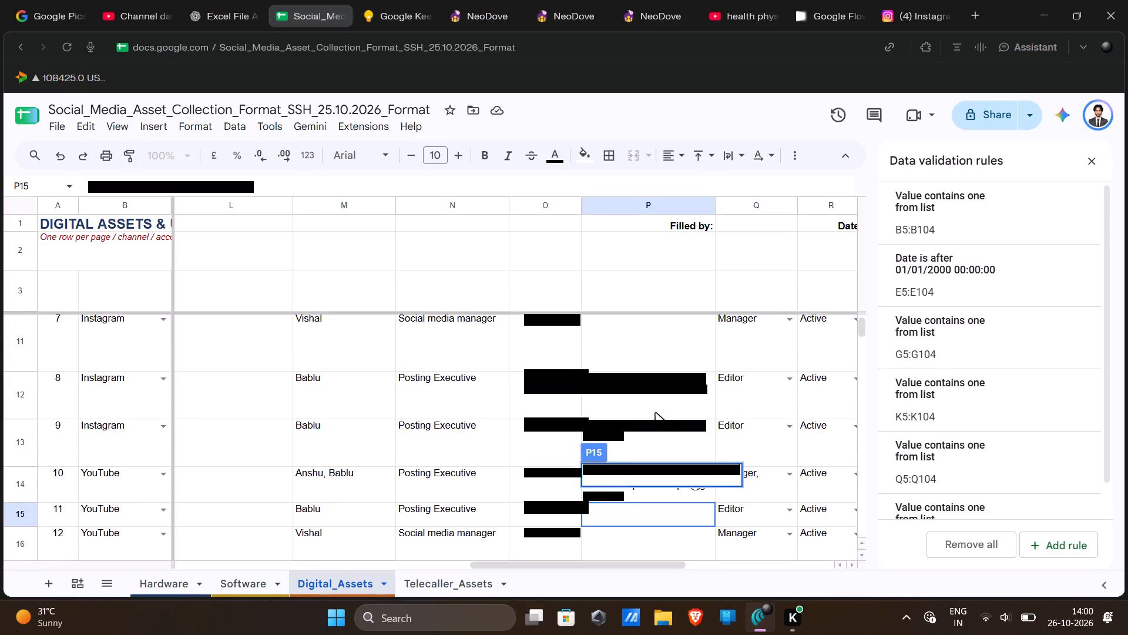
scroll(656, 413, up, 5)
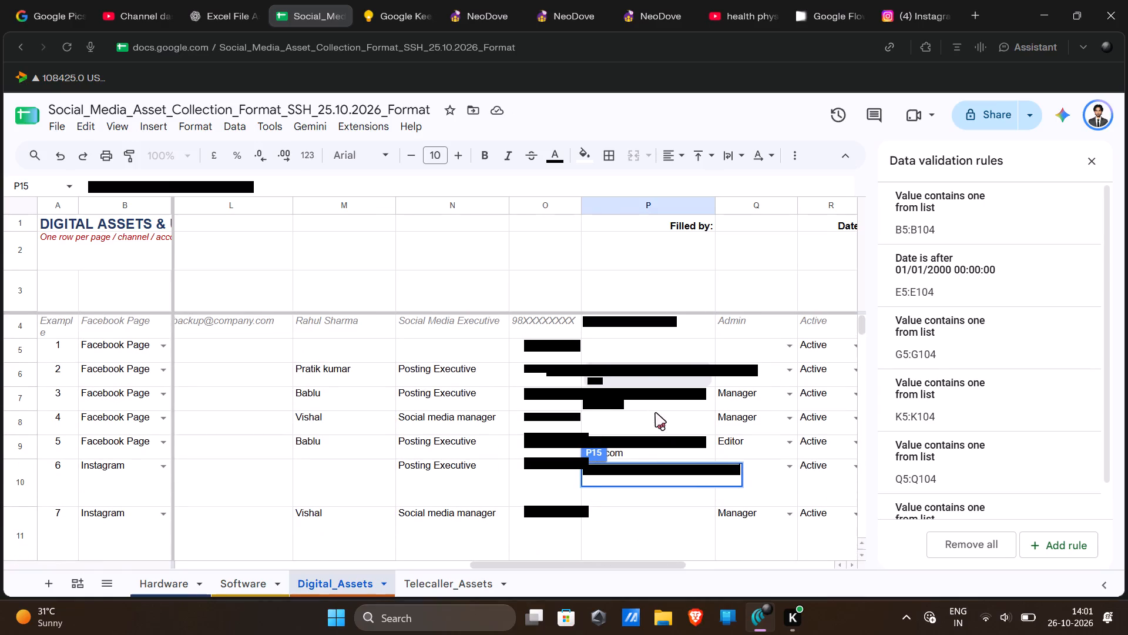
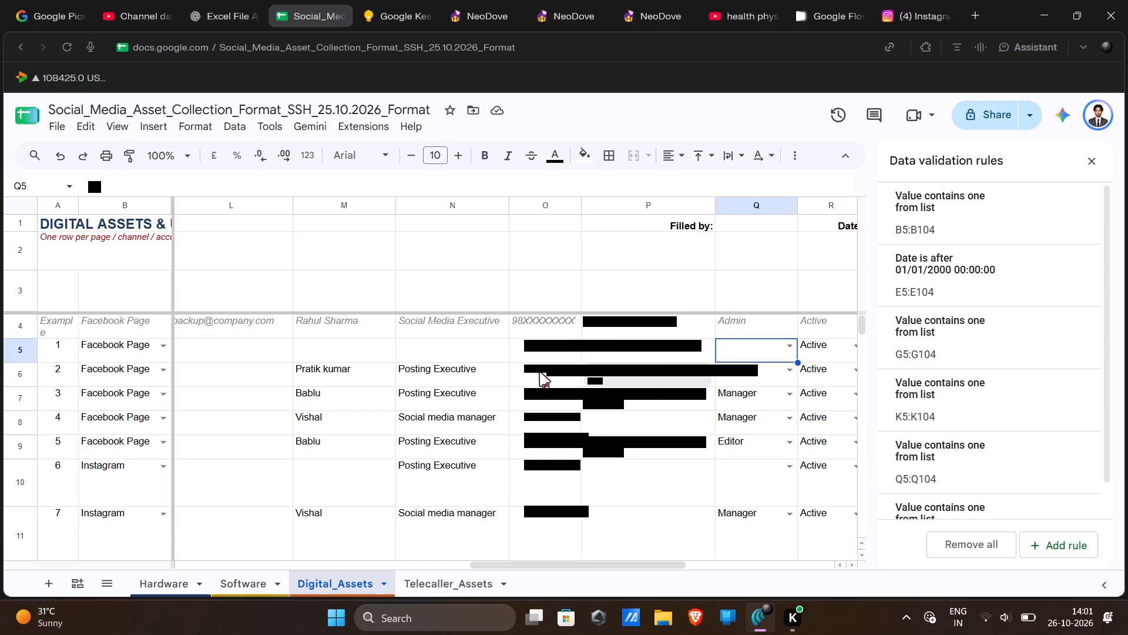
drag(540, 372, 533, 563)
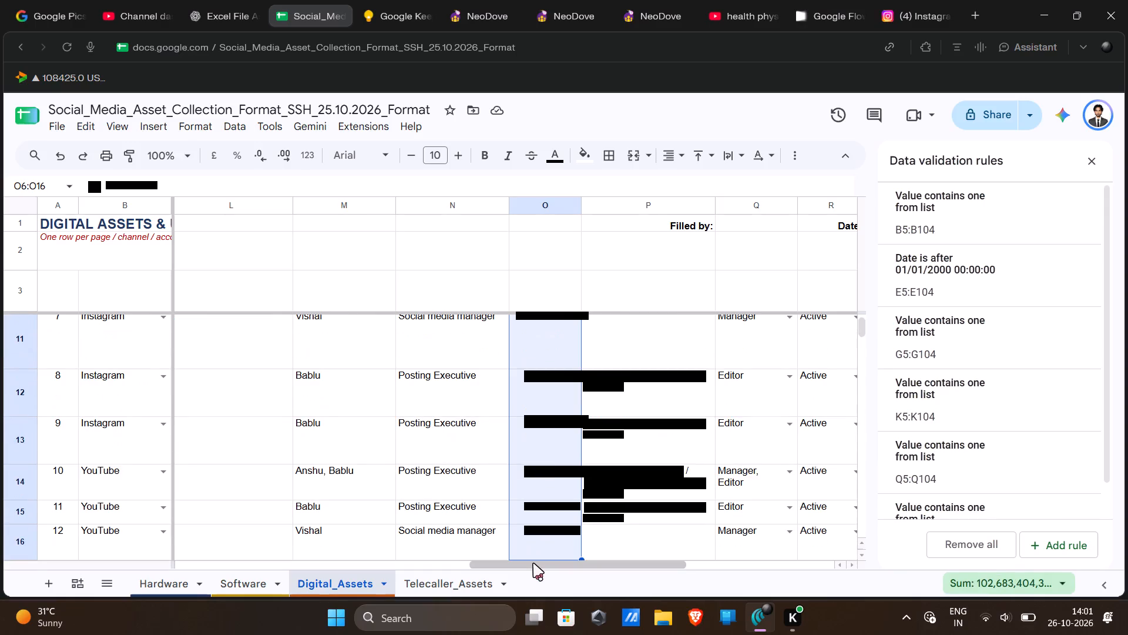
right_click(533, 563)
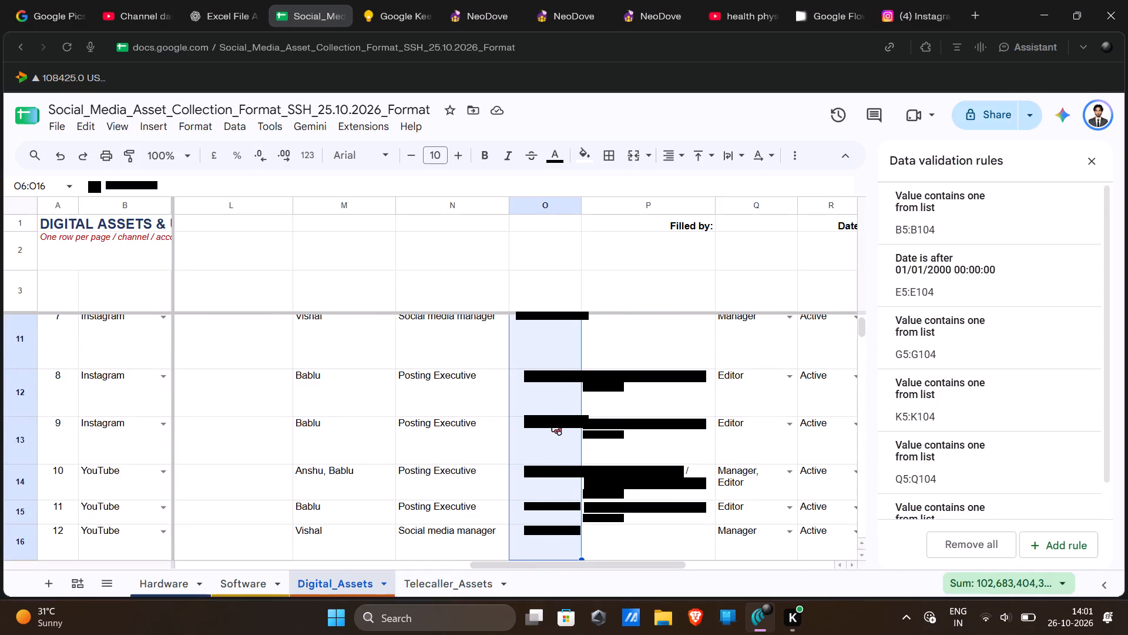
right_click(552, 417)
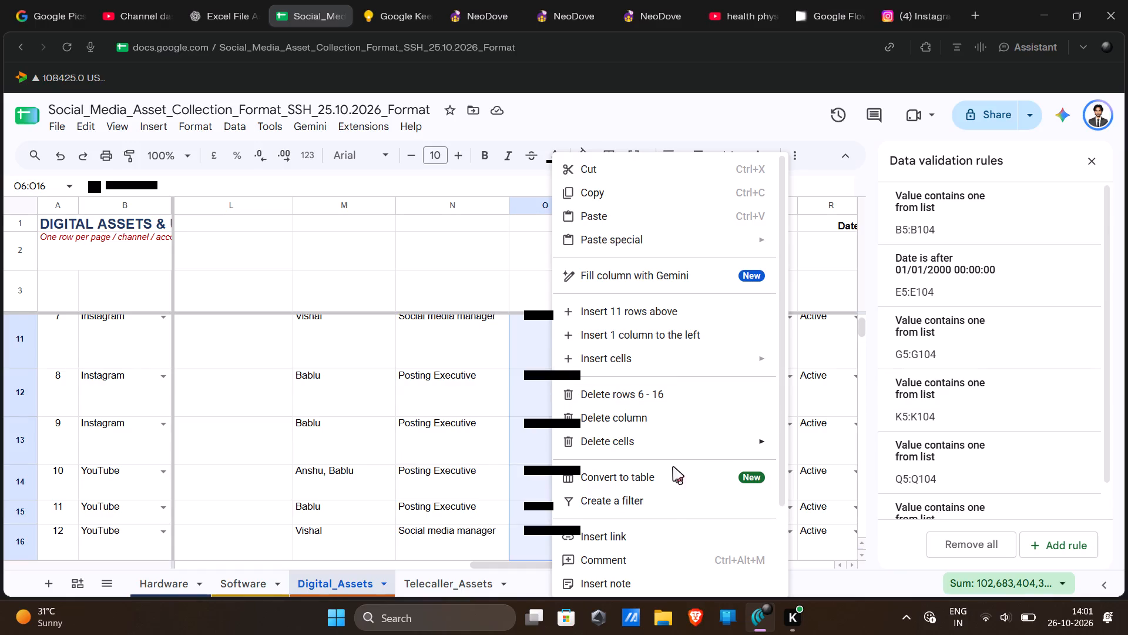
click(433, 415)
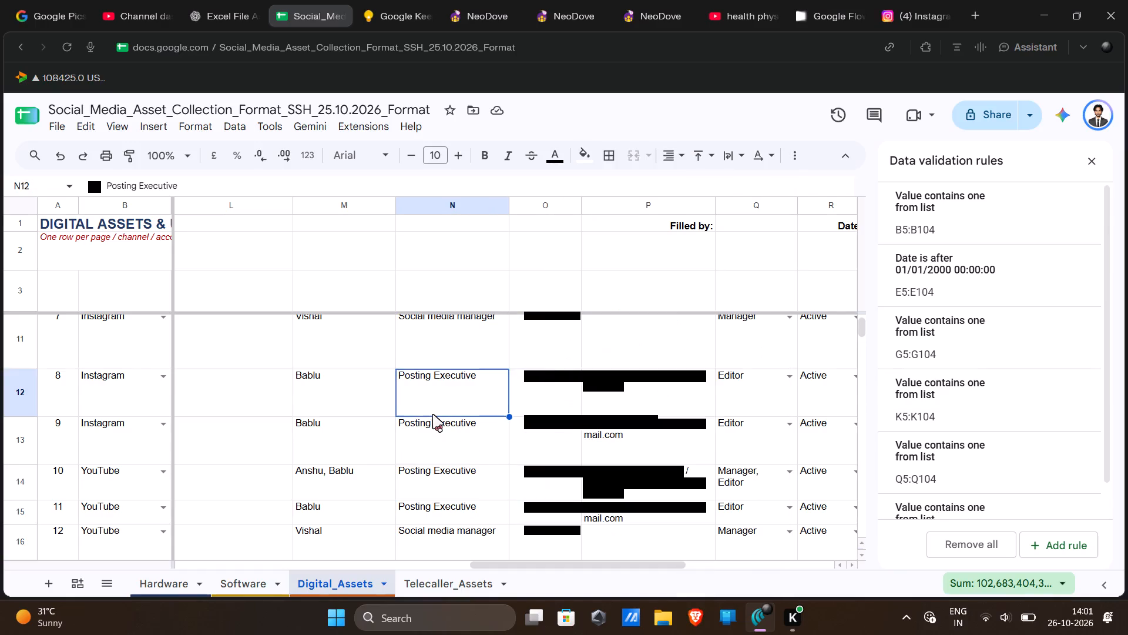
Clear the entire managing person's phone number column O in the Digital_Assets sheet.
scroll(433, 415, up, 7)
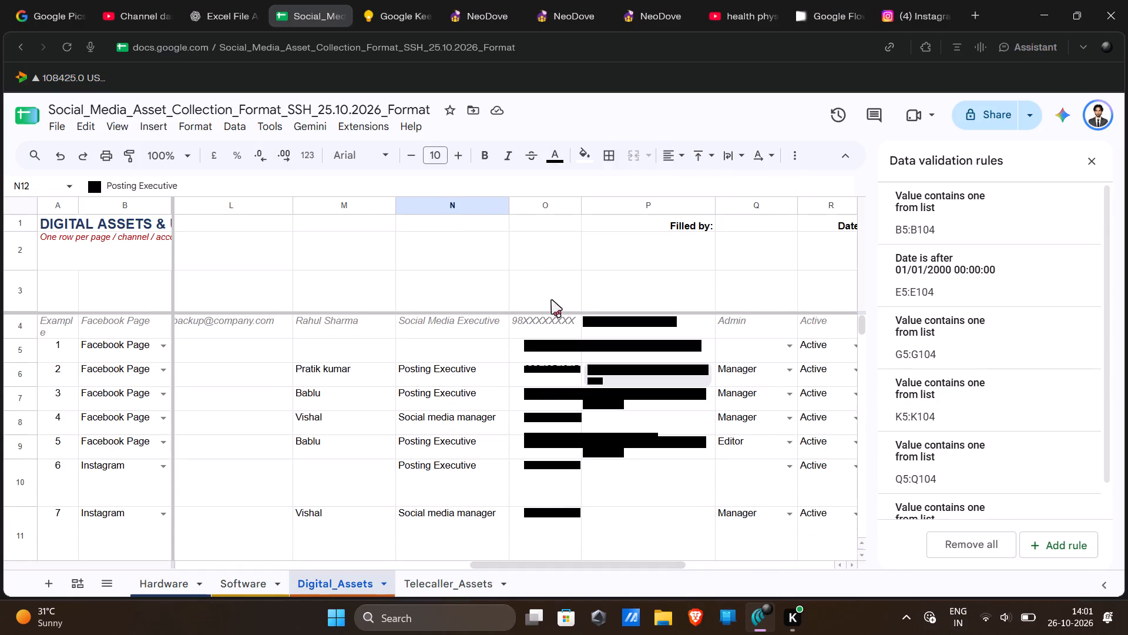
click(546, 208)
right_click(546, 206)
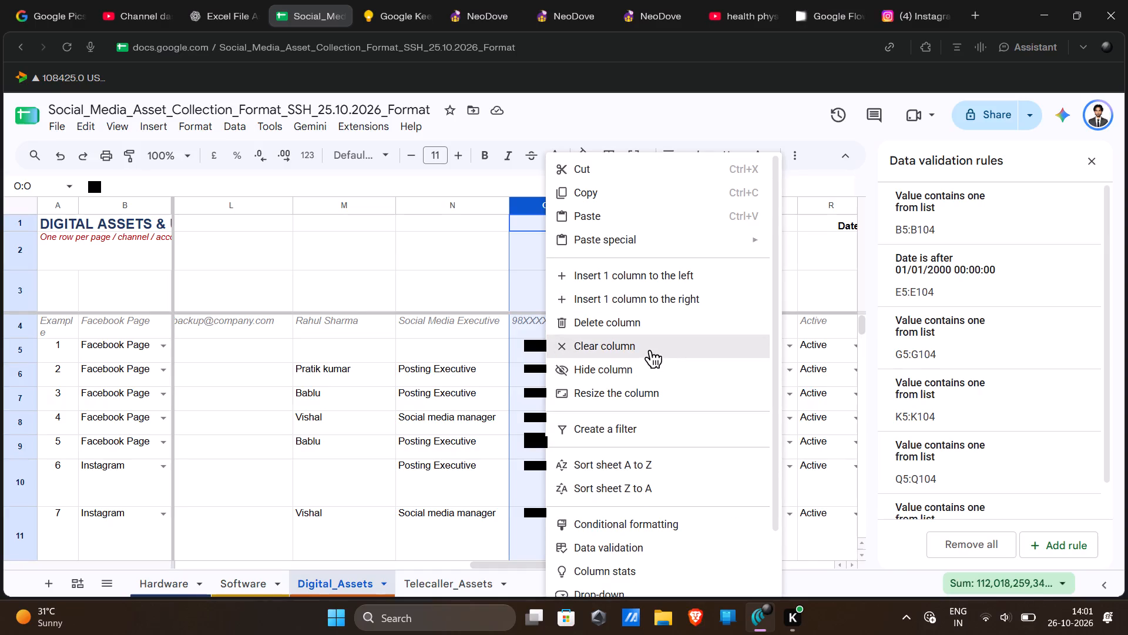
click(649, 351)
click(610, 517)
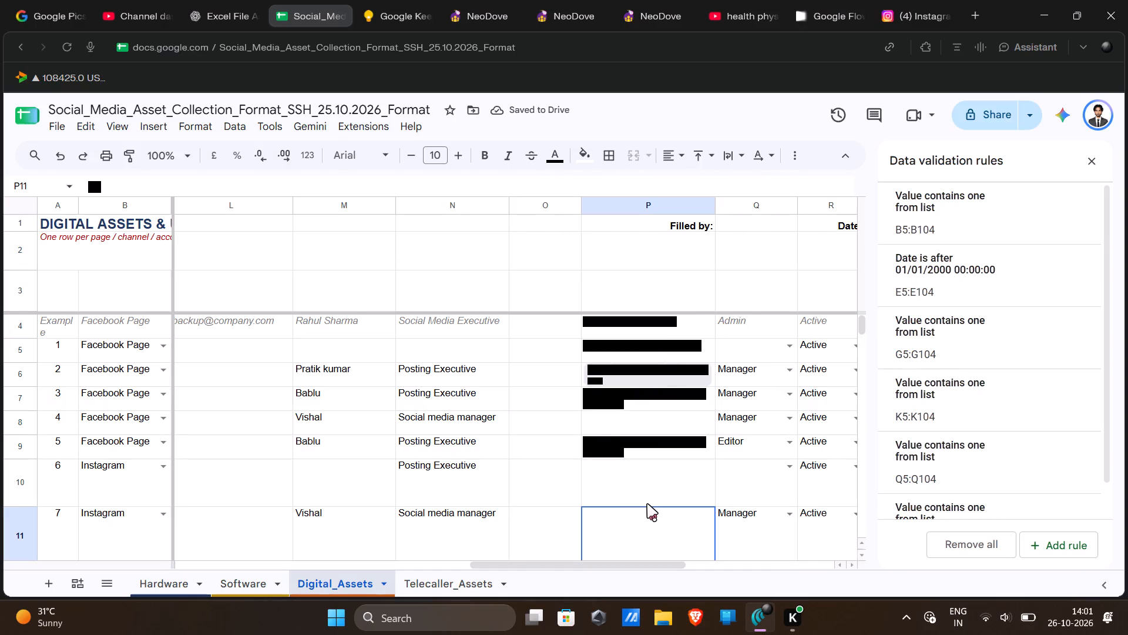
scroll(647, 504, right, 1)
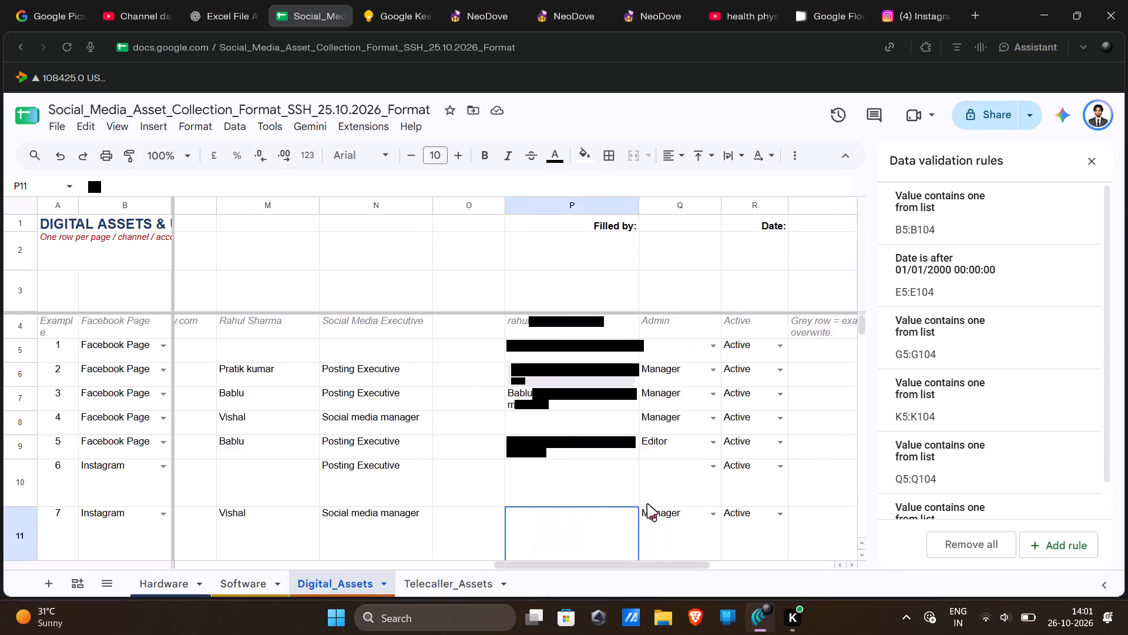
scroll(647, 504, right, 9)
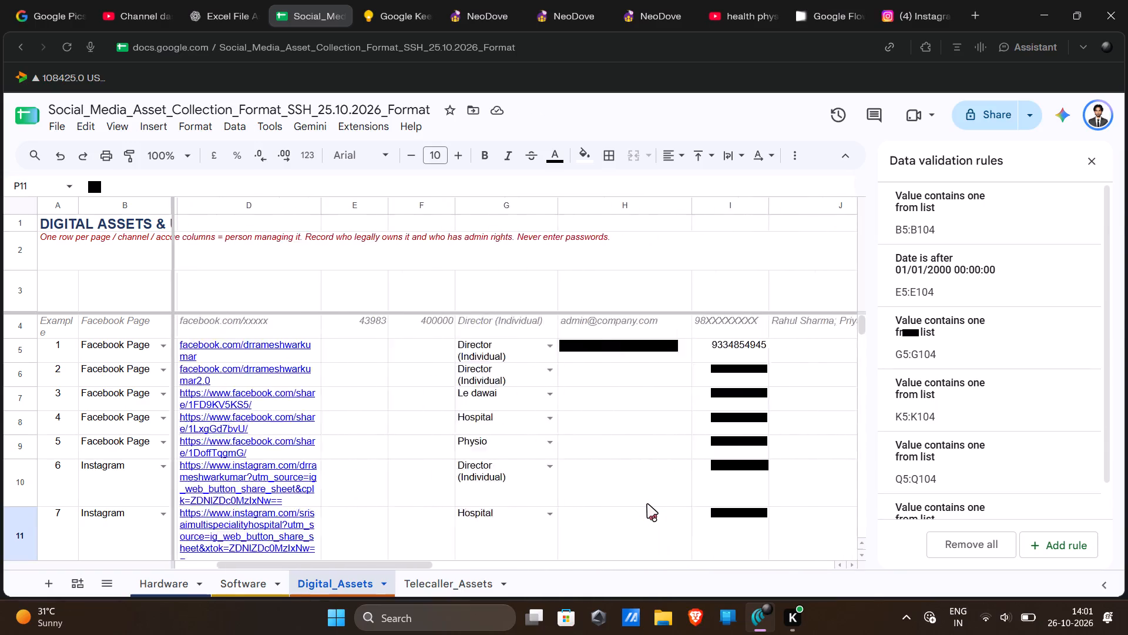